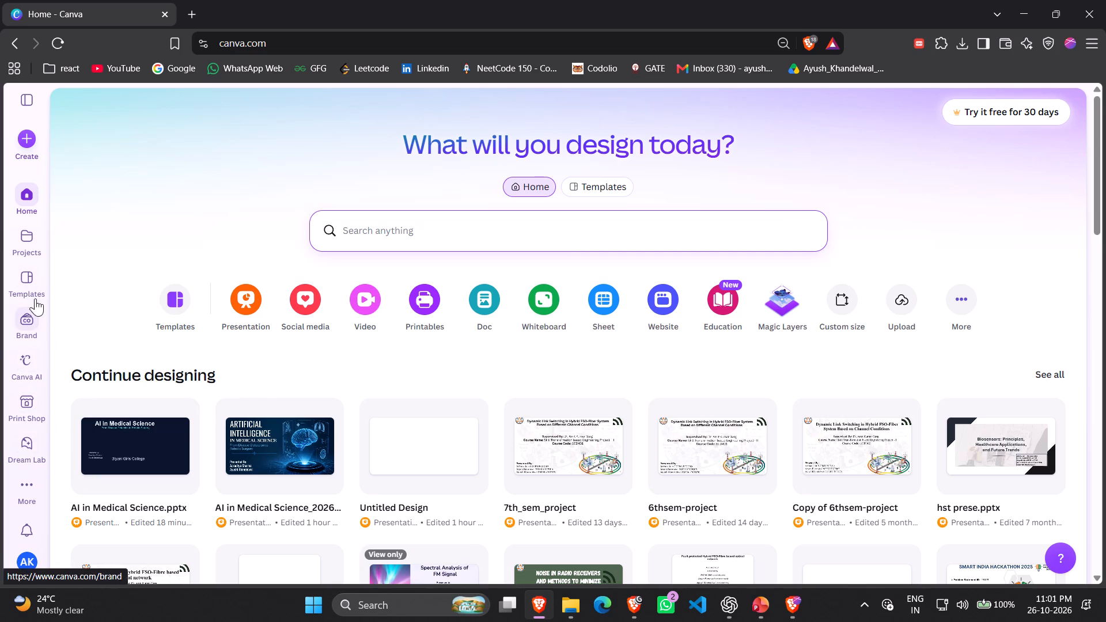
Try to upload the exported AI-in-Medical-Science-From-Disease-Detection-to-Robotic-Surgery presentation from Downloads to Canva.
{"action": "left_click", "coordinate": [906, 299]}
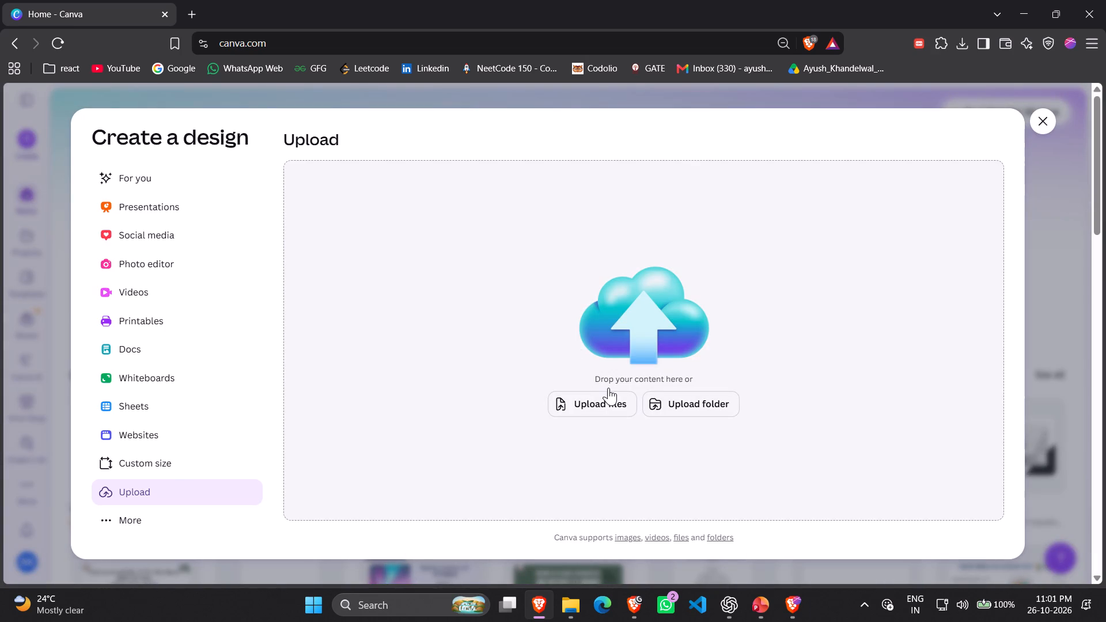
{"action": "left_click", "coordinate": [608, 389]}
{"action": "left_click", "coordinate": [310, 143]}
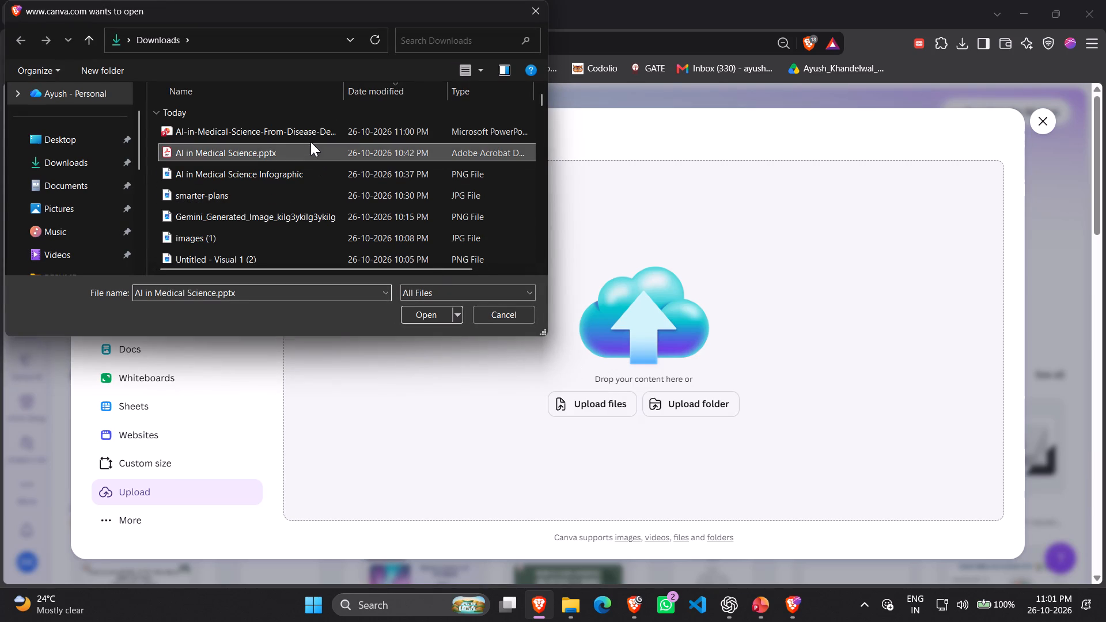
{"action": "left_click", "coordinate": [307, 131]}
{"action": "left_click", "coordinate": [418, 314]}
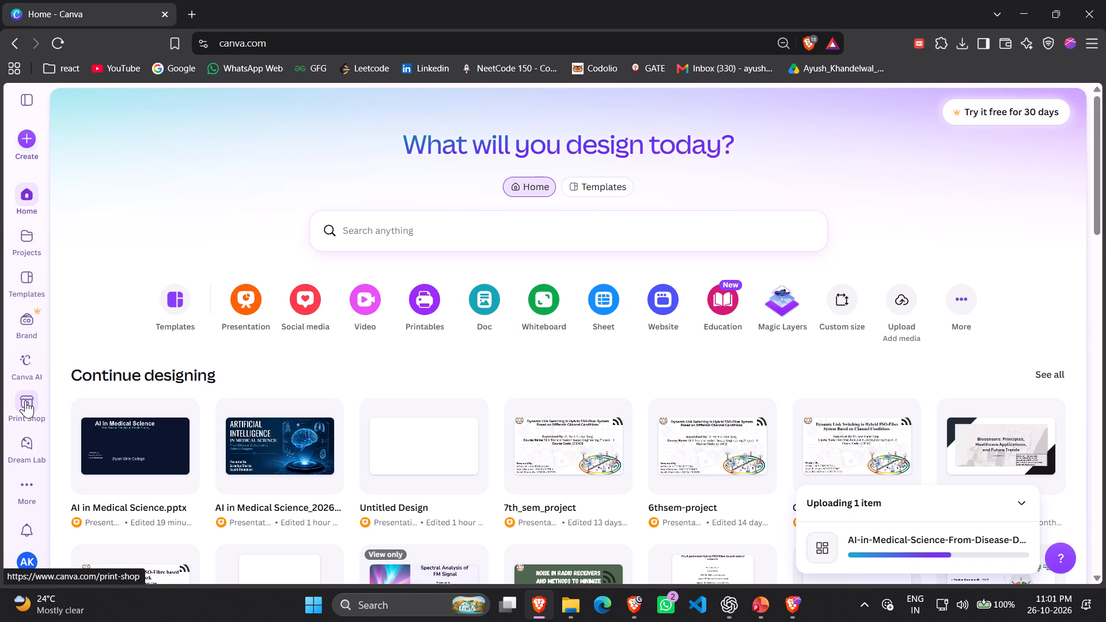
Reload the Canva home page and look through the recent designs for the uploaded presentation.
{"action": "scroll", "coordinate": [311, 409], "scroll_direction": "down", "scroll_amount": 3}
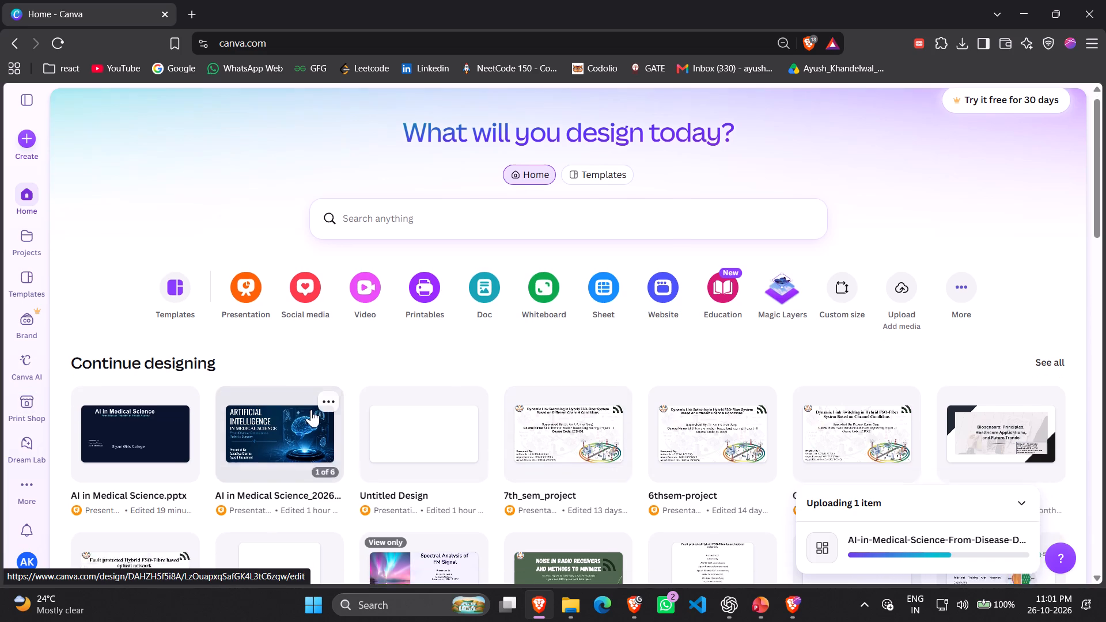
{"action": "scroll", "coordinate": [311, 409], "scroll_direction": "up", "scroll_amount": 9}
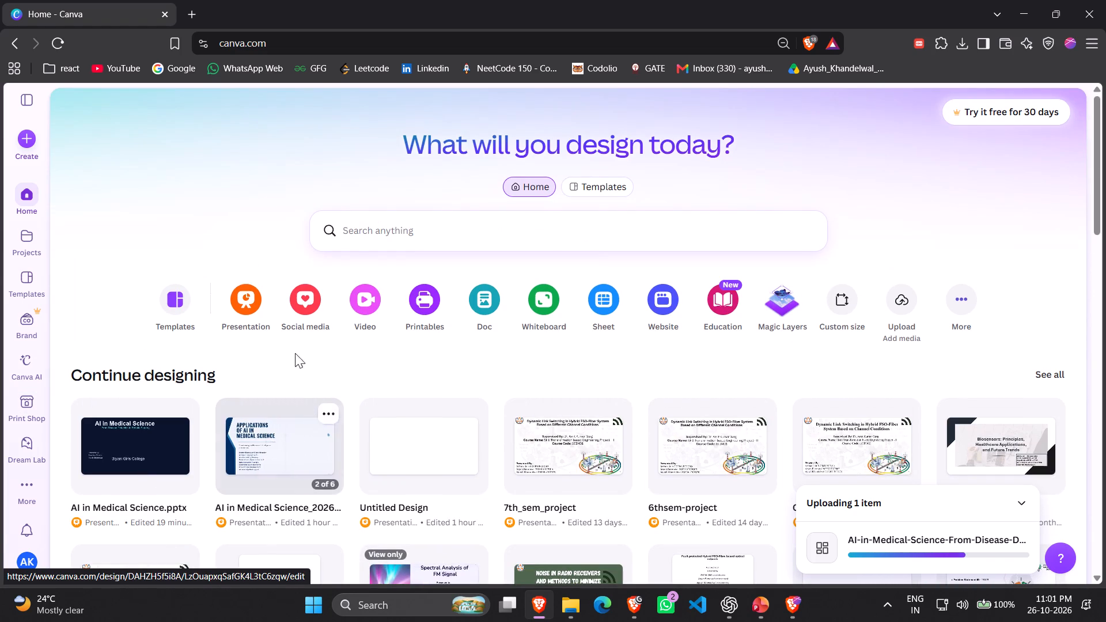
{"action": "left_click", "coordinate": [58, 41]}
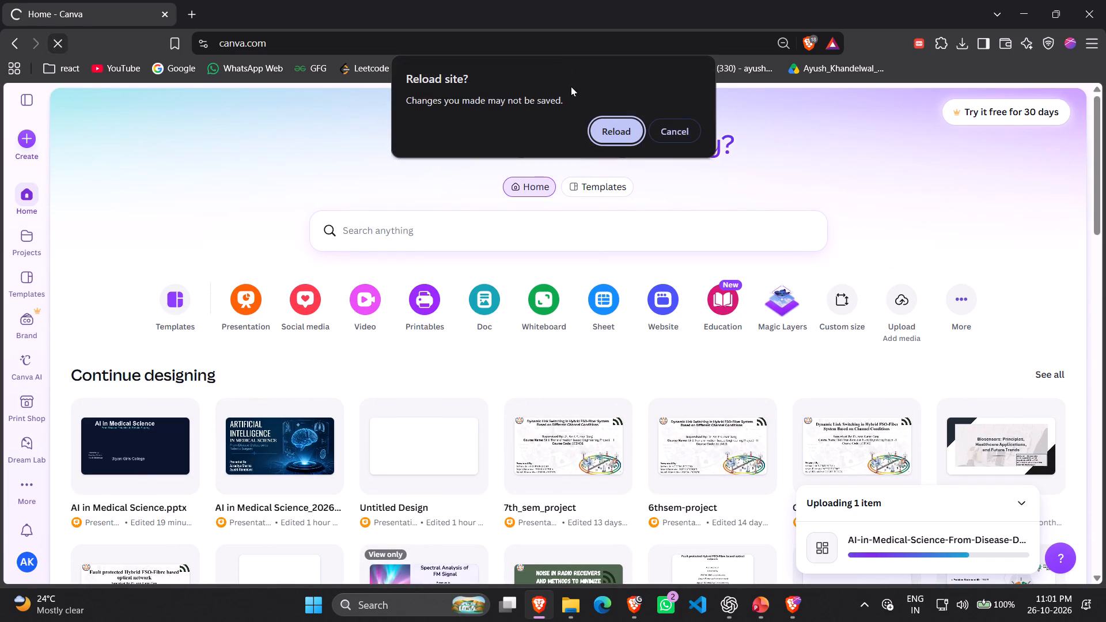
{"action": "left_click", "coordinate": [600, 127]}
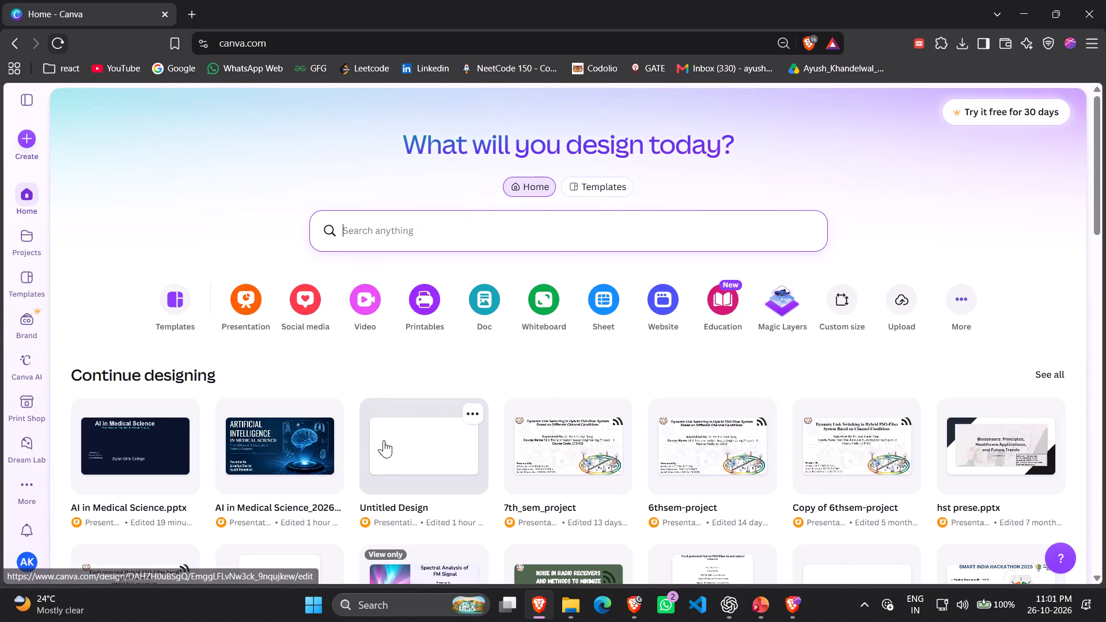
{"action": "scroll", "coordinate": [333, 434], "scroll_direction": "down", "scroll_amount": 8}
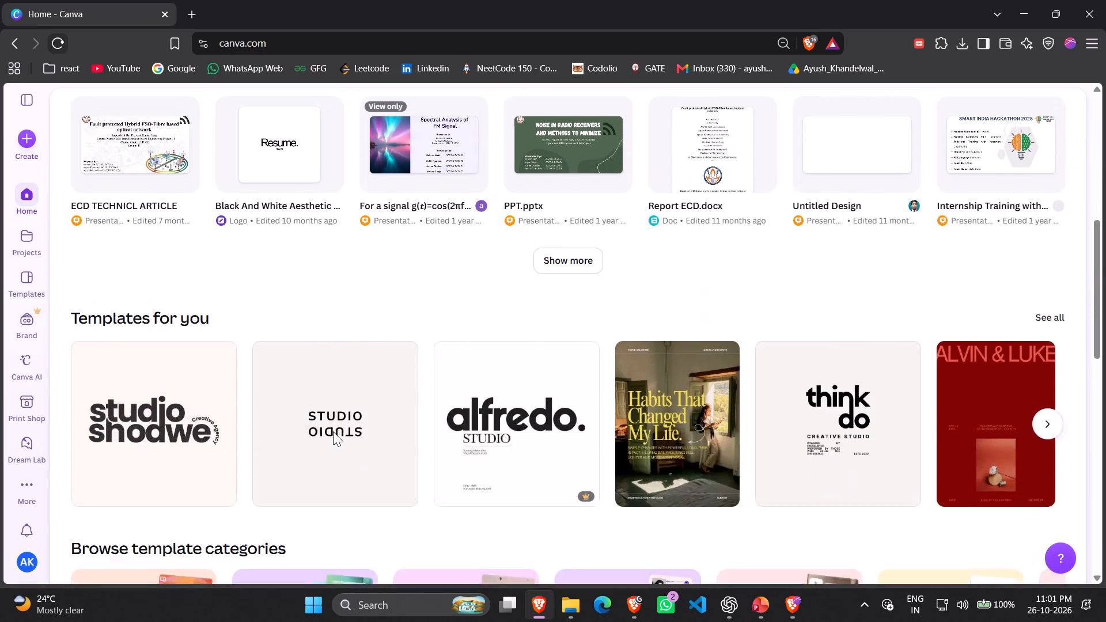
{"action": "scroll", "coordinate": [333, 431], "scroll_direction": "down", "scroll_amount": 1}
{"action": "scroll", "coordinate": [333, 431], "scroll_direction": "up", "scroll_amount": 11}
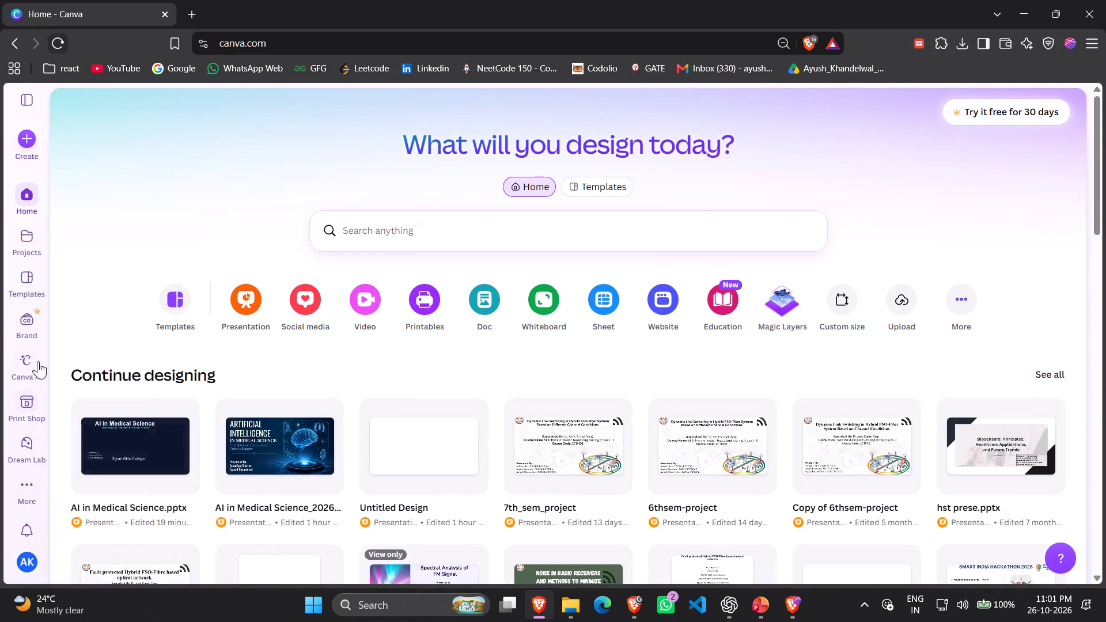
{"action": "left_click", "coordinate": [25, 191]}
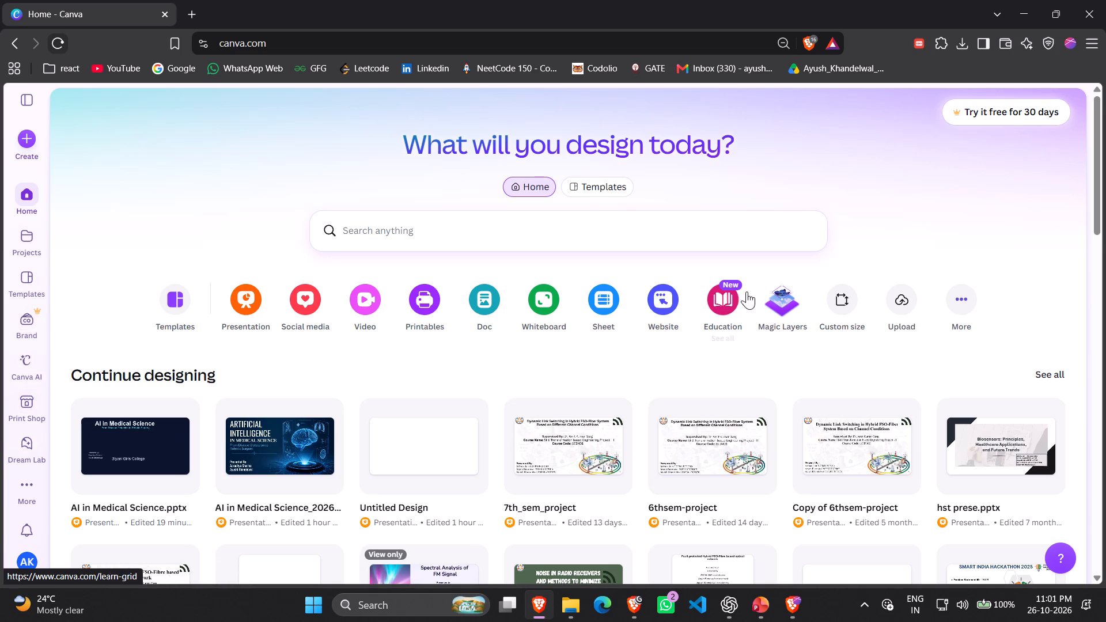
Upload the AI-in-Medical-Science-From-Disease-Detection-to-Robotic-Surgery presentation from Downloads to Canva and open it for editing.
{"action": "left_click", "coordinate": [915, 304]}
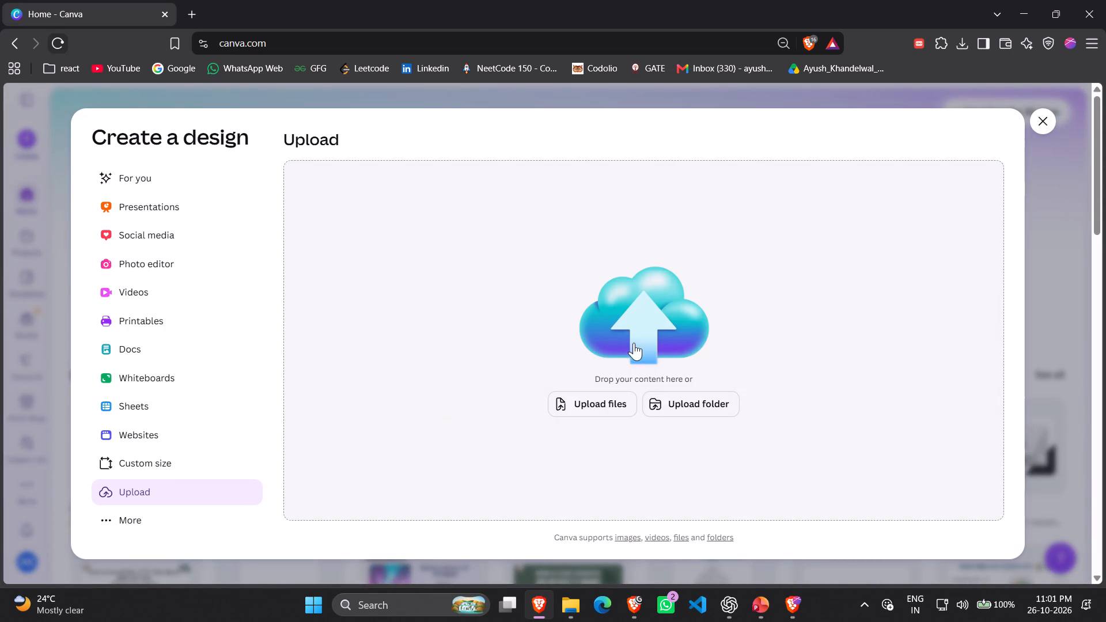
{"action": "left_click", "coordinate": [601, 397]}
{"action": "left_click", "coordinate": [252, 141]}
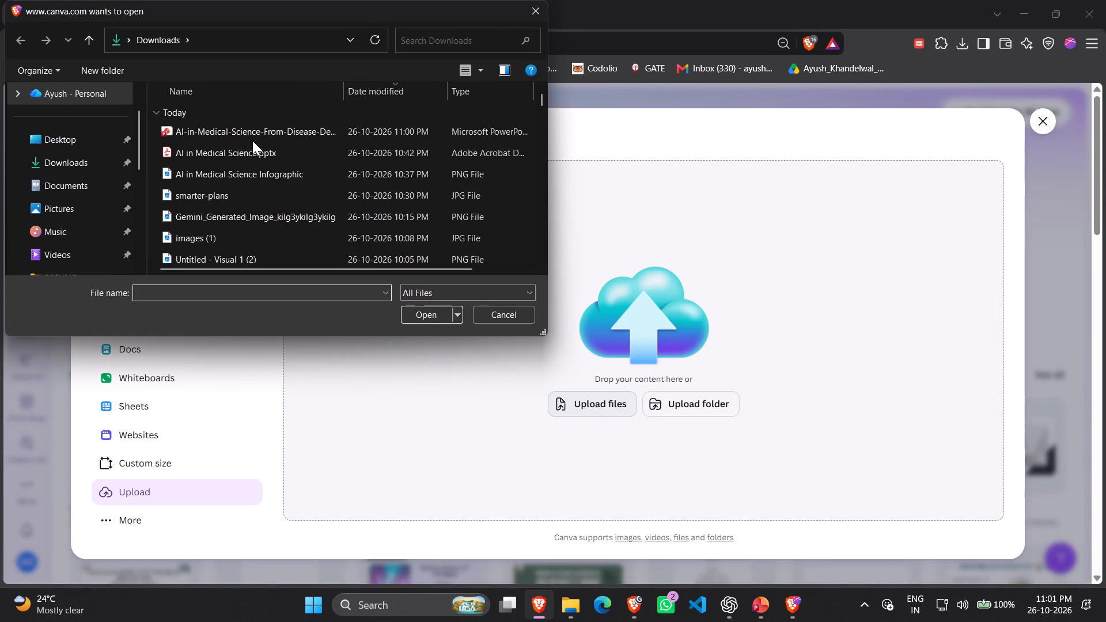
{"action": "left_click", "coordinate": [252, 135]}
{"action": "left_click", "coordinate": [422, 313]}
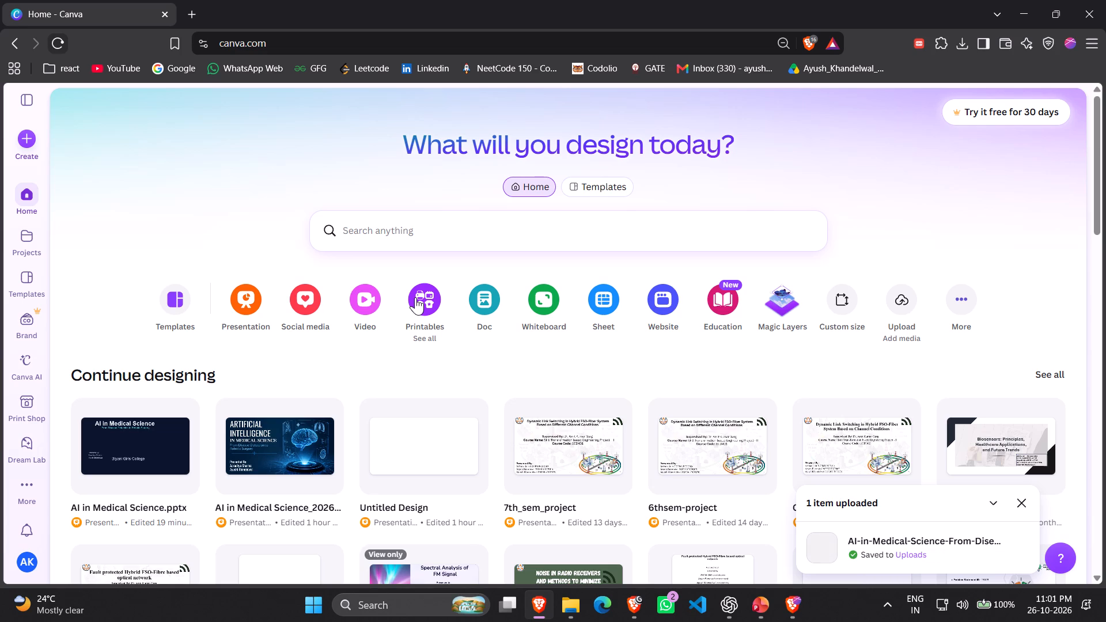
{"action": "left_click", "coordinate": [917, 543]}
{"action": "left_click", "coordinate": [1021, 545]}
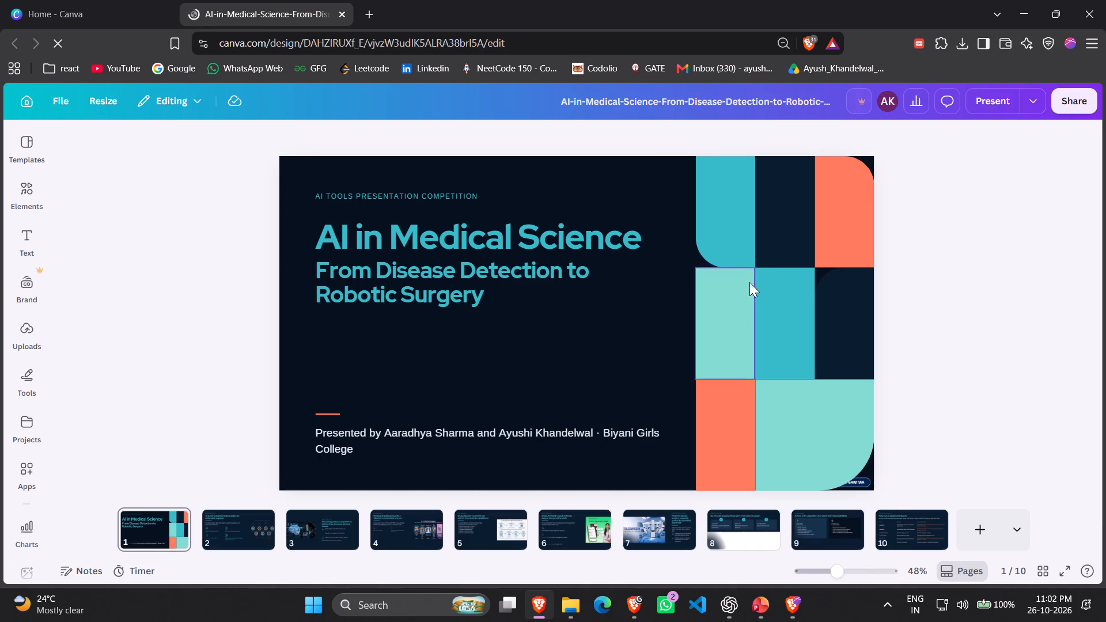
On slide 1, insert a line break before "Biyani Girls College" in the presenter line.
{"action": "left_click", "coordinate": [602, 437]}
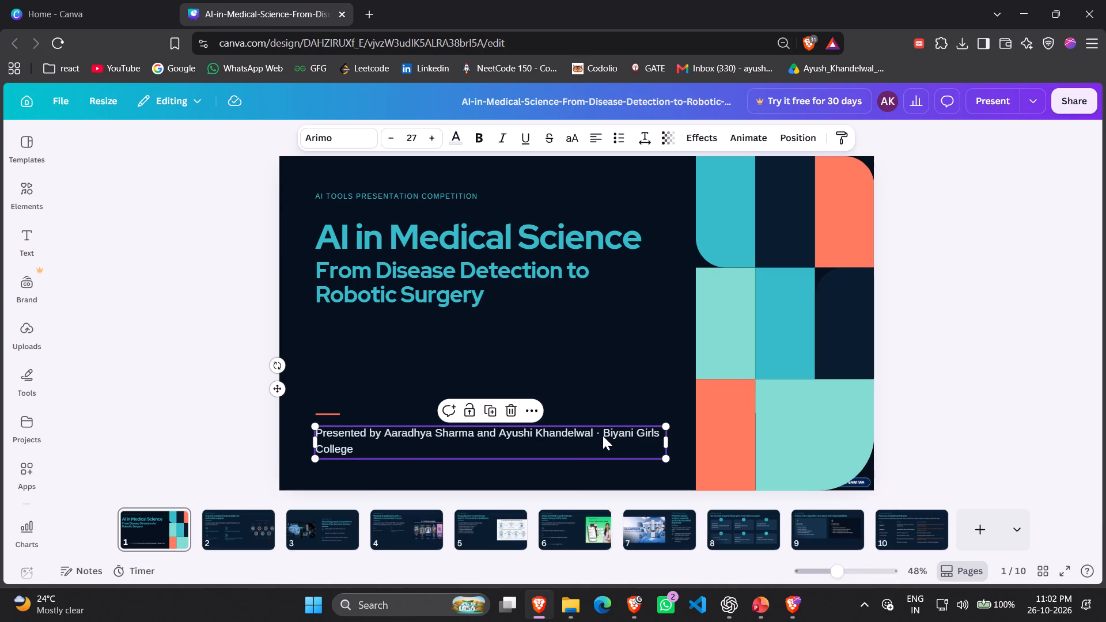
{"action": "left_click", "coordinate": [603, 433]}
{"action": "left_click", "coordinate": [603, 432]}
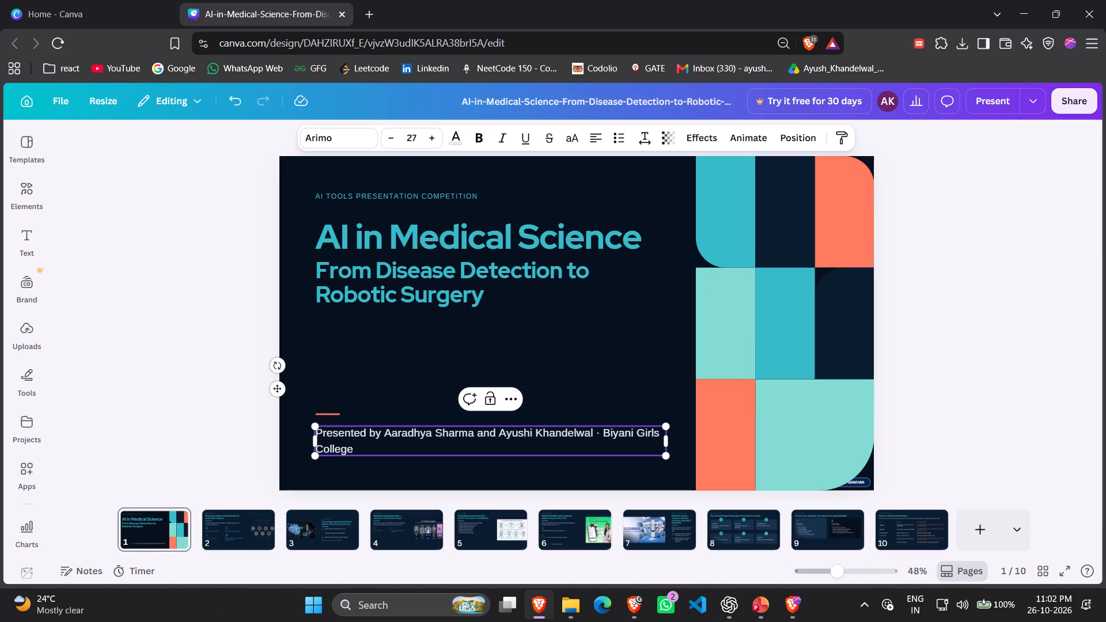
{"action": "key", "text": "Return"}
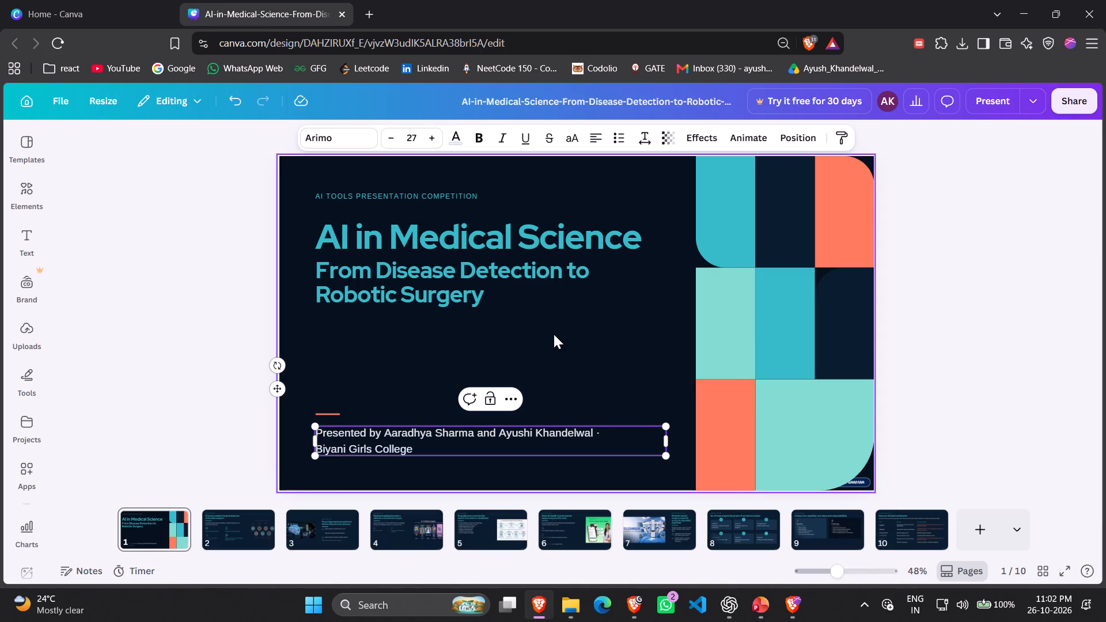
{"action": "left_click", "coordinate": [554, 334]}
On slide 2, fill the AI-Assisted Healthcare Workflow image frame with white from the photo colours.
{"action": "left_click", "coordinate": [237, 538]}
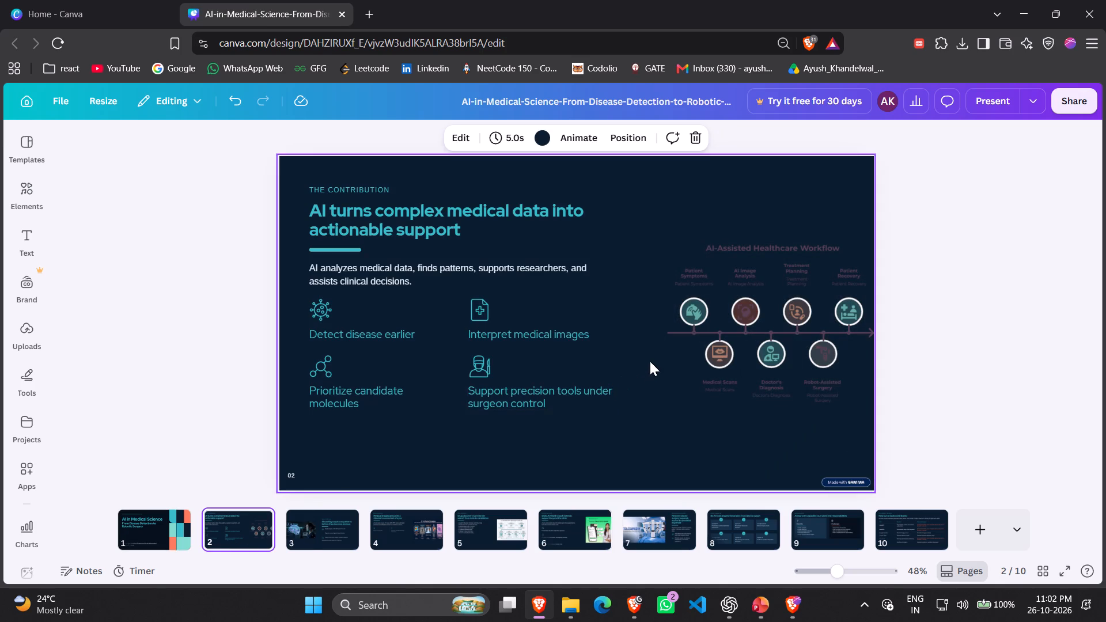
{"action": "left_click", "coordinate": [755, 329]}
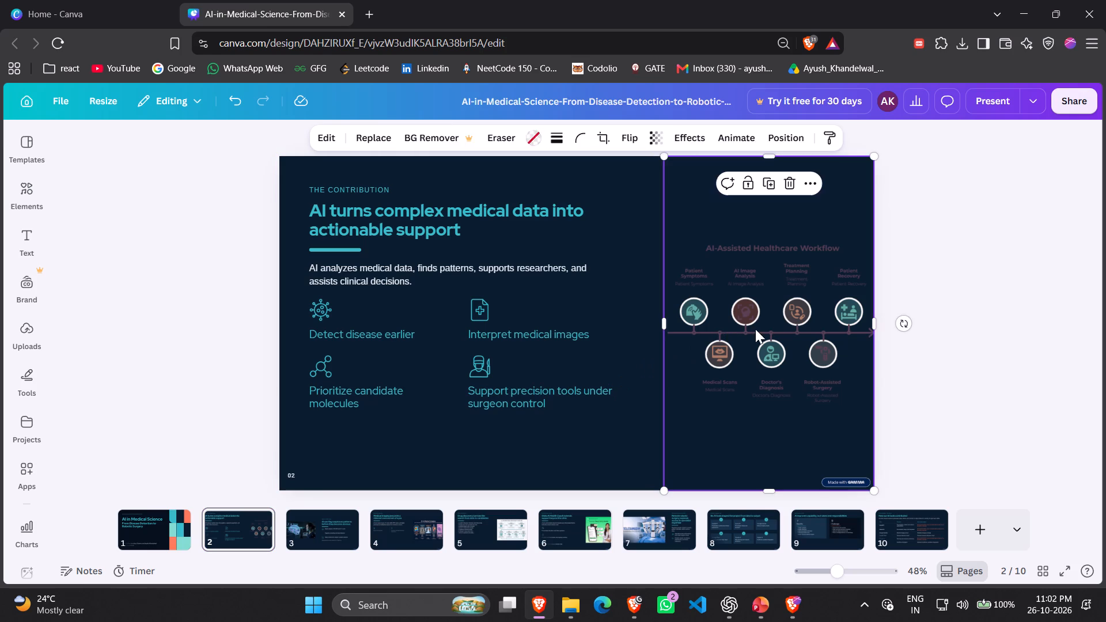
{"action": "left_click", "coordinate": [722, 215]}
{"action": "left_click", "coordinate": [701, 204]}
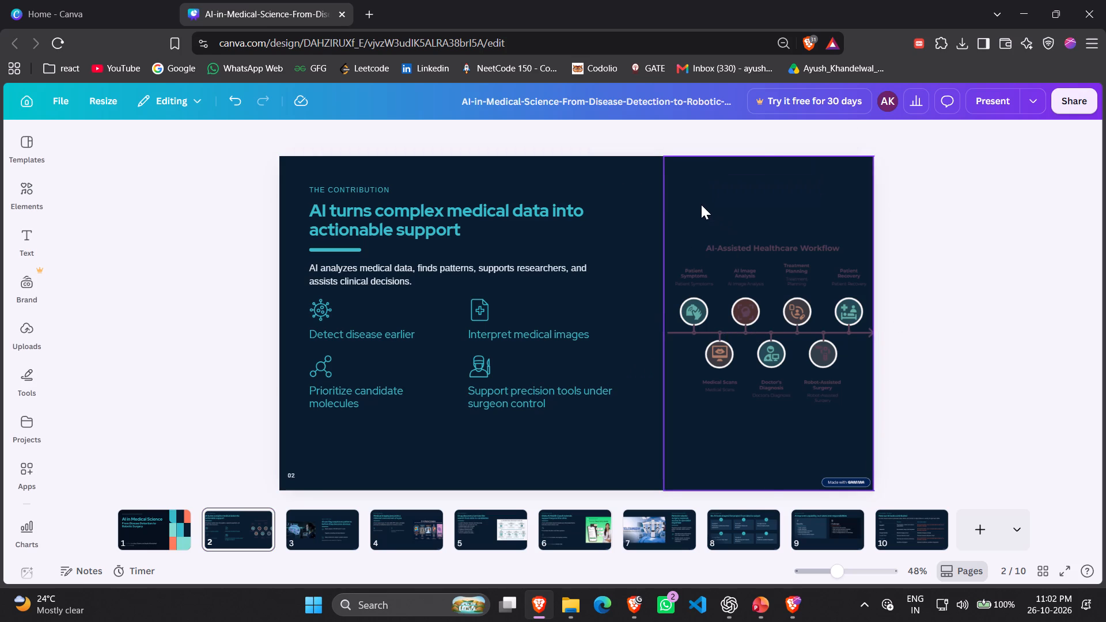
{"action": "left_click", "coordinate": [528, 141]}
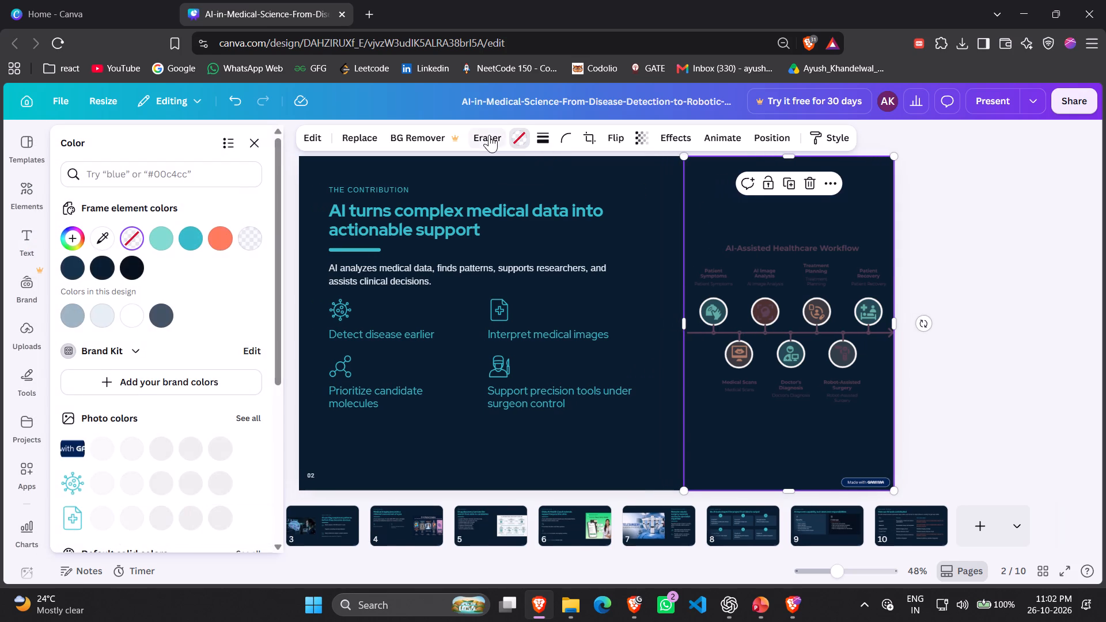
{"action": "left_click", "coordinate": [138, 446]}
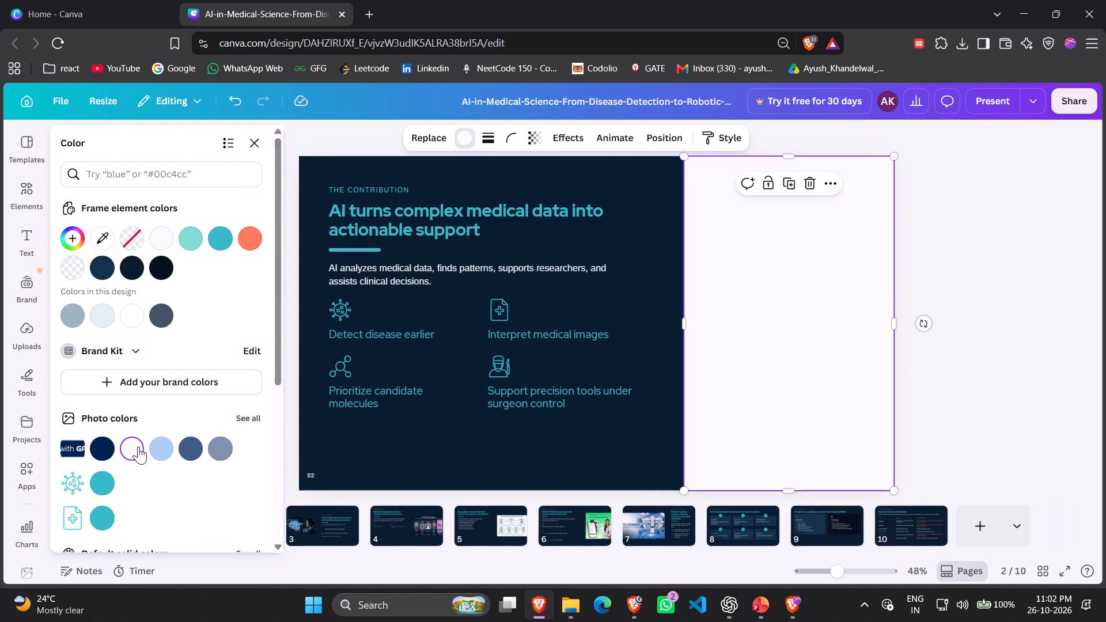
{"action": "left_click", "coordinate": [138, 446]}
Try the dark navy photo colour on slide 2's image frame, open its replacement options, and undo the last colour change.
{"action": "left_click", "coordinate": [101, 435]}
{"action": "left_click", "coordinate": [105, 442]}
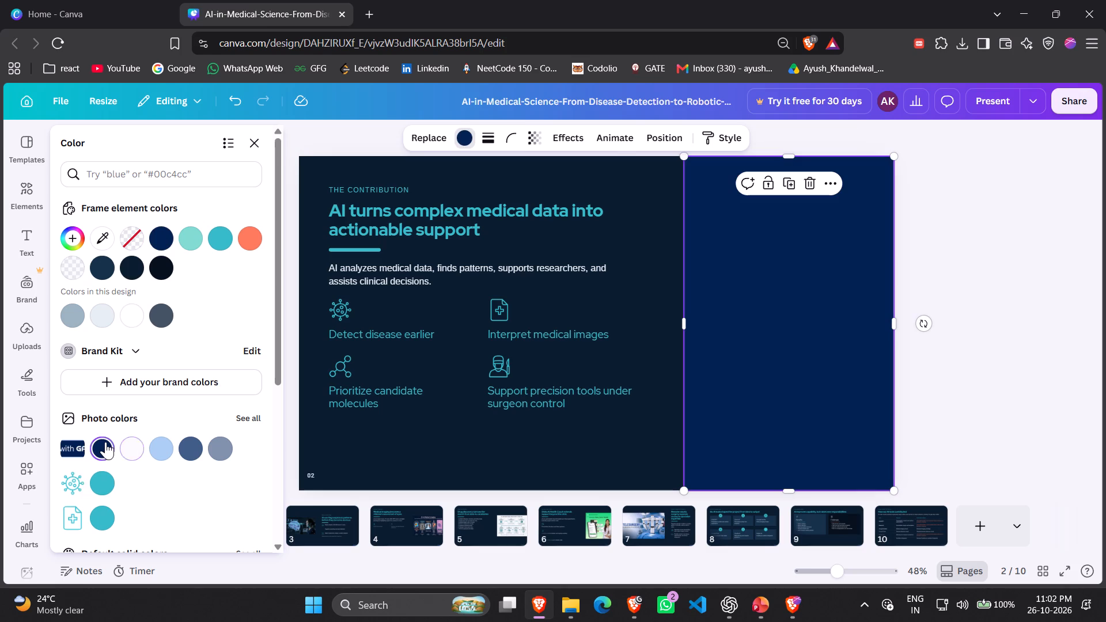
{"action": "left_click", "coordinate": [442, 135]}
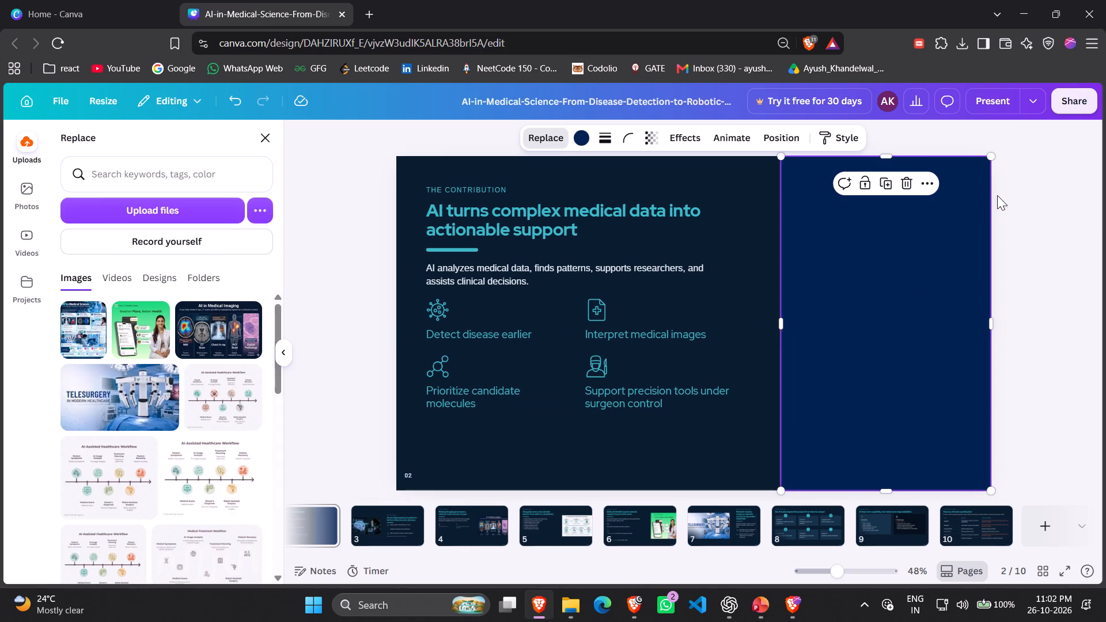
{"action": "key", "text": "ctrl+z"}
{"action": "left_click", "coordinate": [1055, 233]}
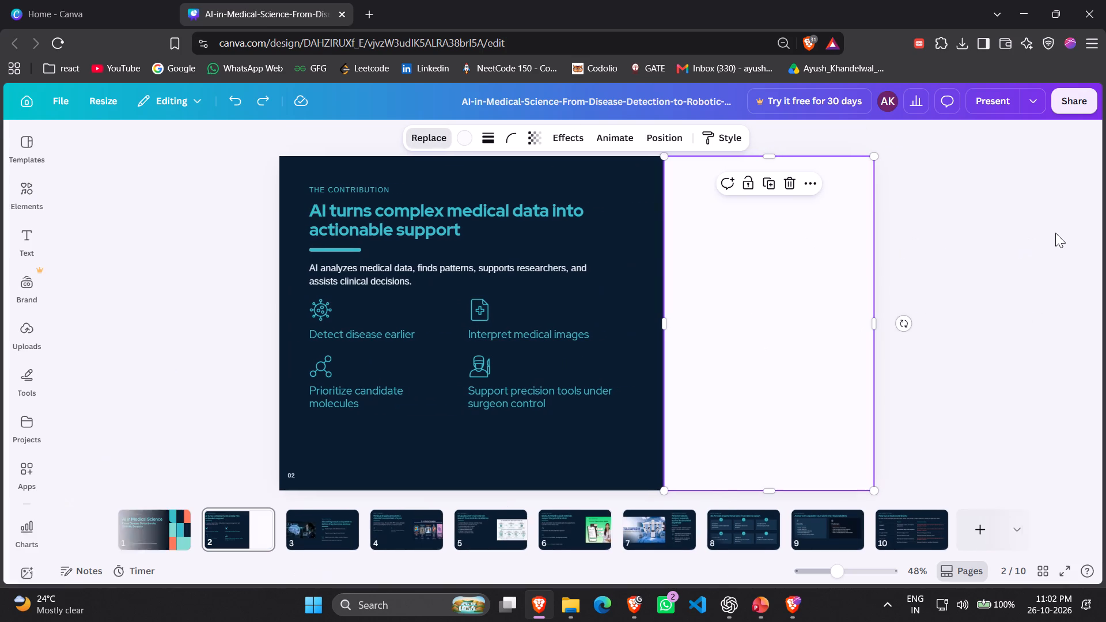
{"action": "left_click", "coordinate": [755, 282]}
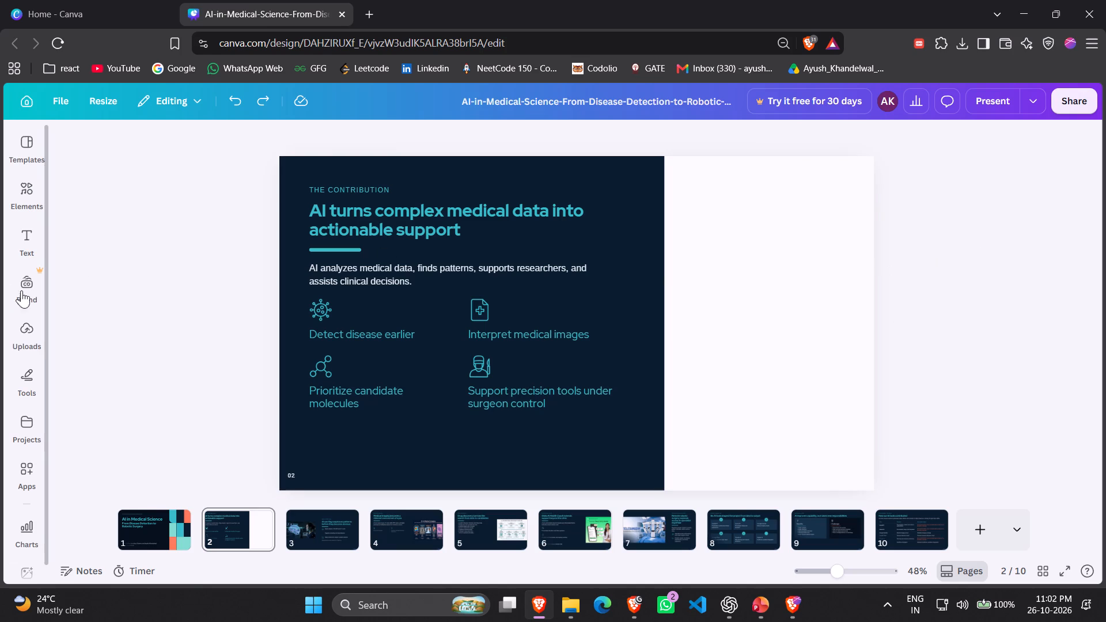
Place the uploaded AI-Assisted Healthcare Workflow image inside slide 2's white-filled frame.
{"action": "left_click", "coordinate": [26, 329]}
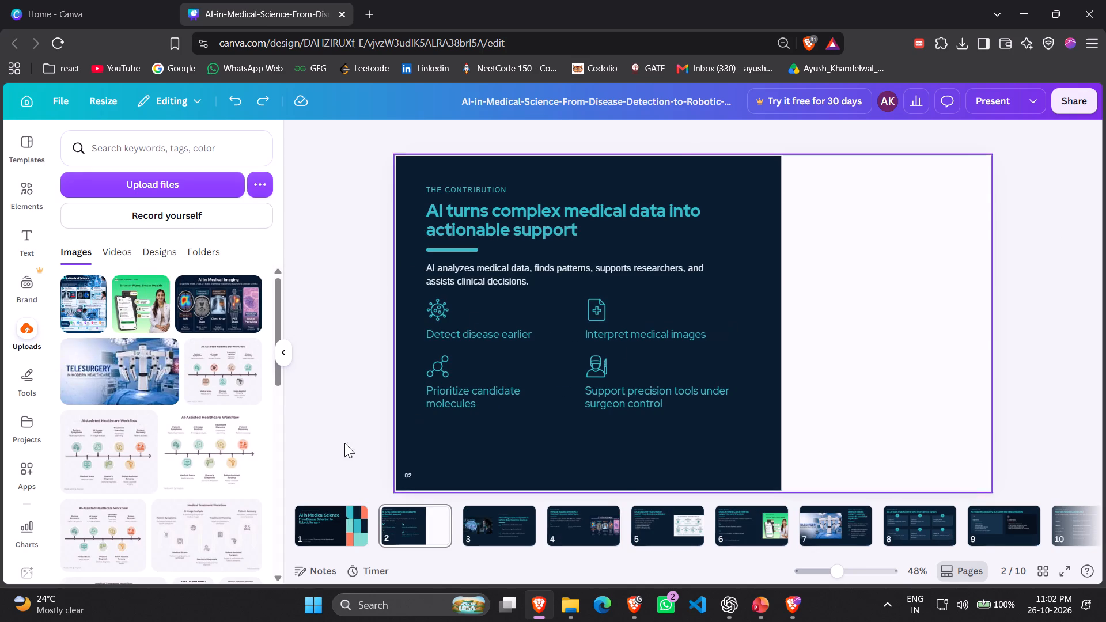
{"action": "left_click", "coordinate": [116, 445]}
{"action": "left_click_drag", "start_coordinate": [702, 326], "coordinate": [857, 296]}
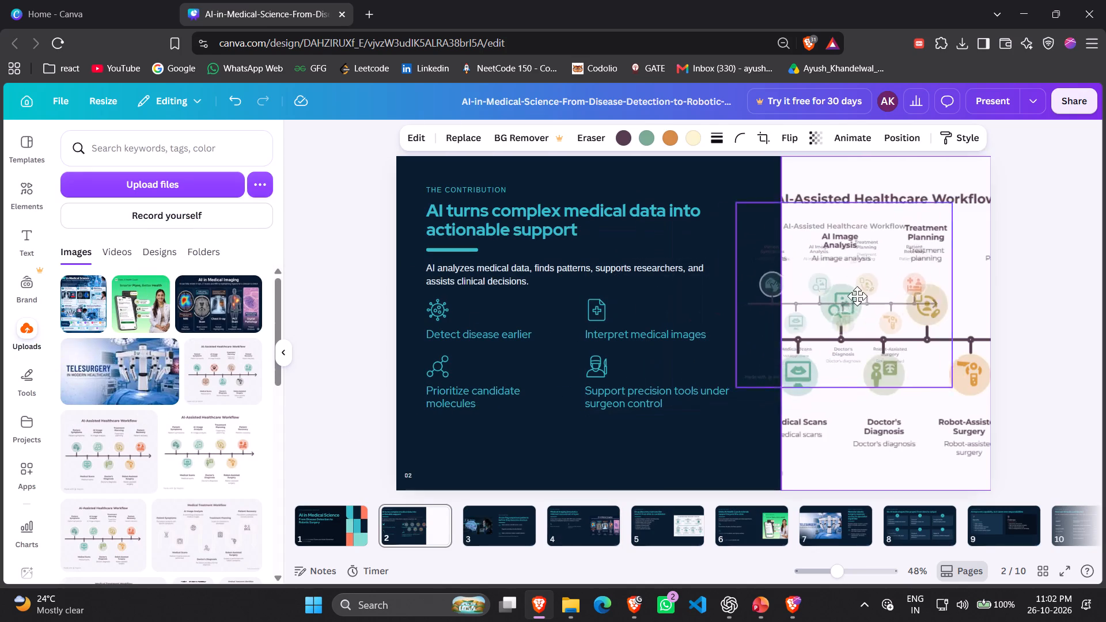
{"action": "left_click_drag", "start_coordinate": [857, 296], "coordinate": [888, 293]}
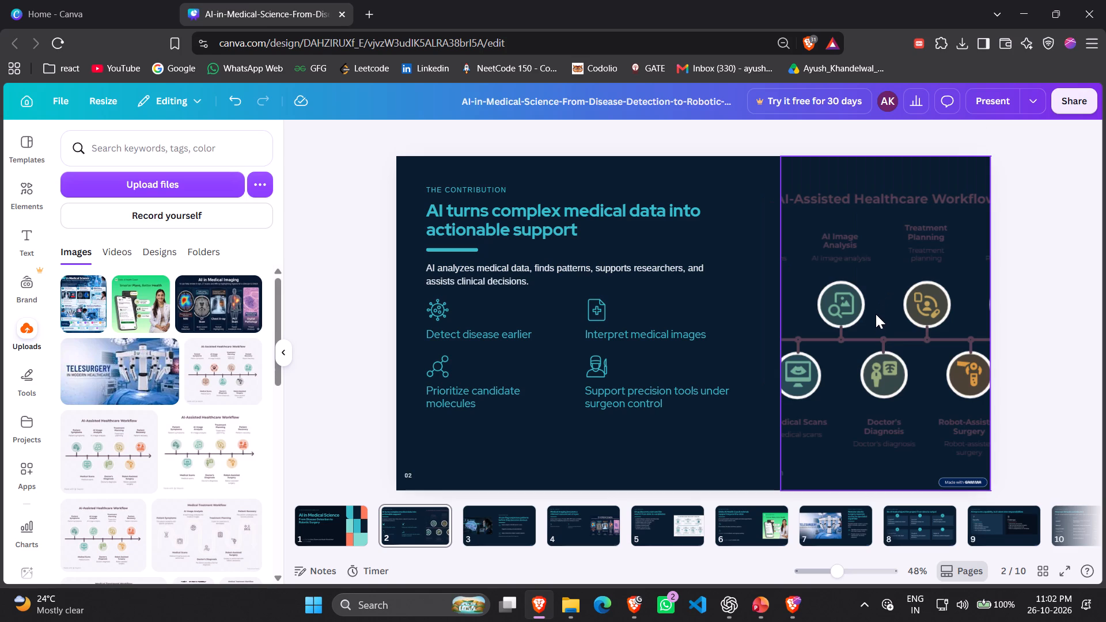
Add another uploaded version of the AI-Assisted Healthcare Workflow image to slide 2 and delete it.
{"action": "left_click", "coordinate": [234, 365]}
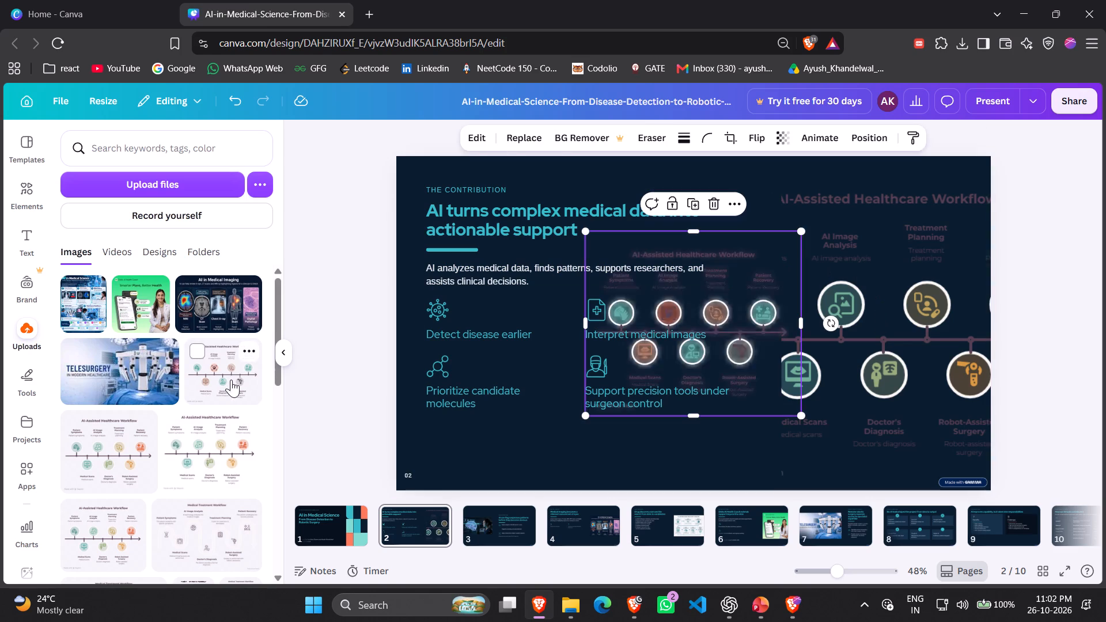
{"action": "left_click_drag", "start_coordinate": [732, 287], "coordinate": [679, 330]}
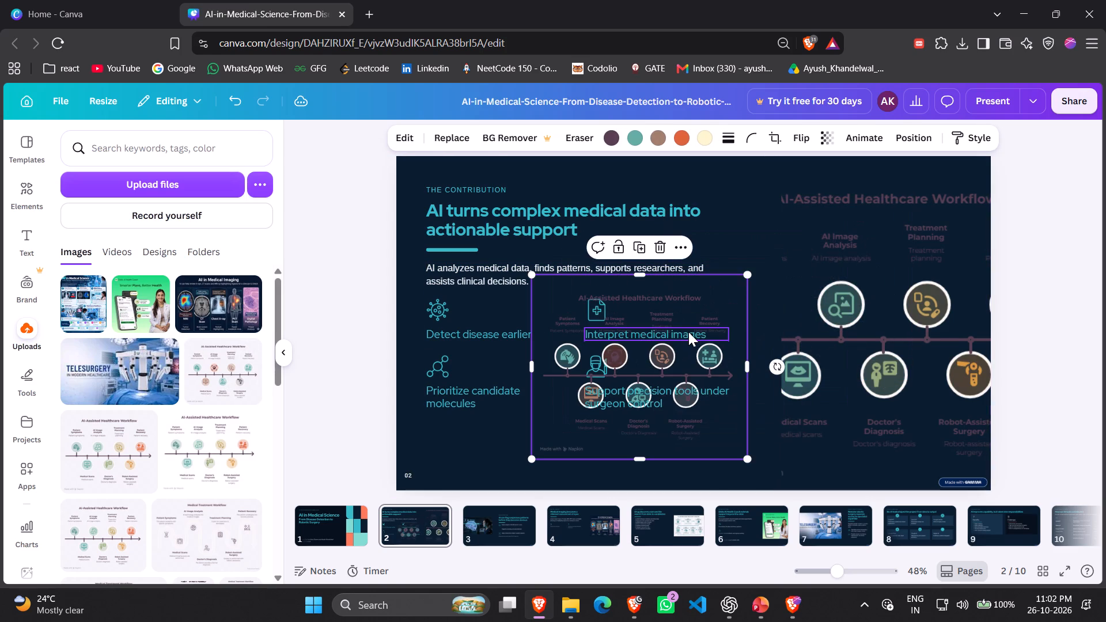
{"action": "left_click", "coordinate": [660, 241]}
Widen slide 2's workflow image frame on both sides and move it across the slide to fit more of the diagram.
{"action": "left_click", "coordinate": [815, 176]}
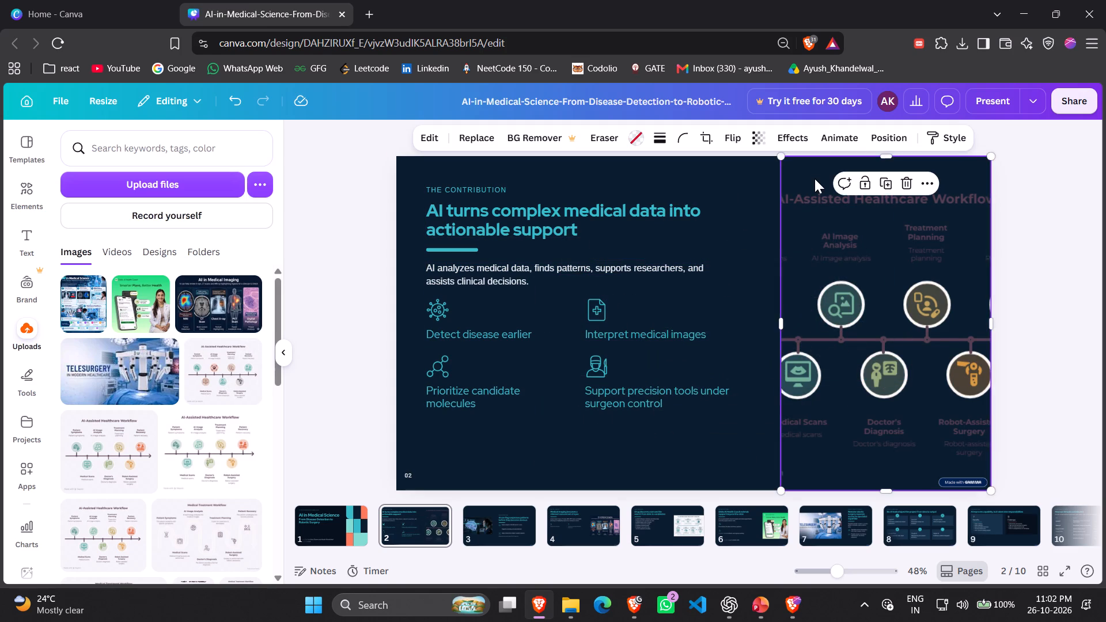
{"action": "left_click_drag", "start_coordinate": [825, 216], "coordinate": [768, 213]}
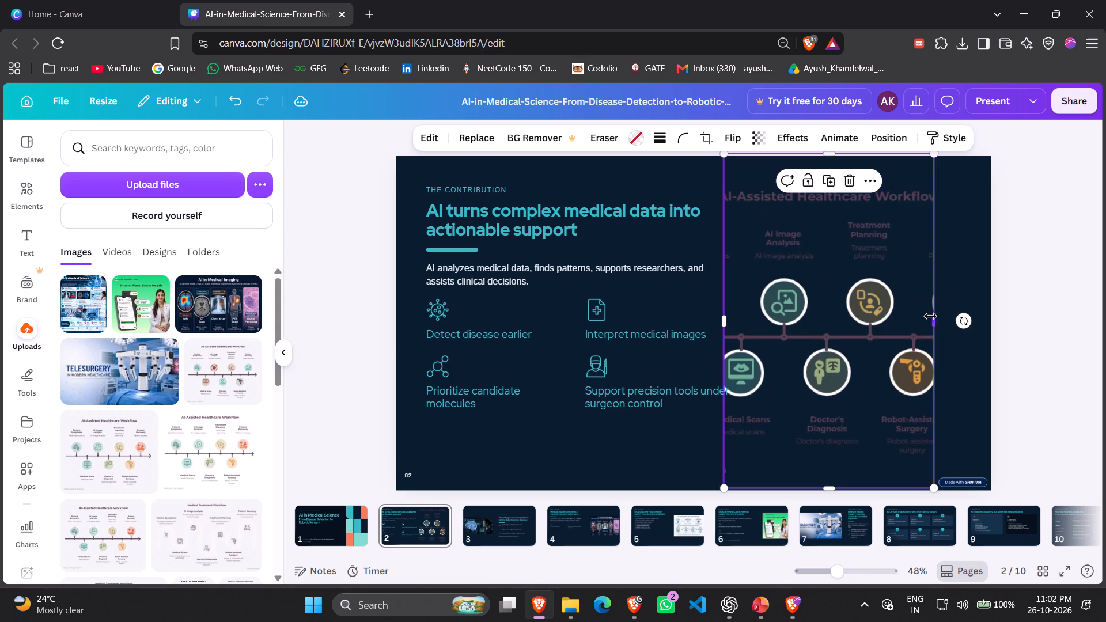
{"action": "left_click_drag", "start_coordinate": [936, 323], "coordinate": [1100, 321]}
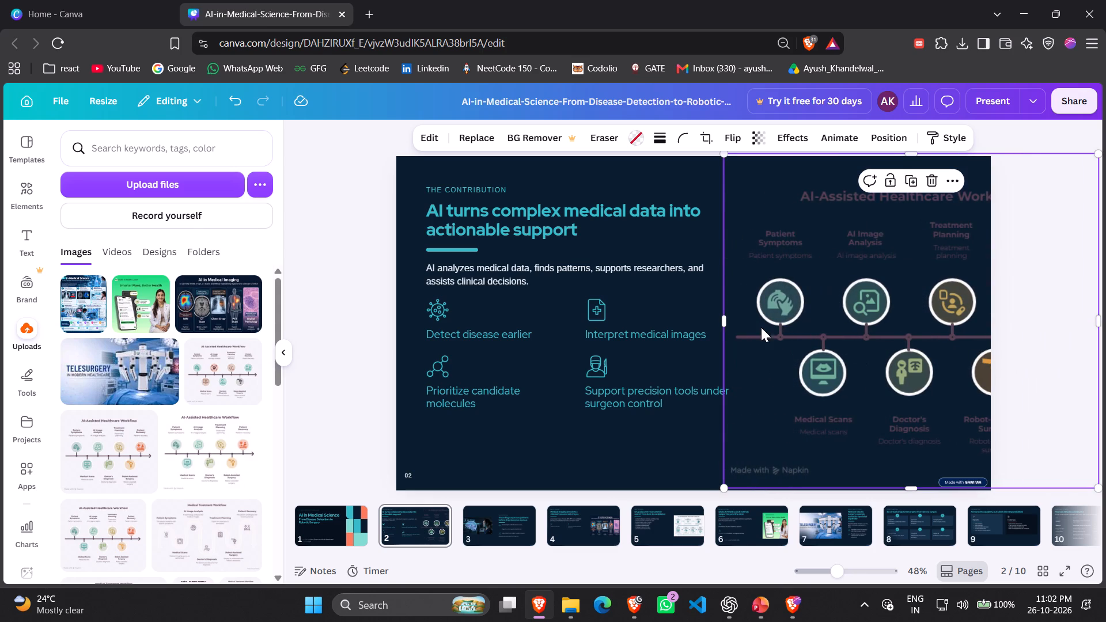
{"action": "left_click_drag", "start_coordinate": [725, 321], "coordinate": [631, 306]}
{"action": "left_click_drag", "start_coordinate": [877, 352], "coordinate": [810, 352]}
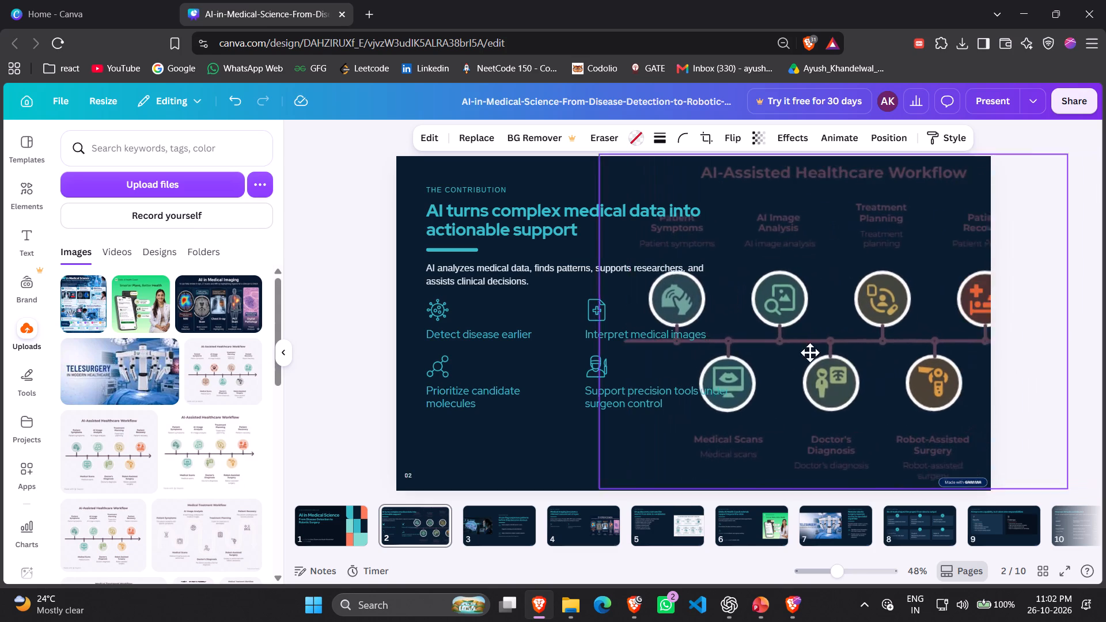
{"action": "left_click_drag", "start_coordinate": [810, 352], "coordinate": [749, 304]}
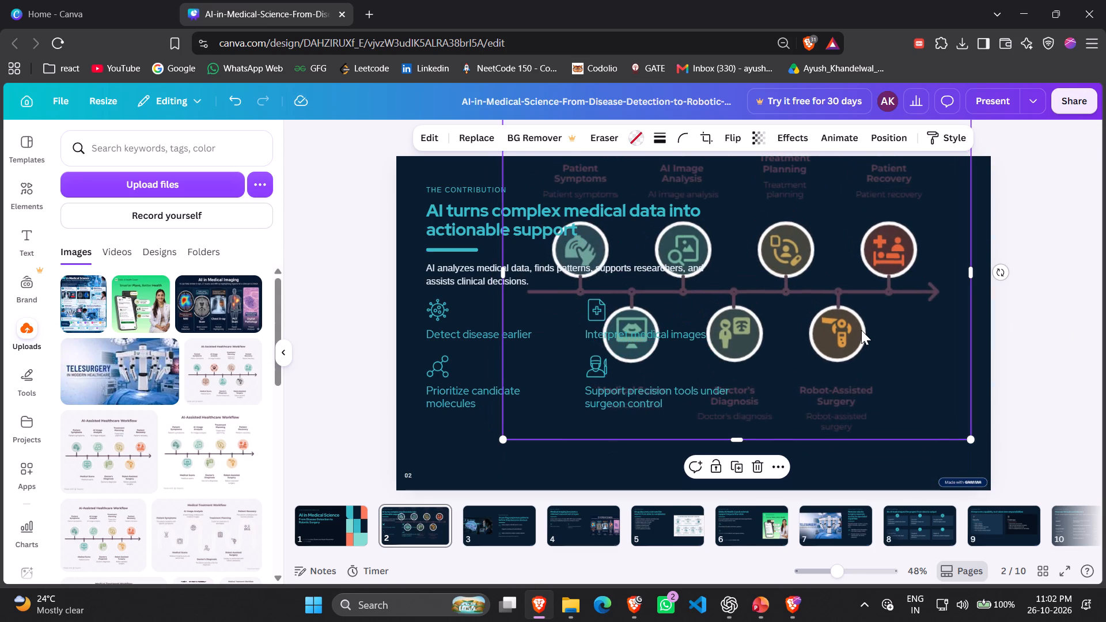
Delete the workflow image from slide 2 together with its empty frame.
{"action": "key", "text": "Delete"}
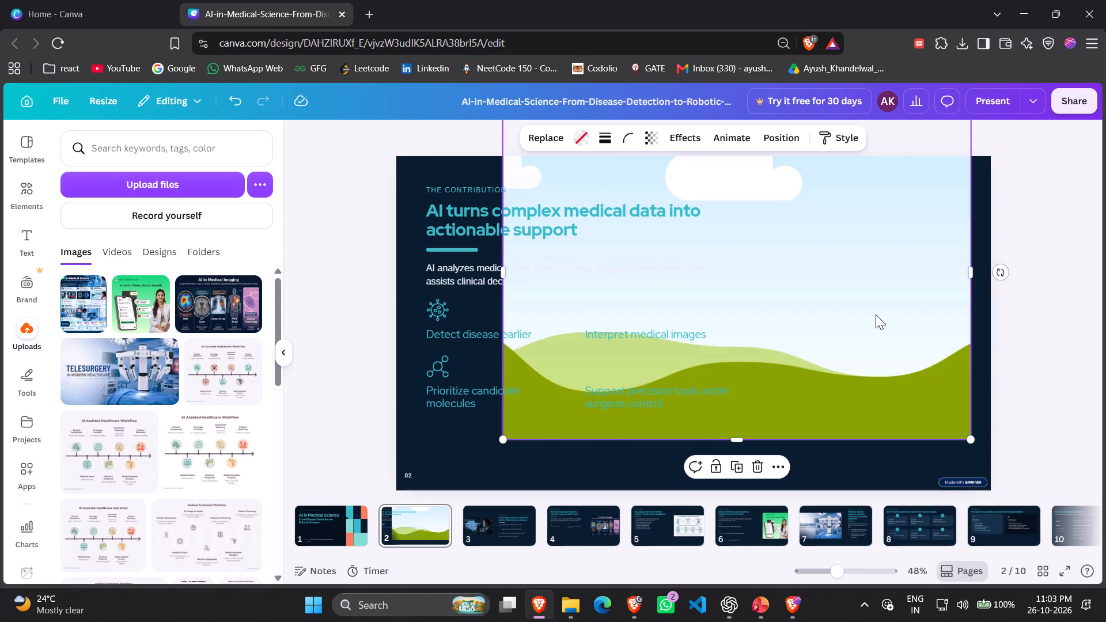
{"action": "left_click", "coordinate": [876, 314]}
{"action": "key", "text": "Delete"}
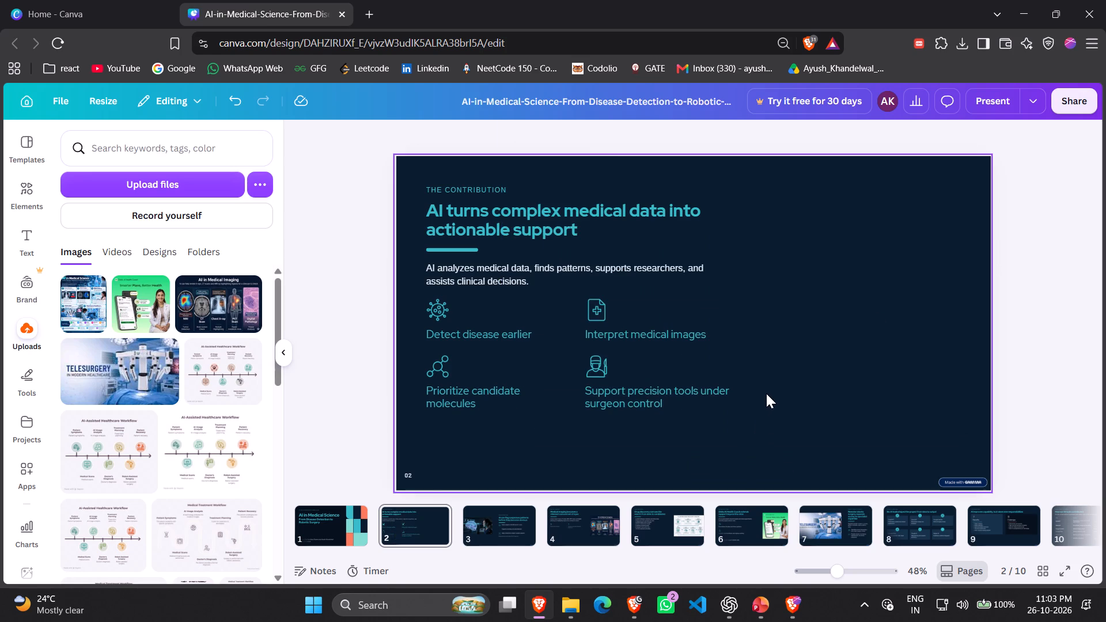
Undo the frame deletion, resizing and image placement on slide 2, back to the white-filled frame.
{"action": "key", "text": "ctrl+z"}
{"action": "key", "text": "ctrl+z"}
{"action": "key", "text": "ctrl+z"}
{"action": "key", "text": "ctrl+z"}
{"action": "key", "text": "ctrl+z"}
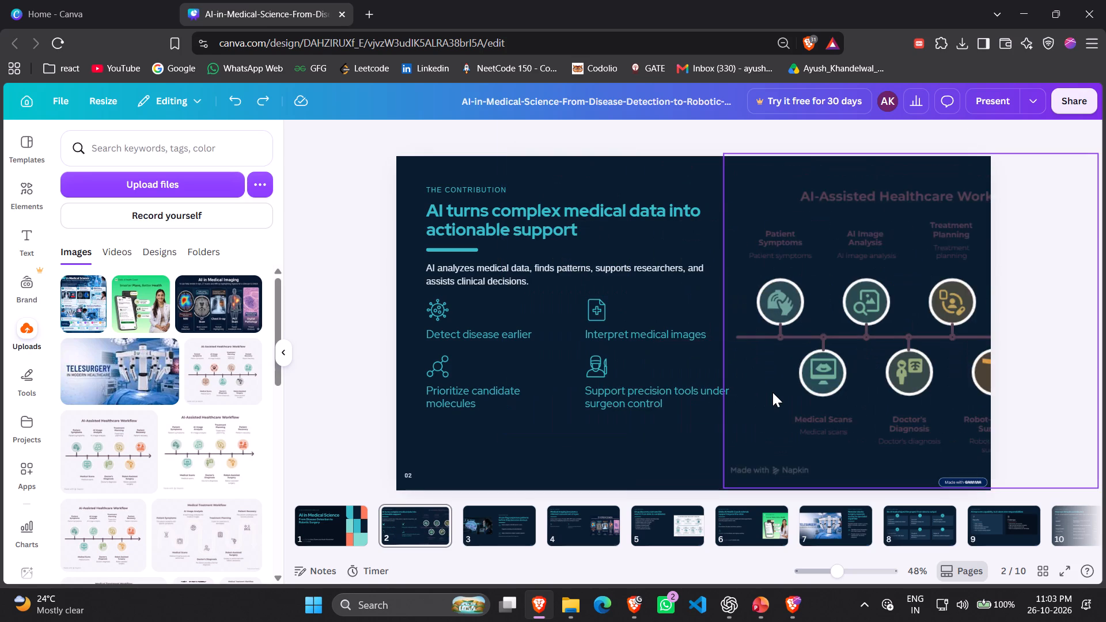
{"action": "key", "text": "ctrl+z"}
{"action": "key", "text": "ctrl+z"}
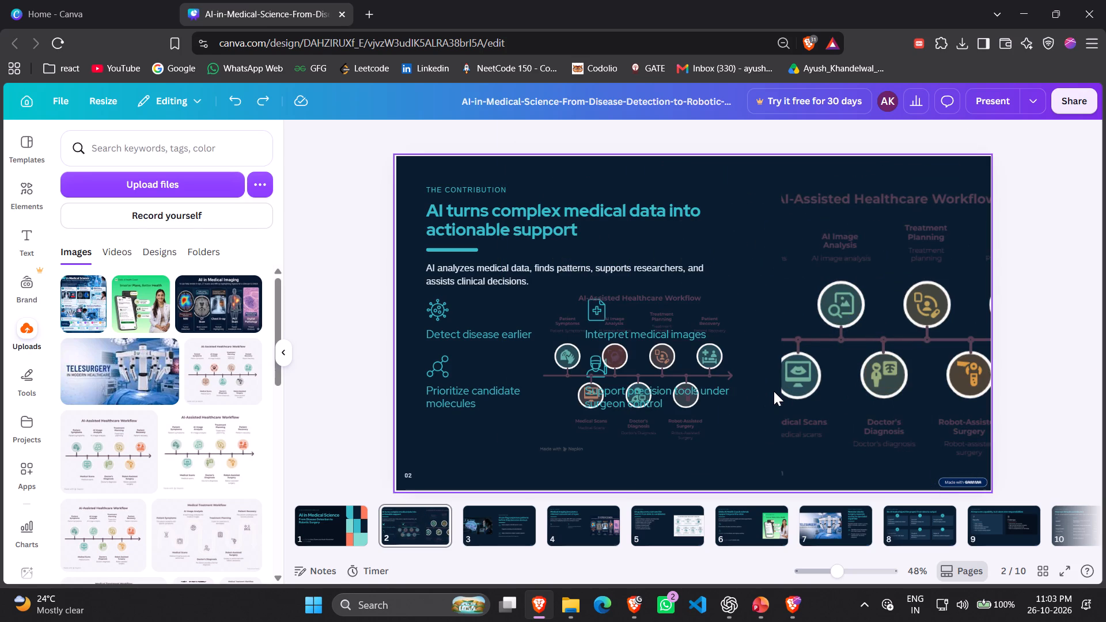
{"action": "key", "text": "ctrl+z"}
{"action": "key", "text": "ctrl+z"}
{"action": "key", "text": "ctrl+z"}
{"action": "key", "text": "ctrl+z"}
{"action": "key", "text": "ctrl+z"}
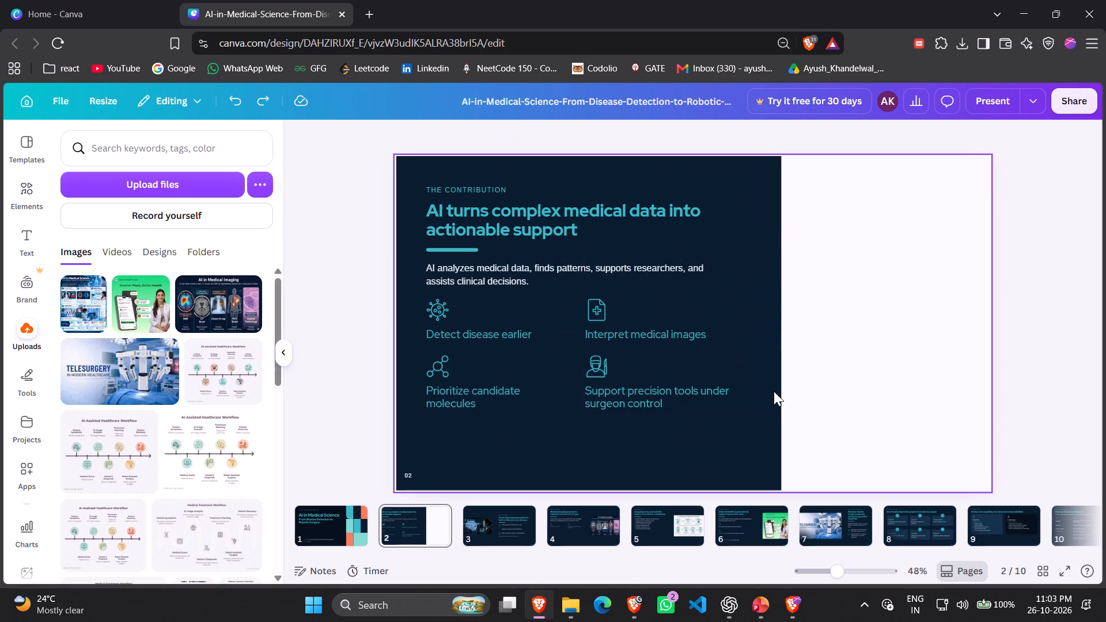
Undo the white fill on slide 2 to restore the original AI-Assisted Healthcare Workflow image.
{"action": "key", "text": "ctrl+z"}
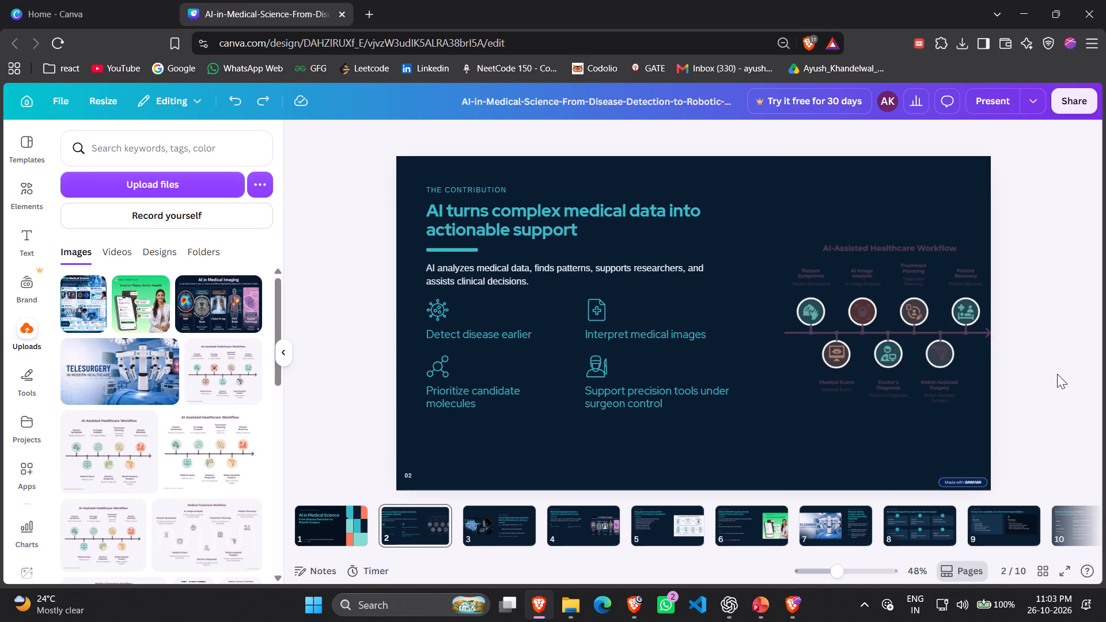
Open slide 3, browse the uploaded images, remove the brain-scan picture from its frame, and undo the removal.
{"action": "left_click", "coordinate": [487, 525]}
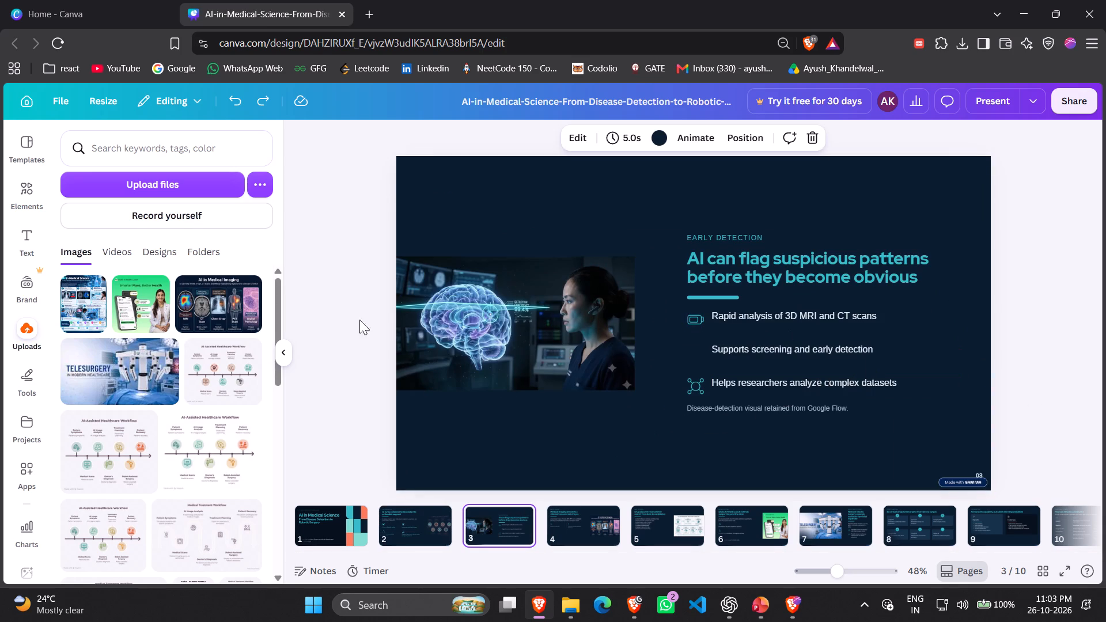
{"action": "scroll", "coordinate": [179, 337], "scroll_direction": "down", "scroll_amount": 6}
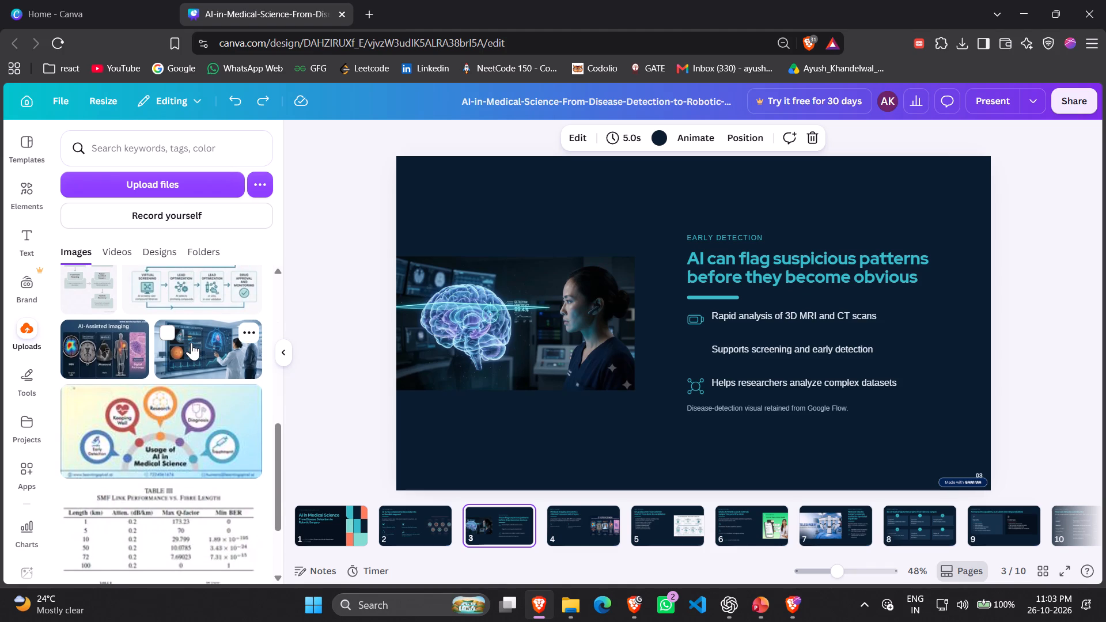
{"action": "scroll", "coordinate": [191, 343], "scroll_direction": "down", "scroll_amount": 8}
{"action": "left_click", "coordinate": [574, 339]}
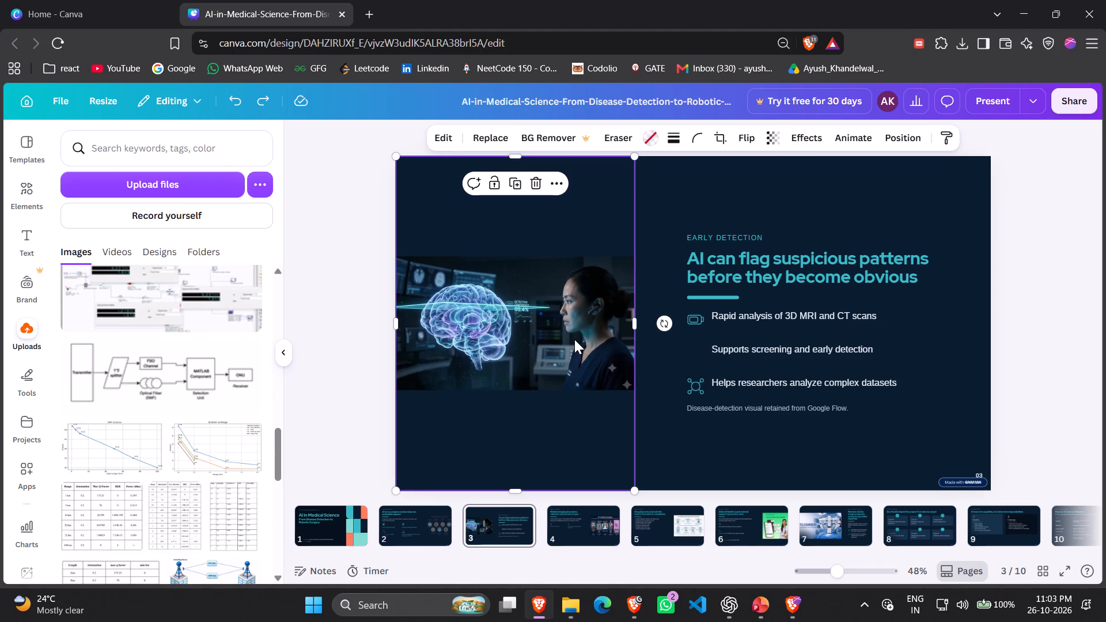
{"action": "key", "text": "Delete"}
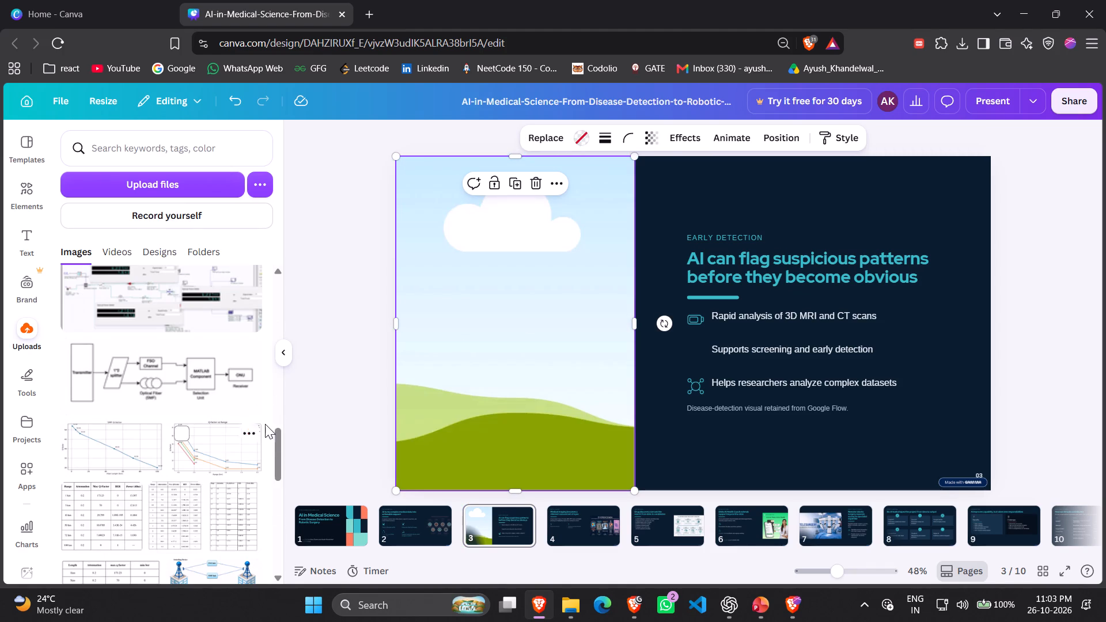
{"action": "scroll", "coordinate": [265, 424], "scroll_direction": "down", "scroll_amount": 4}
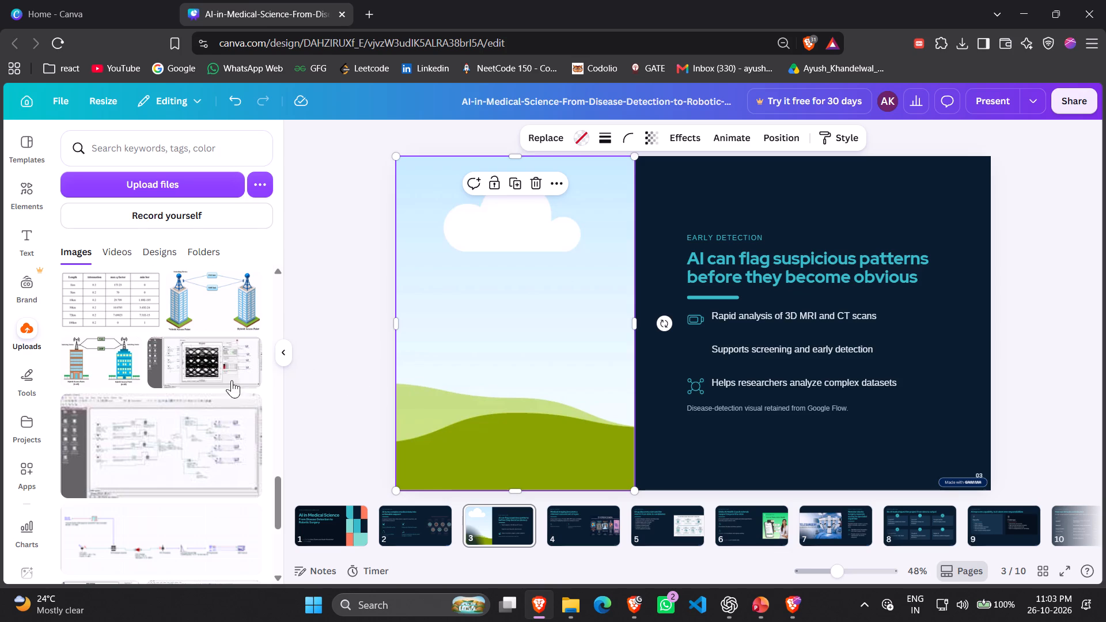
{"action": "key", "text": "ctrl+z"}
Add the 6.0-second brain-scan video from the uploaded videos to slide 3.
{"action": "scroll", "coordinate": [180, 350], "scroll_direction": "up", "scroll_amount": 9}
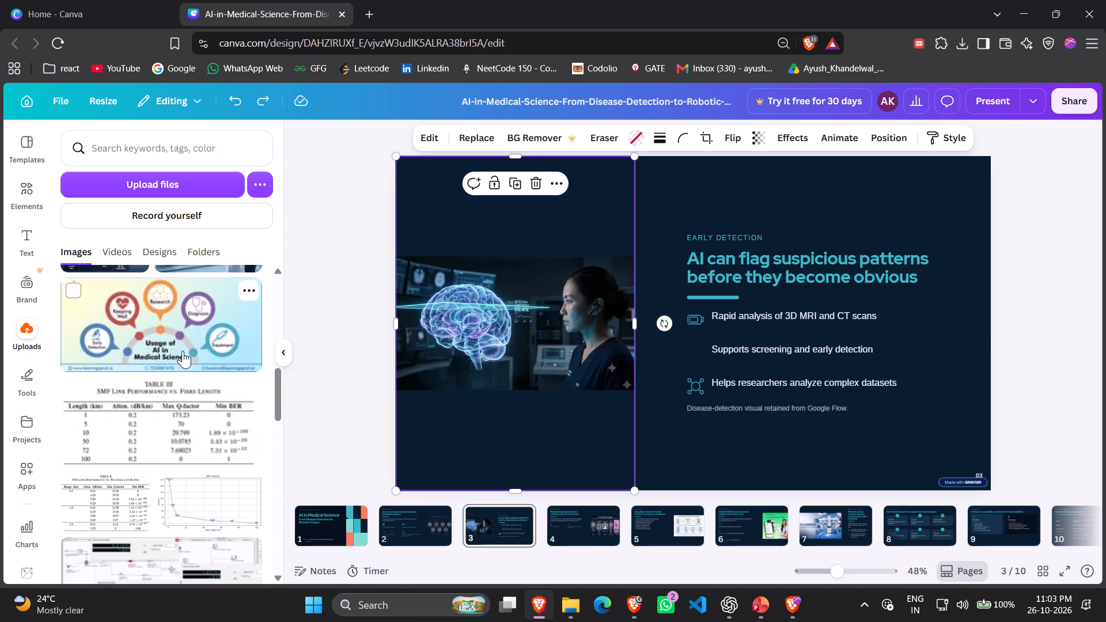
{"action": "scroll", "coordinate": [183, 351], "scroll_direction": "up", "scroll_amount": 3}
{"action": "scroll", "coordinate": [209, 446], "scroll_direction": "up", "scroll_amount": 5}
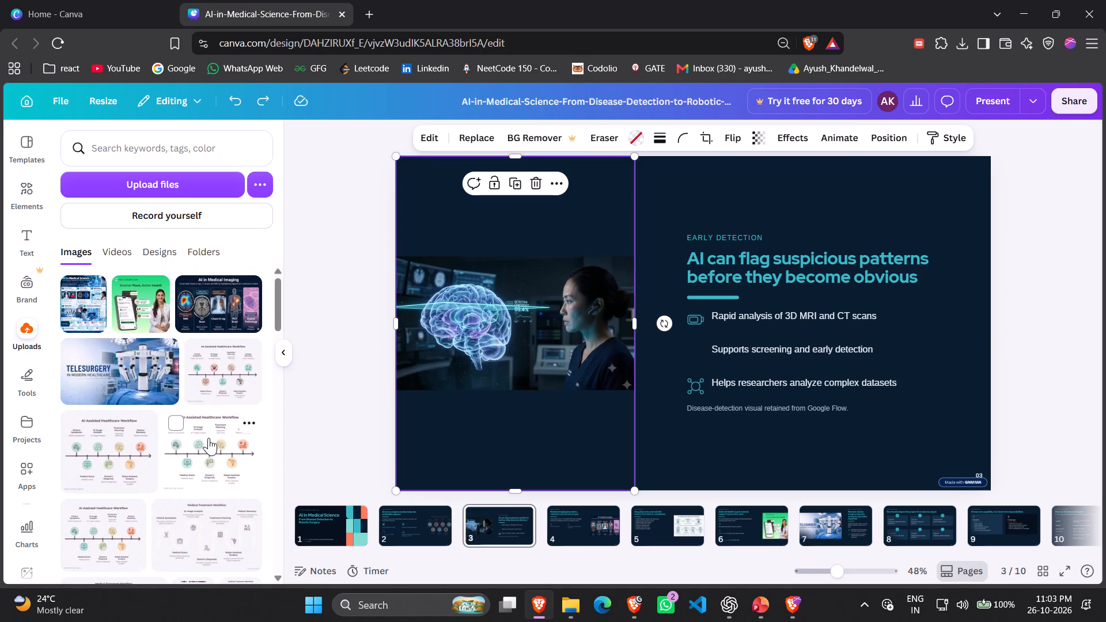
{"action": "scroll", "coordinate": [209, 438], "scroll_direction": "up", "scroll_amount": 4}
{"action": "left_click", "coordinate": [111, 250]}
{"action": "left_click", "coordinate": [113, 312]}
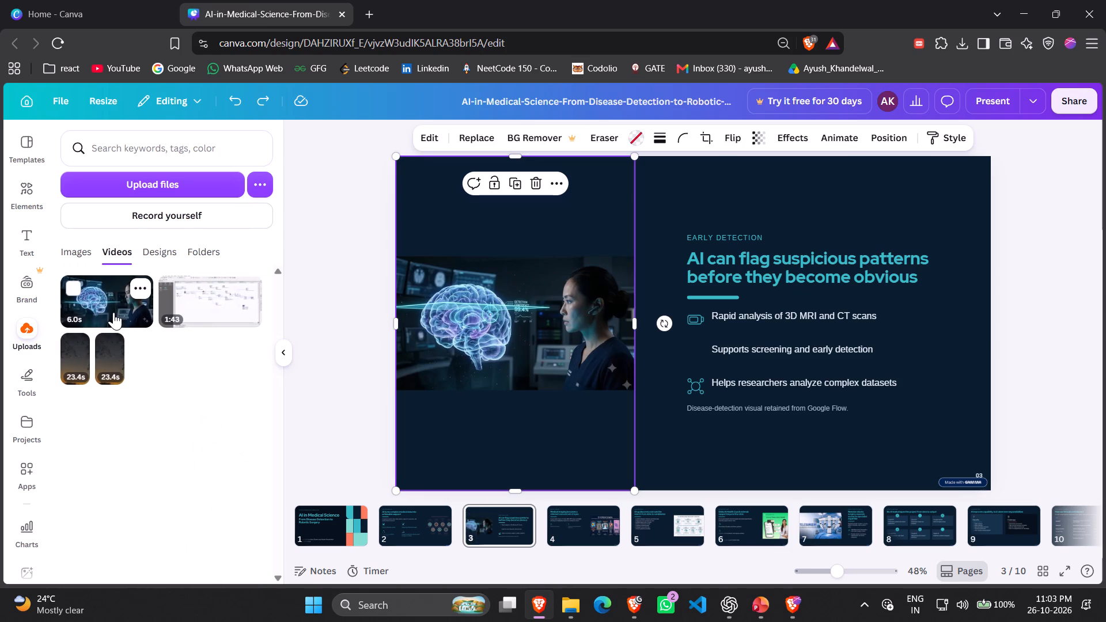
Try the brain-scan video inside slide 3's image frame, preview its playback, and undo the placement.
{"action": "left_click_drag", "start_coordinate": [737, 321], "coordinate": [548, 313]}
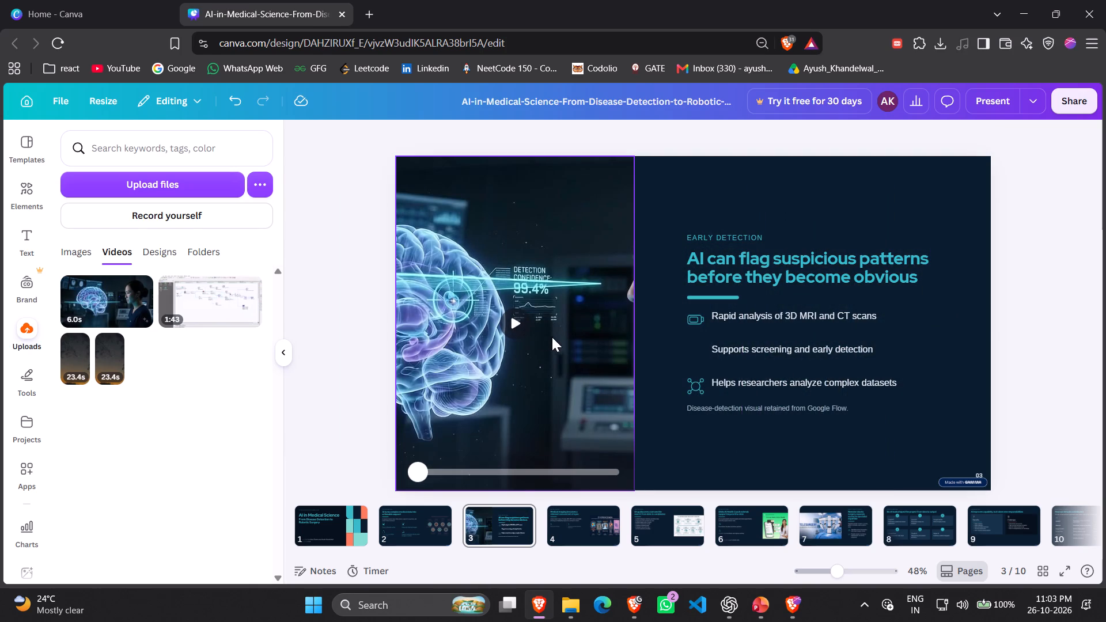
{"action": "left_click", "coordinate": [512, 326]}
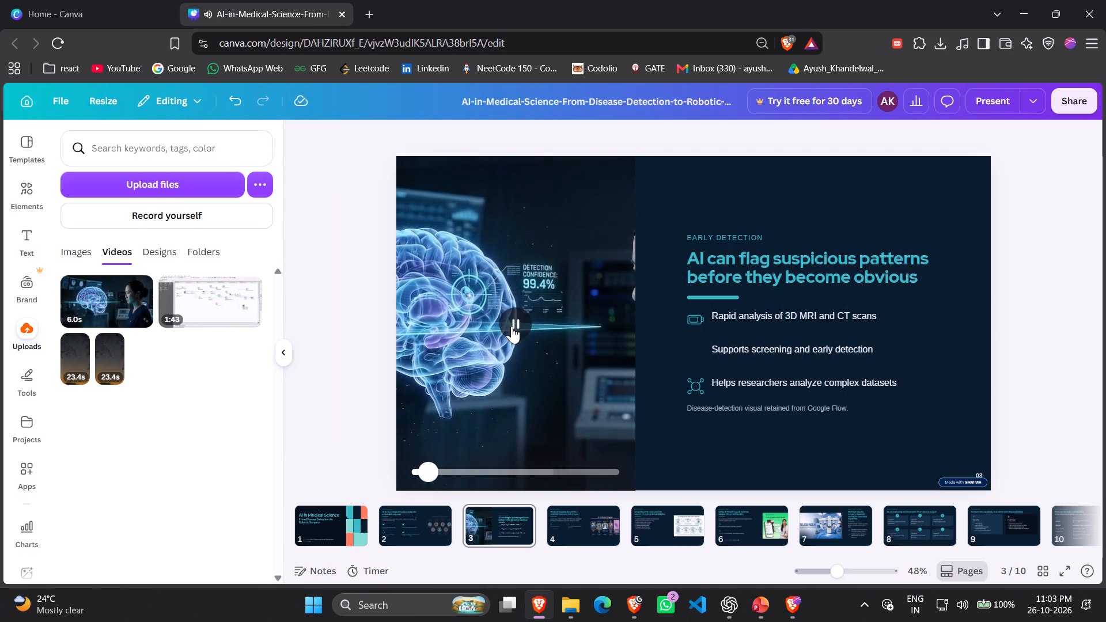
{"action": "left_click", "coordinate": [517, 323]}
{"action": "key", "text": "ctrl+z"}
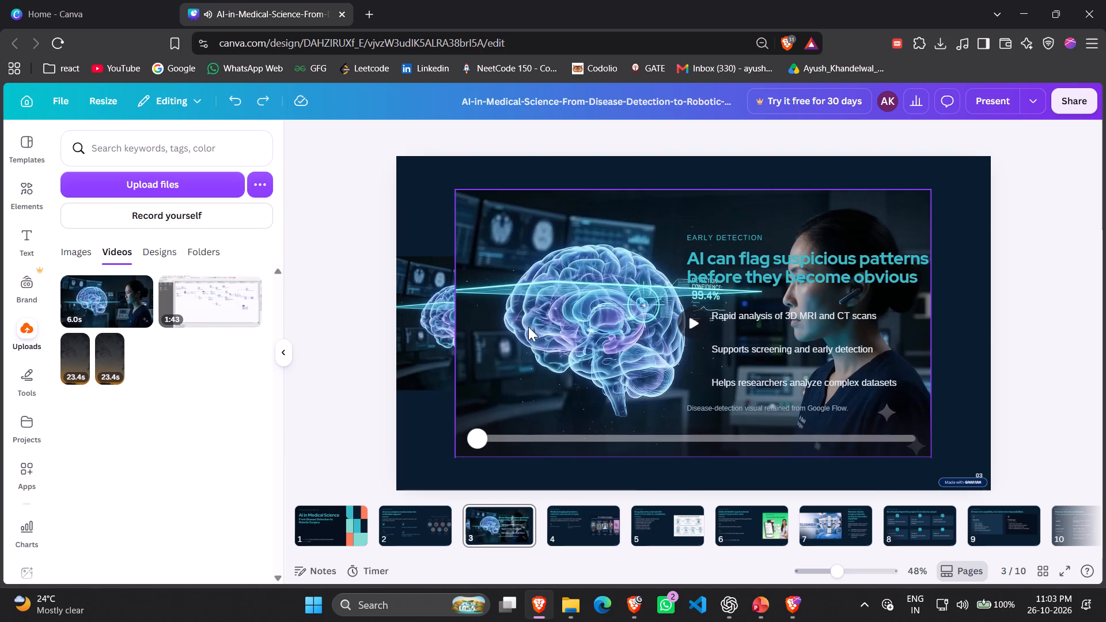
Move the brain-scan video clear of slide 3's image frame and delete the frame along with its picture.
{"action": "left_click_drag", "start_coordinate": [620, 343], "coordinate": [714, 453]}
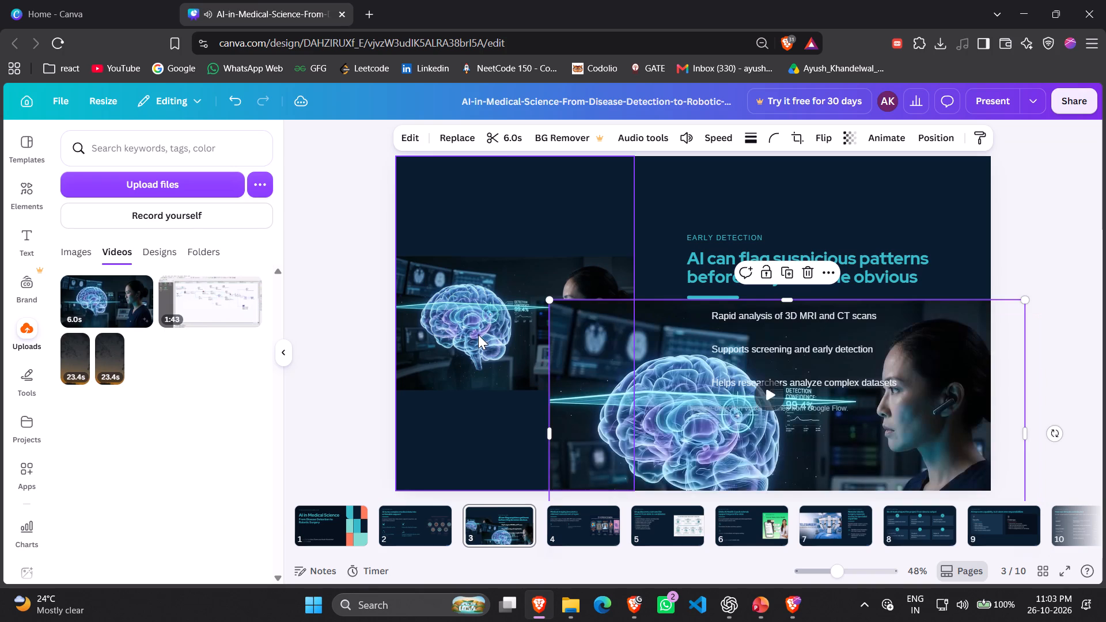
{"action": "left_click", "coordinate": [478, 335]}
{"action": "left_click_drag", "start_coordinate": [638, 356], "coordinate": [737, 330]}
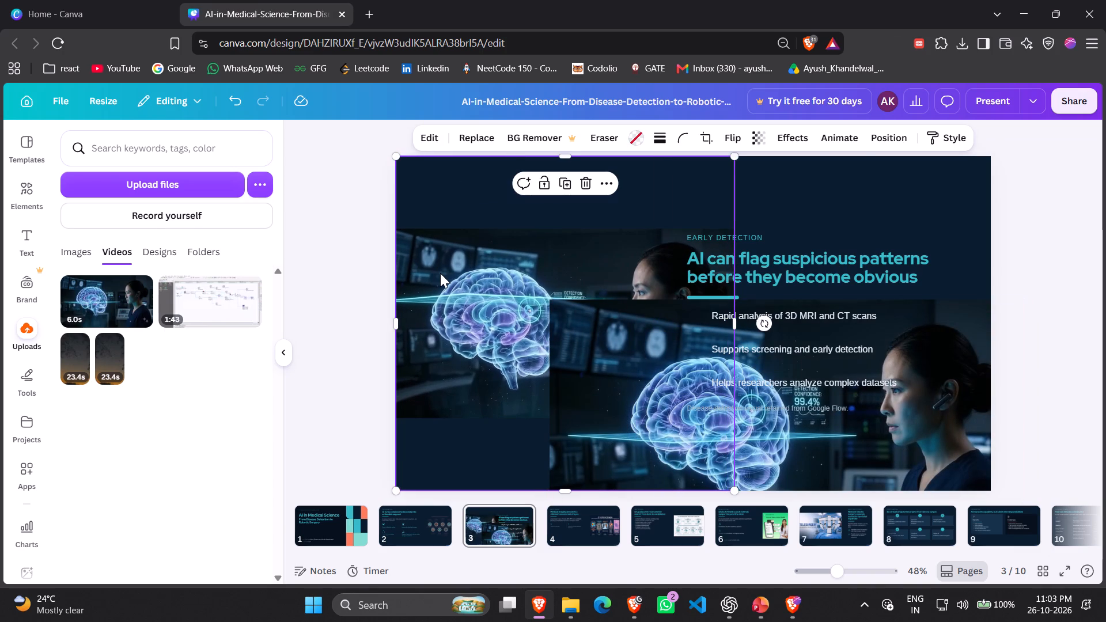
{"action": "left_click", "coordinate": [440, 273]}
{"action": "key", "text": "Delete"}
{"action": "left_click", "coordinate": [487, 259]}
{"action": "key", "text": "Delete"}
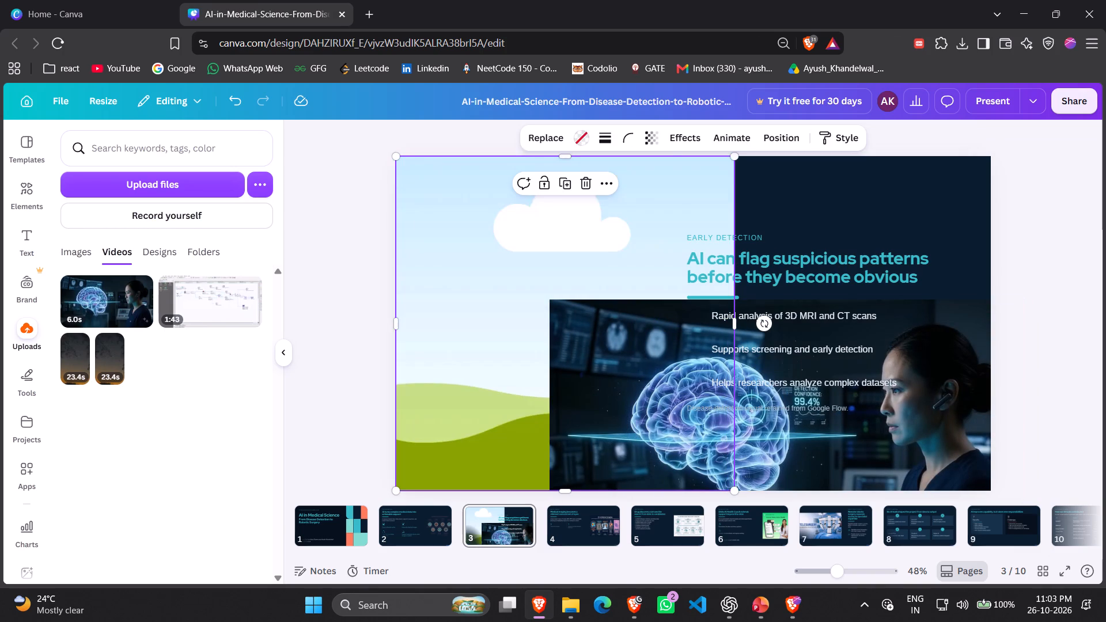
{"action": "left_click", "coordinate": [487, 259]}
{"action": "key", "text": "Delete"}
Position the brain-scan video at slide 3's lower-right area and add the recently used landscape image frame.
{"action": "left_click_drag", "start_coordinate": [753, 365], "coordinate": [629, 262]}
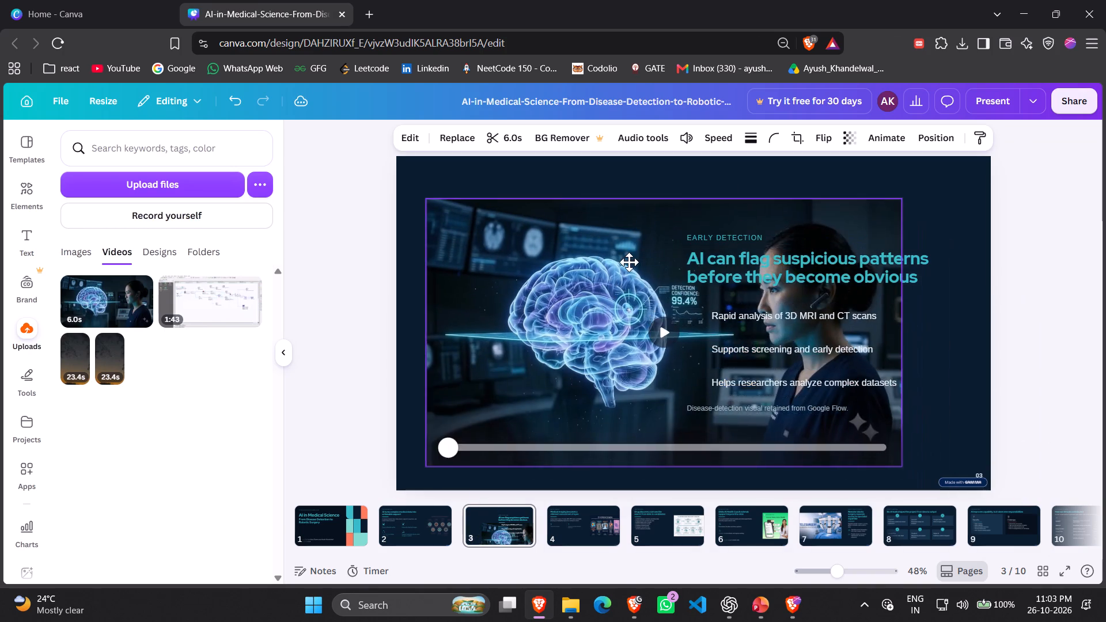
{"action": "left_click_drag", "start_coordinate": [629, 262], "coordinate": [768, 357]}
{"action": "left_click", "coordinate": [18, 200]}
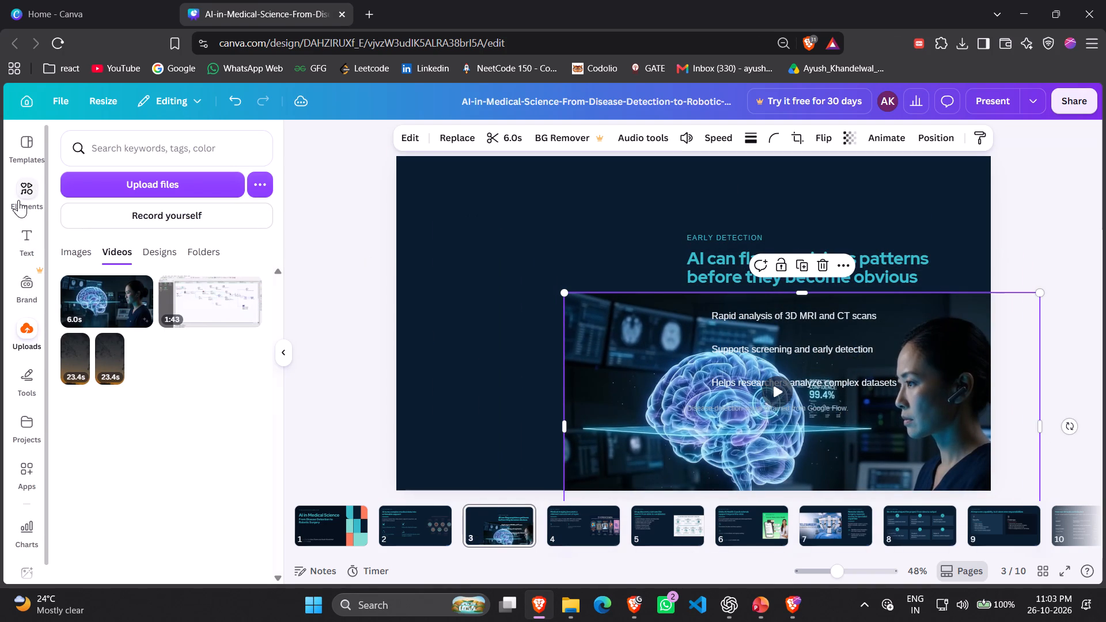
{"action": "left_click", "coordinate": [129, 227]}
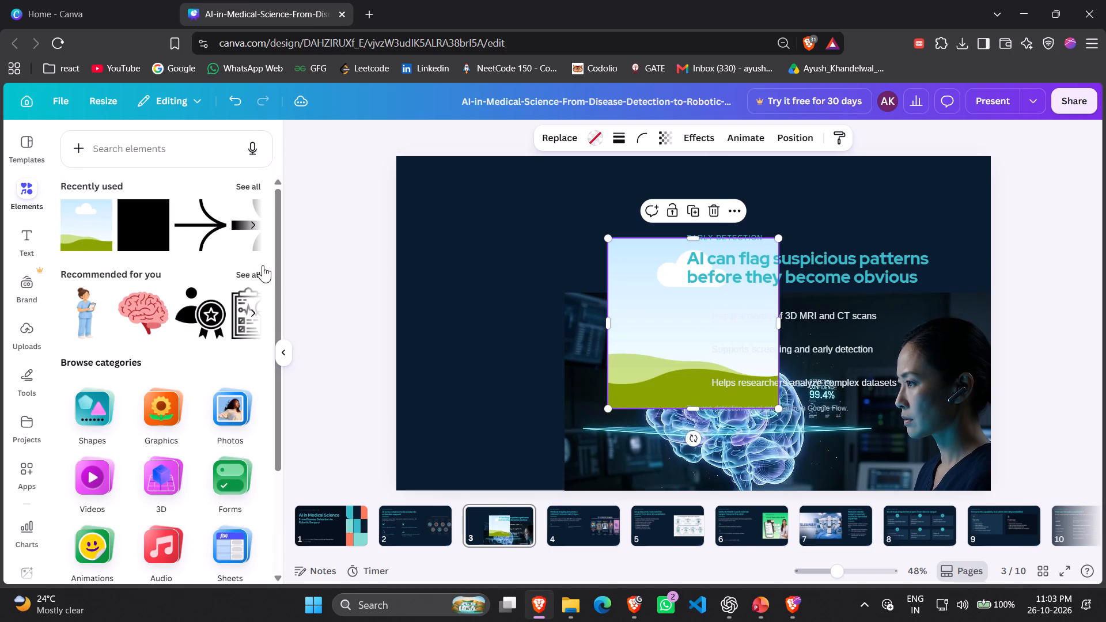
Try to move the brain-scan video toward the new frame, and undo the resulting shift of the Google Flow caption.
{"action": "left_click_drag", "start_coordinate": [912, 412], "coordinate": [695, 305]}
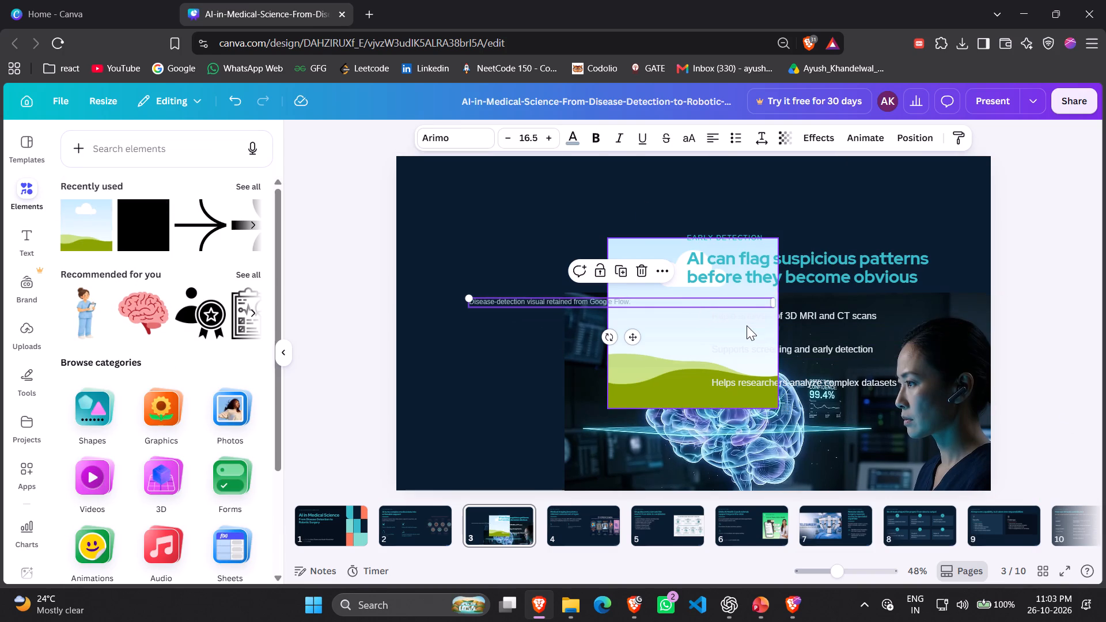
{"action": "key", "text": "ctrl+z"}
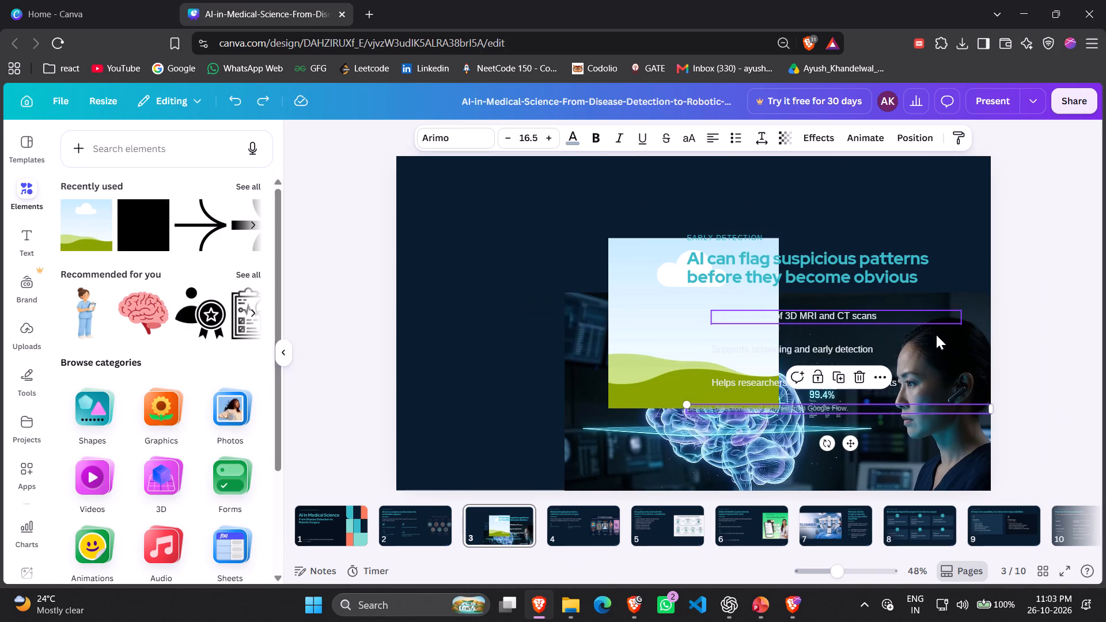
Drop the brain-scan video into slide 3's new frame, move it left of the text, and widen it to fill the space.
{"action": "left_click_drag", "start_coordinate": [974, 329], "coordinate": [712, 272]}
{"action": "left_click_drag", "start_coordinate": [631, 305], "coordinate": [430, 260]}
{"action": "left_click_drag", "start_coordinate": [575, 278], "coordinate": [680, 280]}
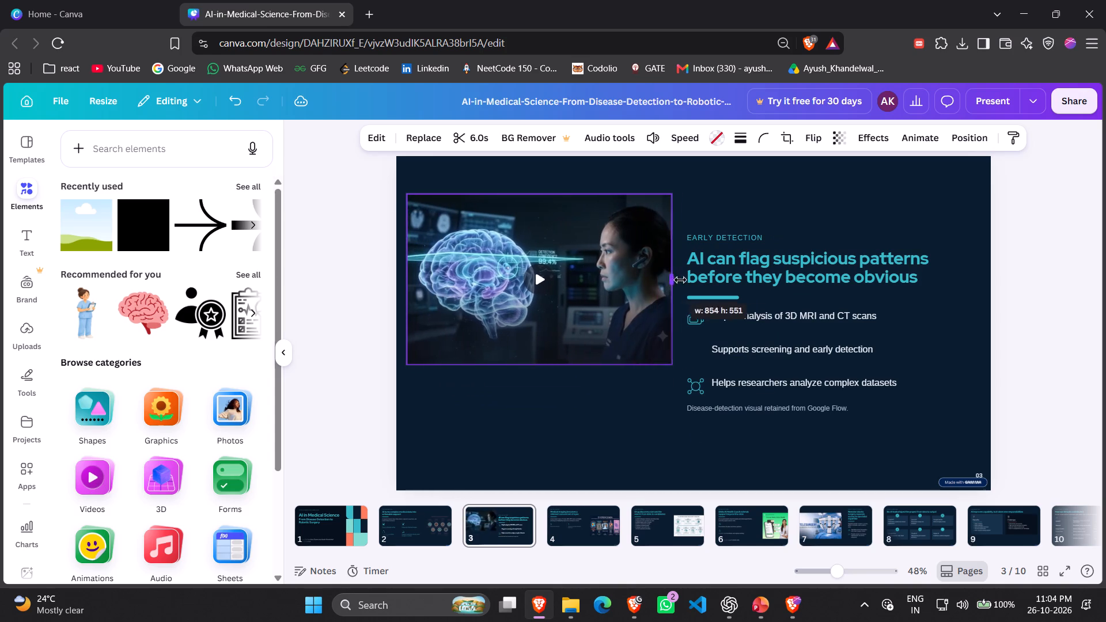
{"action": "left_click_drag", "start_coordinate": [680, 280], "coordinate": [681, 285]}
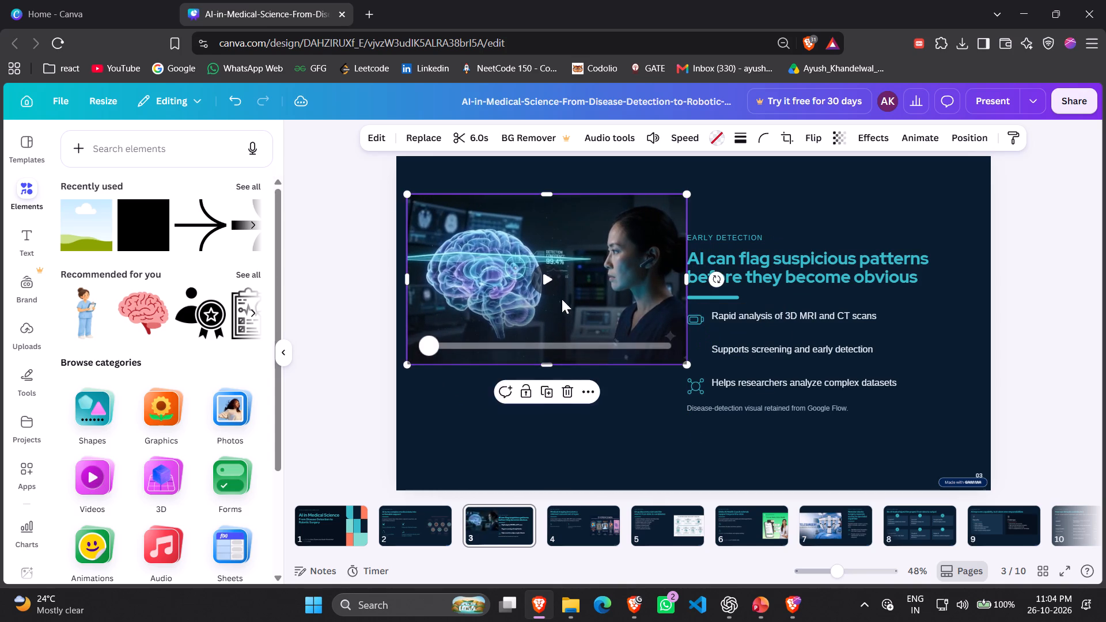
{"action": "left_click_drag", "start_coordinate": [562, 299], "coordinate": [555, 333]}
{"action": "left_click", "coordinate": [530, 309]}
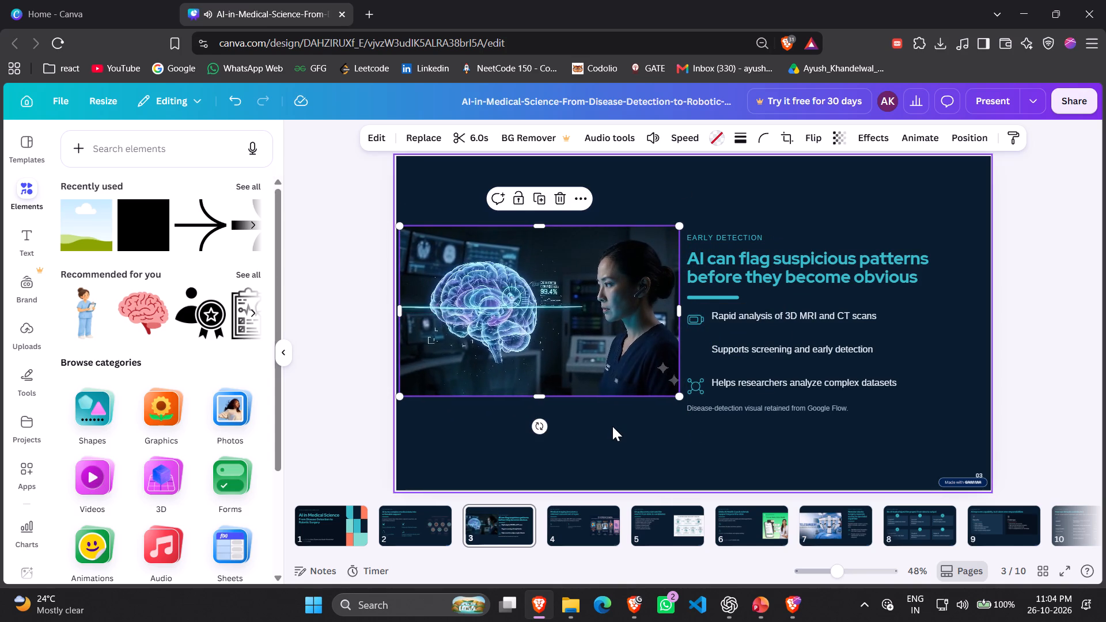
Enlarge slide 4's AI in Medical Imaging picture toward the text block and position it slightly higher beside the text.
{"action": "left_click", "coordinate": [574, 528]}
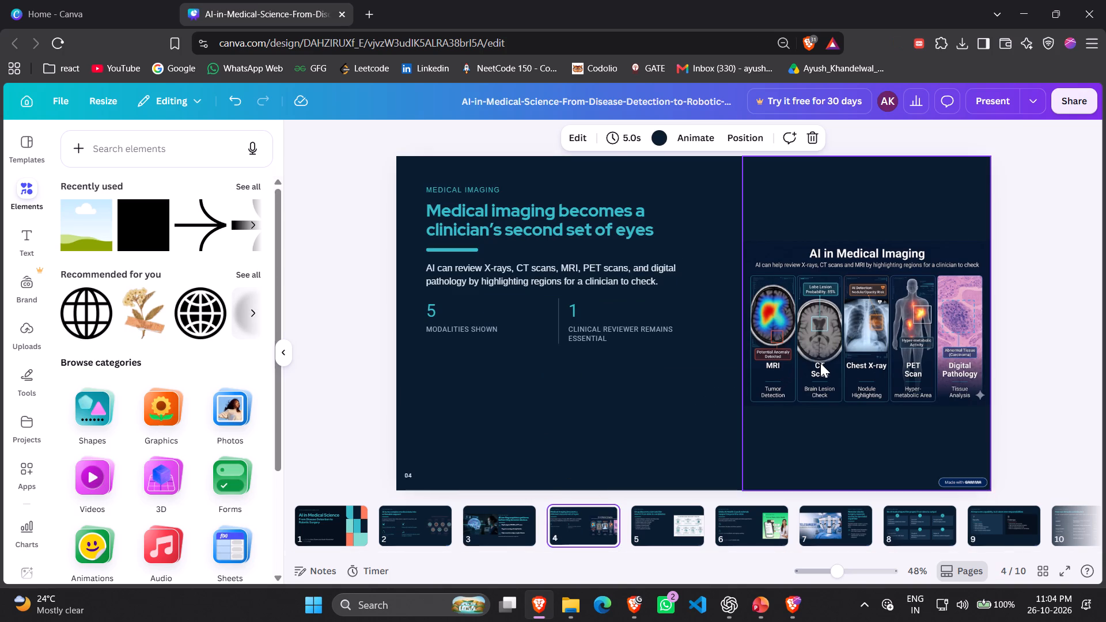
{"action": "left_click", "coordinate": [859, 339]}
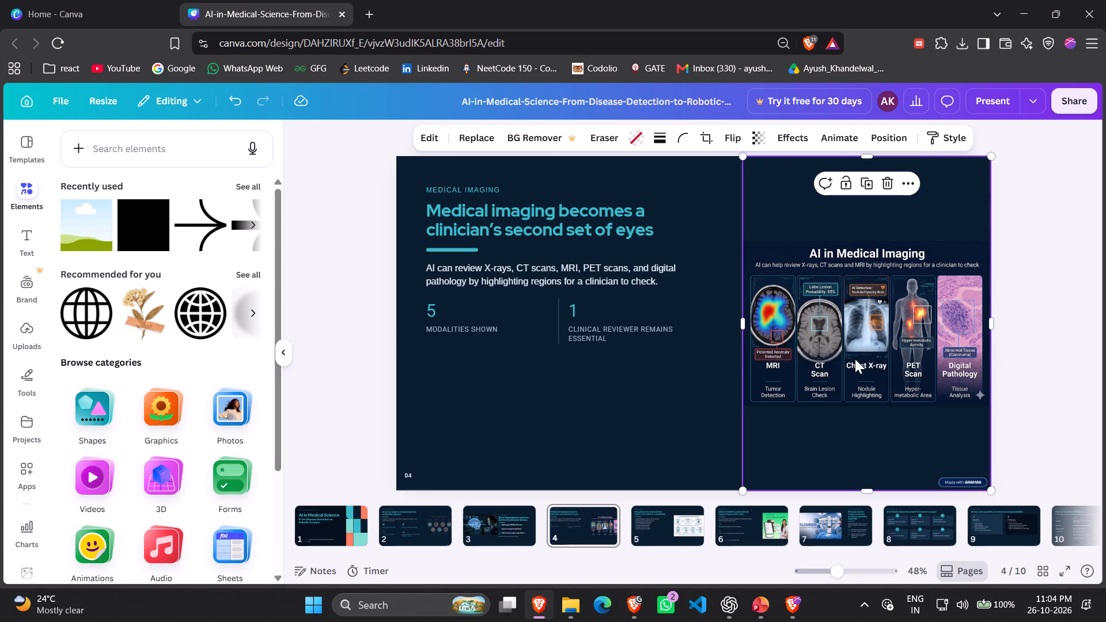
{"action": "left_click_drag", "start_coordinate": [860, 347], "coordinate": [843, 345]}
{"action": "left_click_drag", "start_coordinate": [728, 323], "coordinate": [719, 323]}
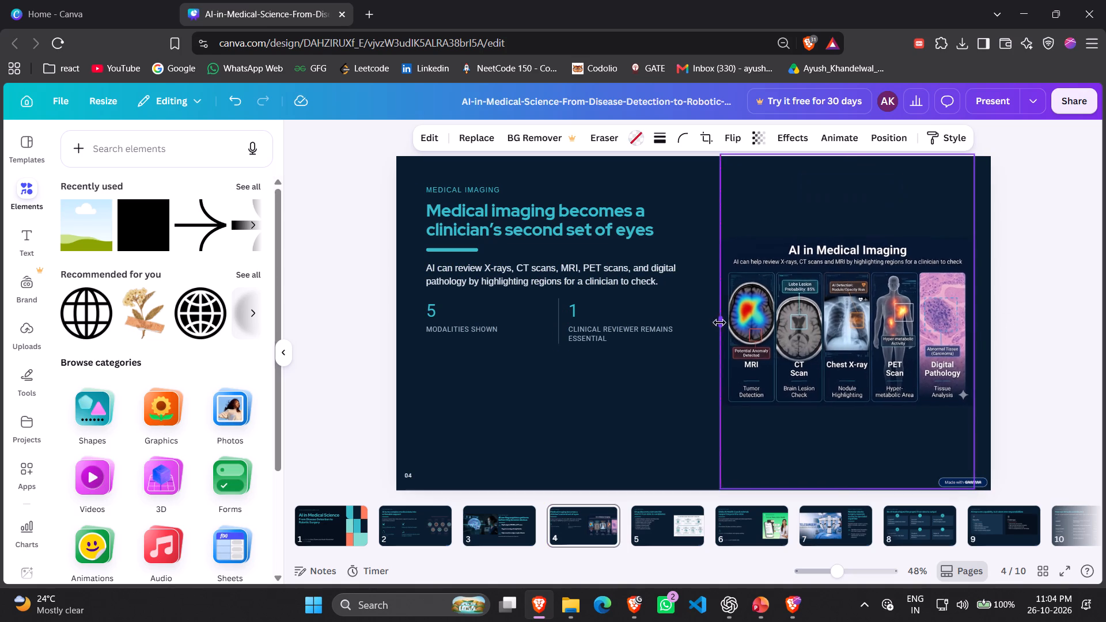
{"action": "left_click_drag", "start_coordinate": [719, 323], "coordinate": [685, 325]}
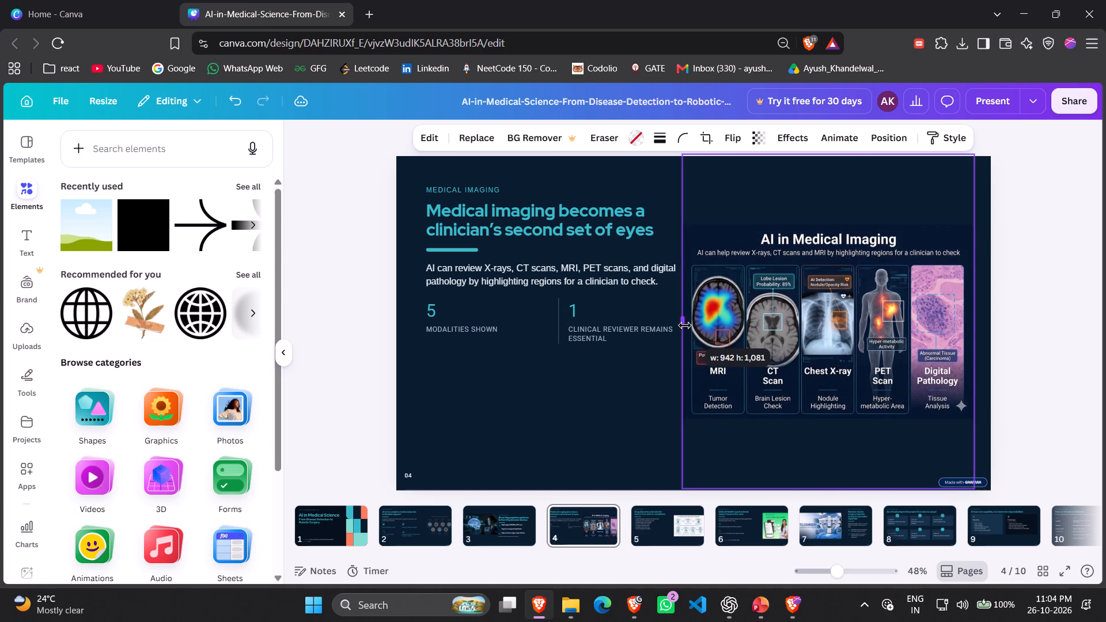
{"action": "left_click_drag", "start_coordinate": [685, 325], "coordinate": [681, 326]}
{"action": "left_click_drag", "start_coordinate": [828, 355], "coordinate": [834, 341]}
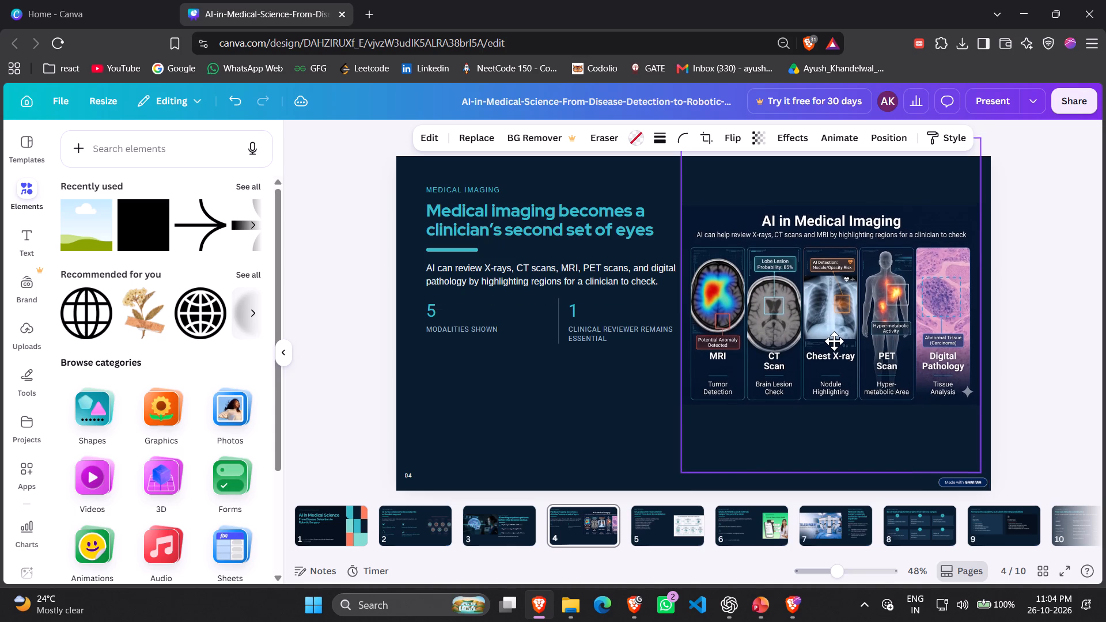
{"action": "left_click_drag", "start_coordinate": [834, 341], "coordinate": [836, 342]}
{"action": "left_click", "coordinate": [1029, 413]}
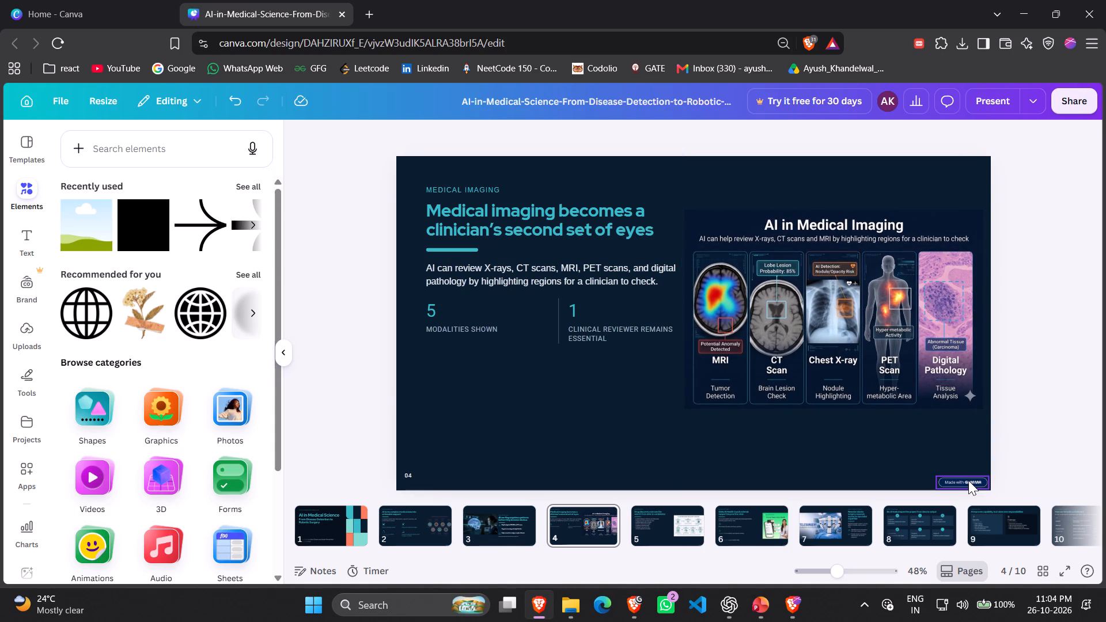
Delete the Made with Gamma badge and its empty frame from slides 4 and 3.
{"action": "left_click", "coordinate": [967, 483]}
{"action": "key", "text": "Delete"}
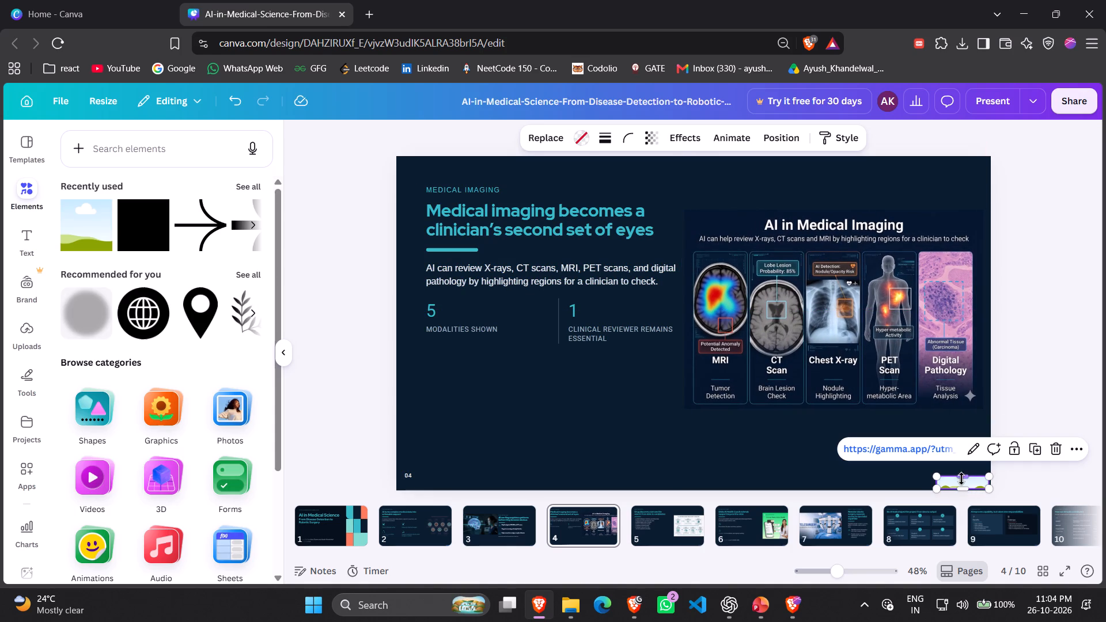
{"action": "left_click", "coordinate": [957, 483]}
{"action": "key", "text": "Delete"}
{"action": "left_click", "coordinate": [531, 522]}
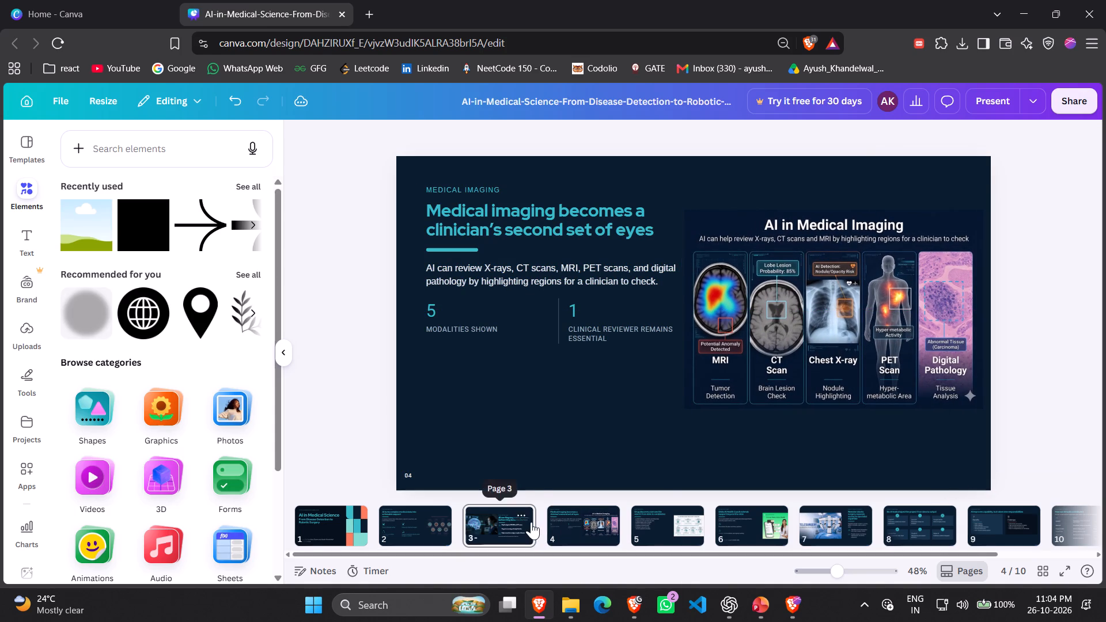
{"action": "left_click", "coordinate": [965, 483]}
{"action": "key", "text": "Delete"}
{"action": "left_click", "coordinate": [964, 483]}
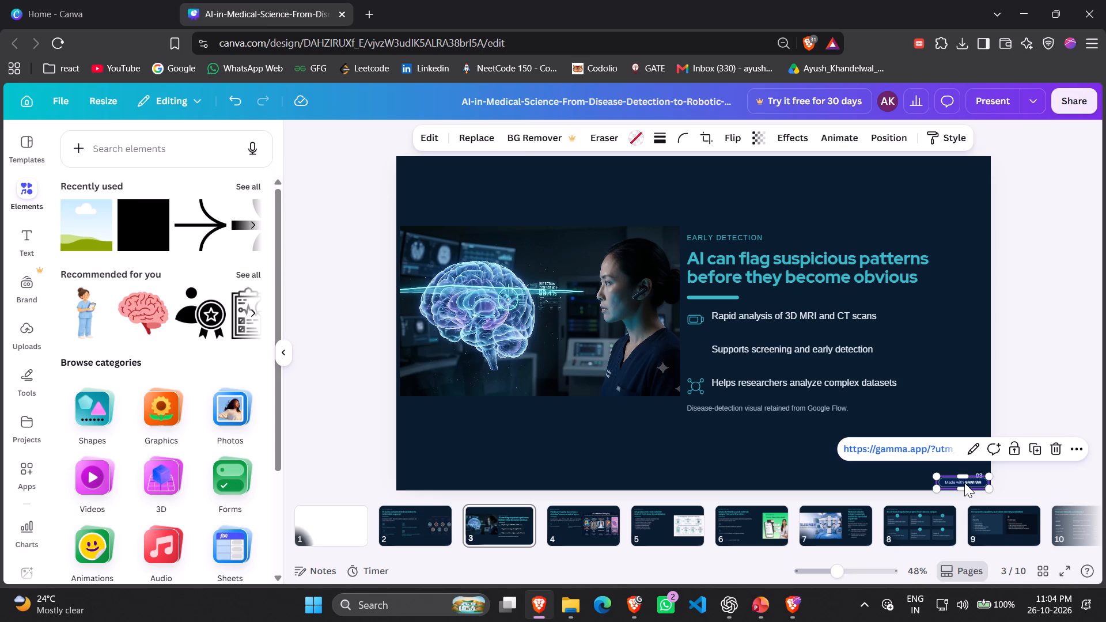
{"action": "key", "text": "Delete"}
Shift slide 2's healthcare workflow picture clear of the Made with Gamma badge and delete the badge with its frame.
{"action": "left_click", "coordinate": [423, 522]}
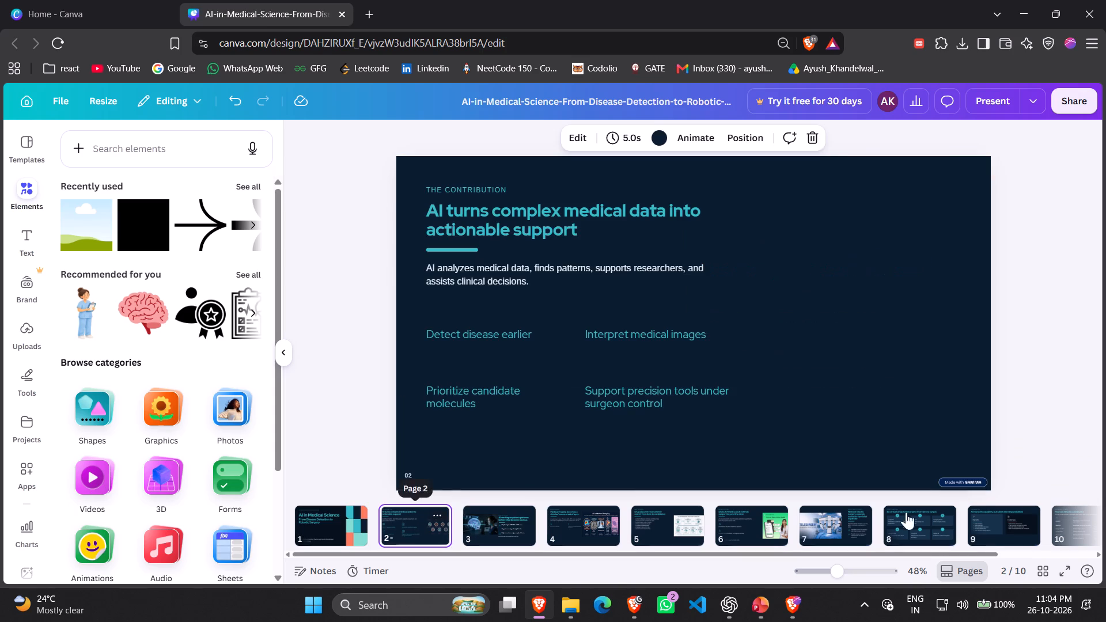
{"action": "left_click", "coordinate": [963, 484]}
{"action": "left_click", "coordinate": [960, 480]}
{"action": "left_click", "coordinate": [1054, 465]}
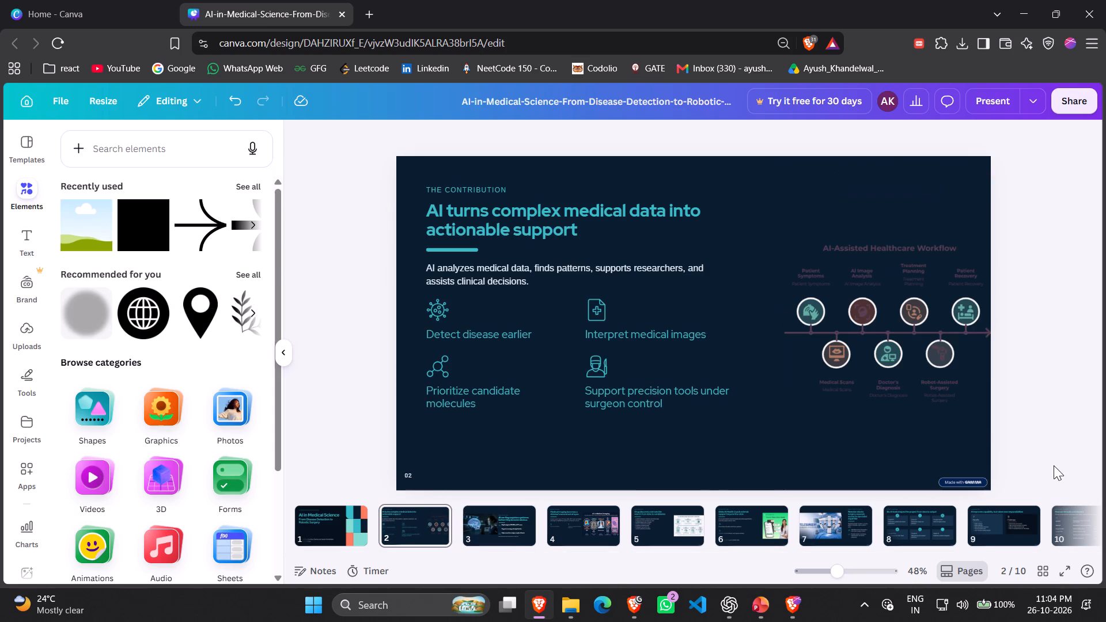
{"action": "left_click", "coordinate": [959, 480]}
{"action": "left_click_drag", "start_coordinate": [905, 435], "coordinate": [903, 414]}
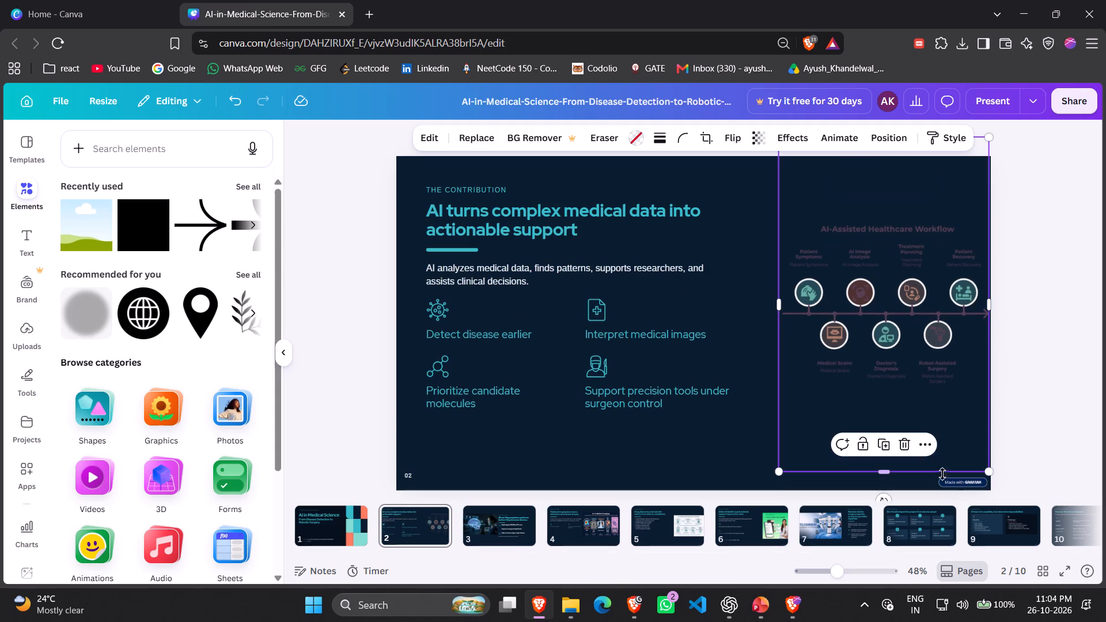
{"action": "left_click", "coordinate": [951, 483]}
{"action": "key", "text": "Delete"}
{"action": "left_click", "coordinate": [954, 481]}
{"action": "key", "text": "Delete"}
Reposition slide 2's healthcare workflow picture slightly inward from the slide's right edge.
{"action": "left_click_drag", "start_coordinate": [904, 350], "coordinate": [899, 373]}
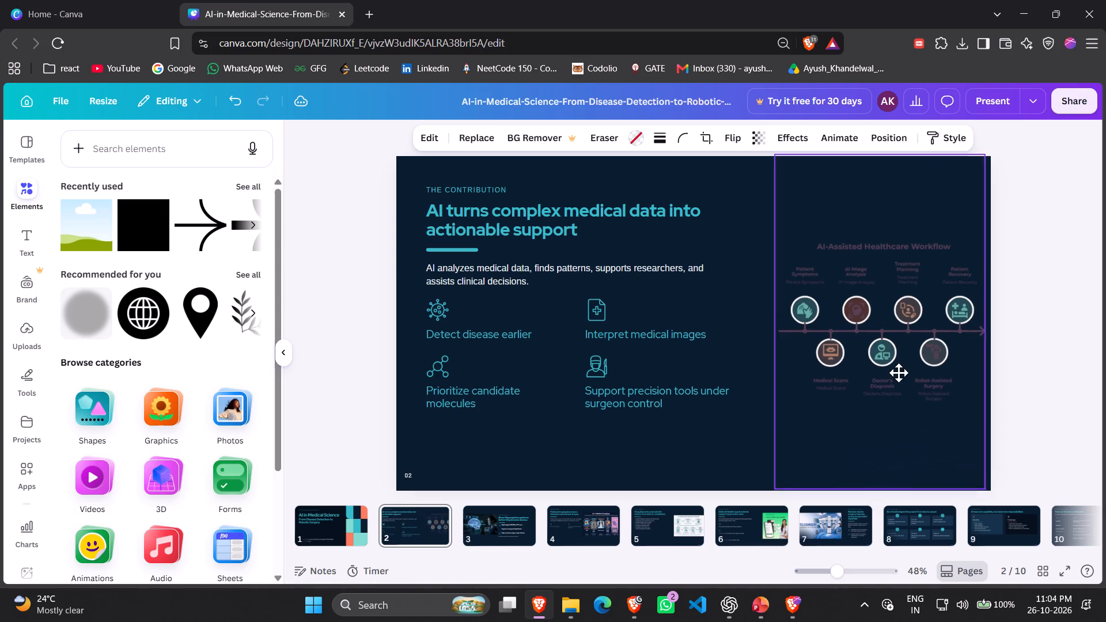
{"action": "left_click_drag", "start_coordinate": [899, 373], "coordinate": [887, 362]}
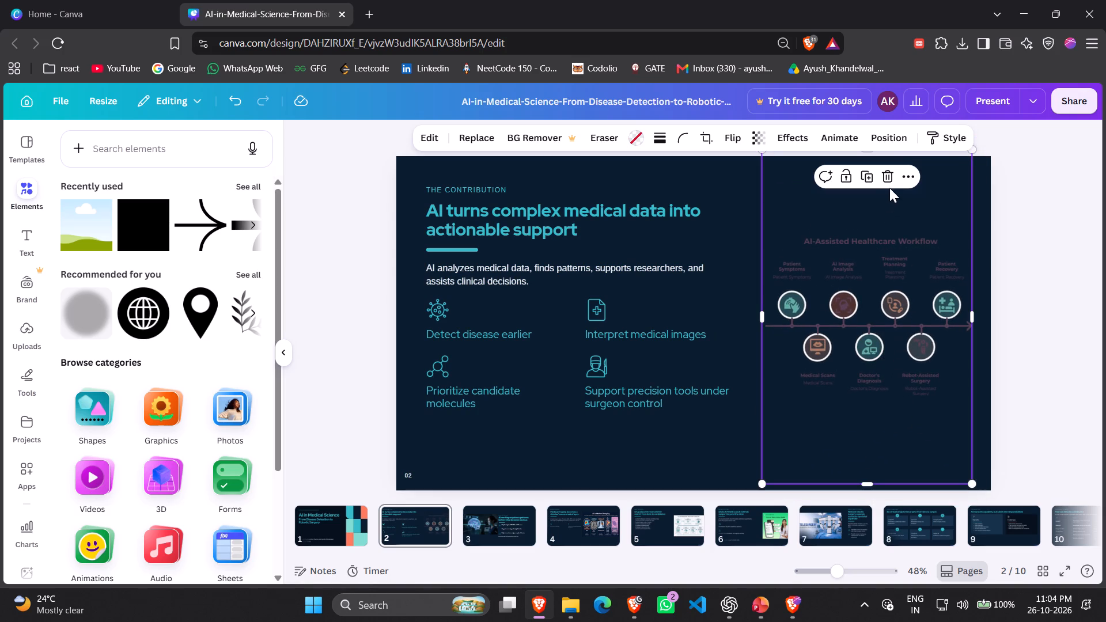
Give slide 2's healthcare workflow picture a solid border with a stroke weight of 15, after trying a dashed style.
{"action": "left_click", "coordinate": [905, 180]}
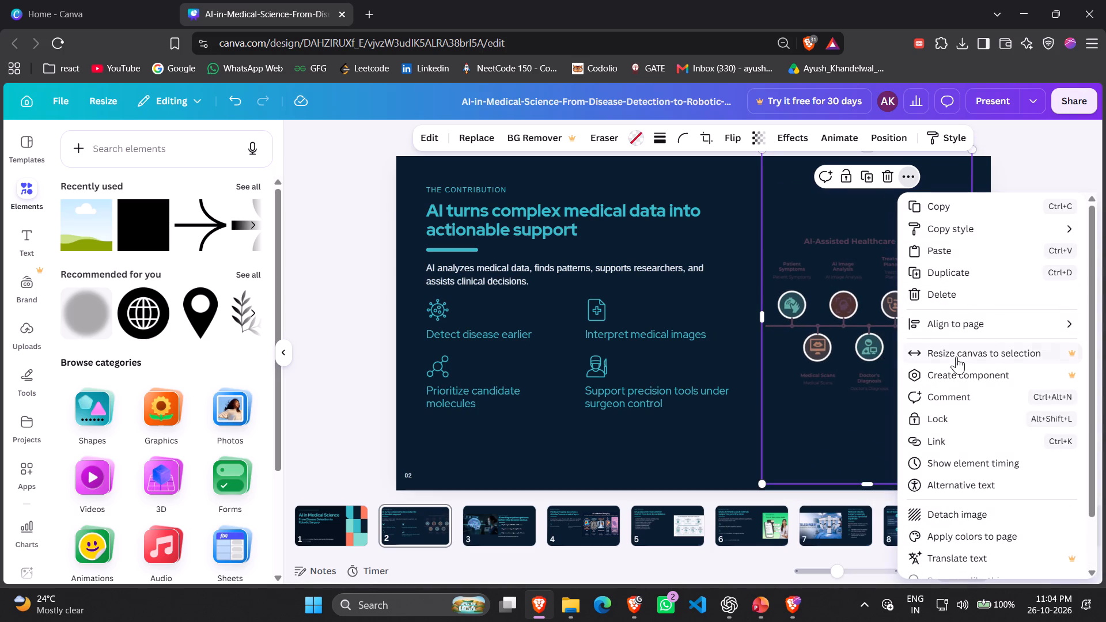
{"action": "left_click", "coordinate": [661, 138]}
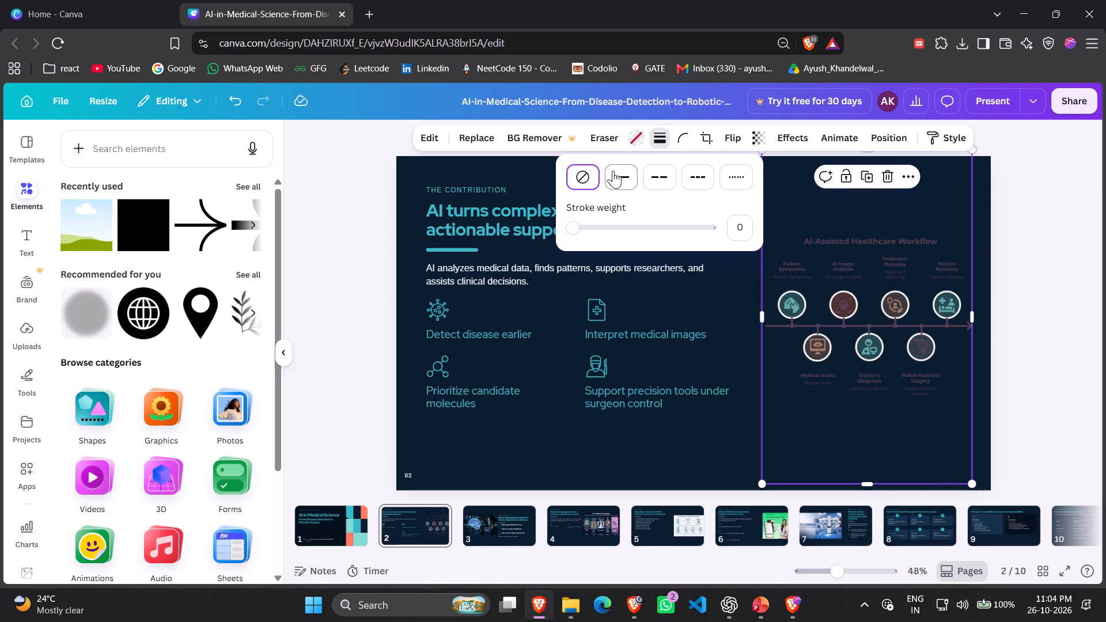
{"action": "left_click", "coordinate": [612, 172]}
{"action": "left_click", "coordinate": [667, 176]}
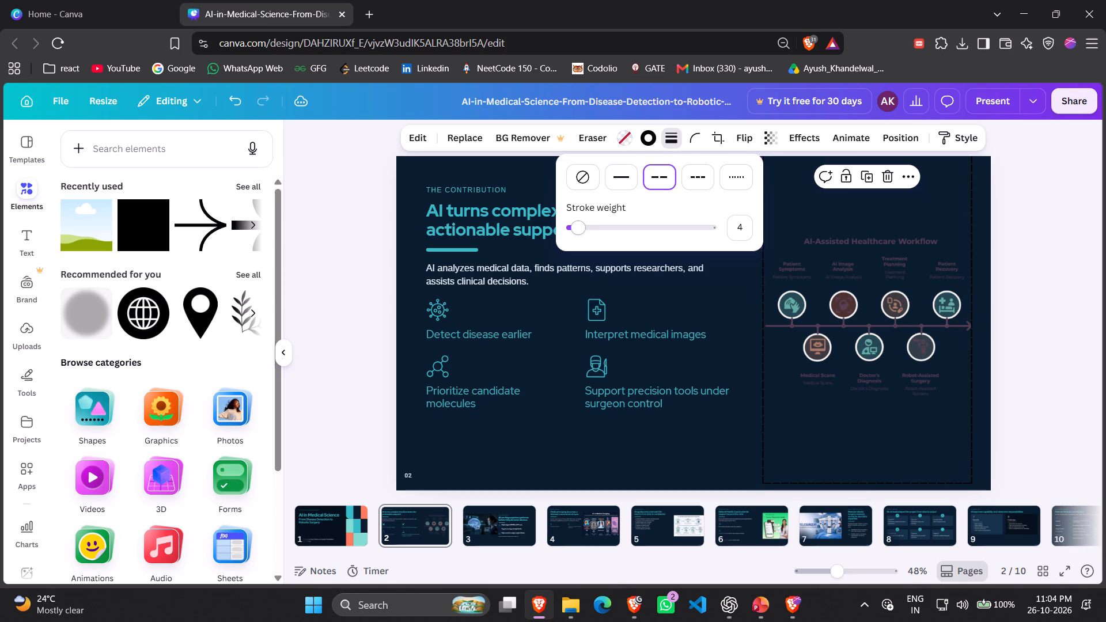
{"action": "left_click", "coordinate": [582, 229]}
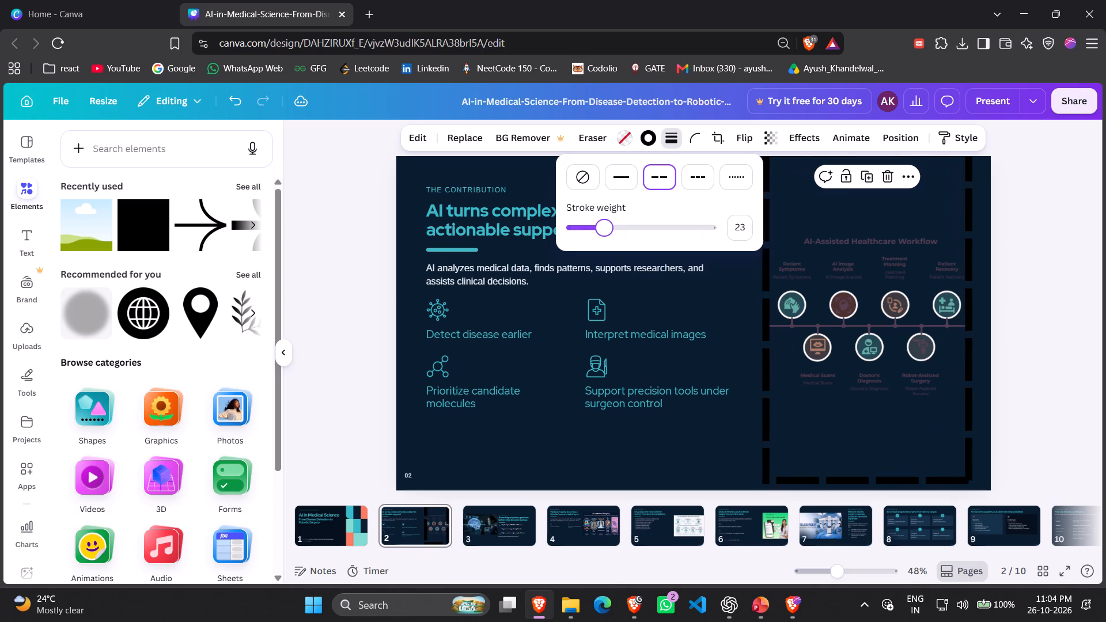
{"action": "left_click", "coordinate": [629, 170]}
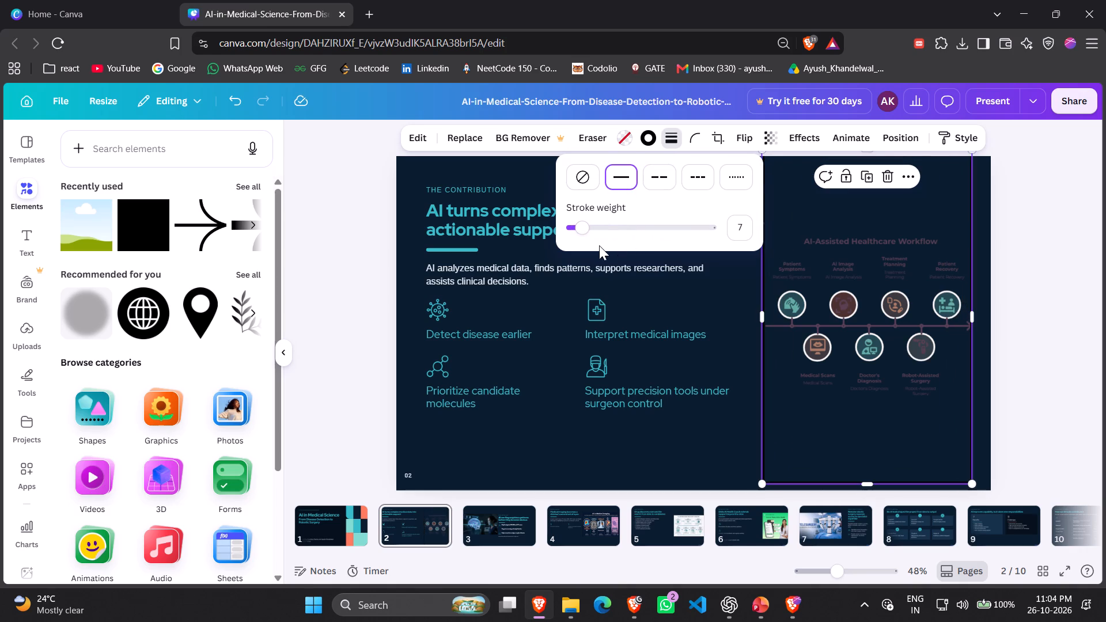
{"action": "left_click_drag", "start_coordinate": [587, 230], "coordinate": [593, 230]}
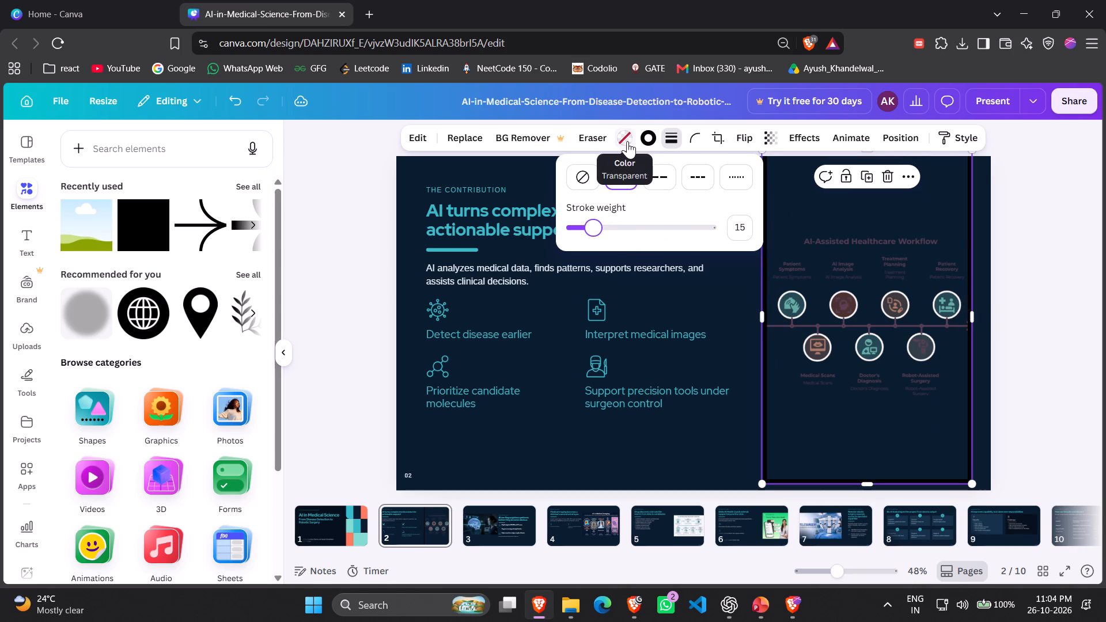
Try several design colours as the fill of slide 2's workflow frame, ending with the virus icon's teal.
{"action": "left_click", "coordinate": [627, 141]}
{"action": "left_click", "coordinate": [166, 229]}
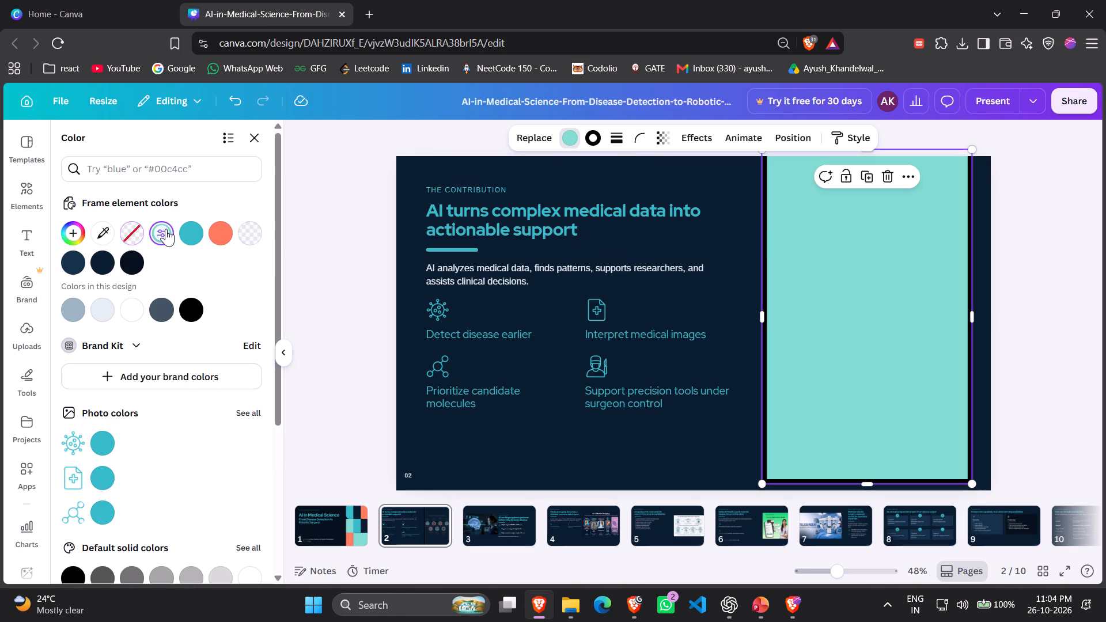
{"action": "left_click", "coordinate": [130, 232]}
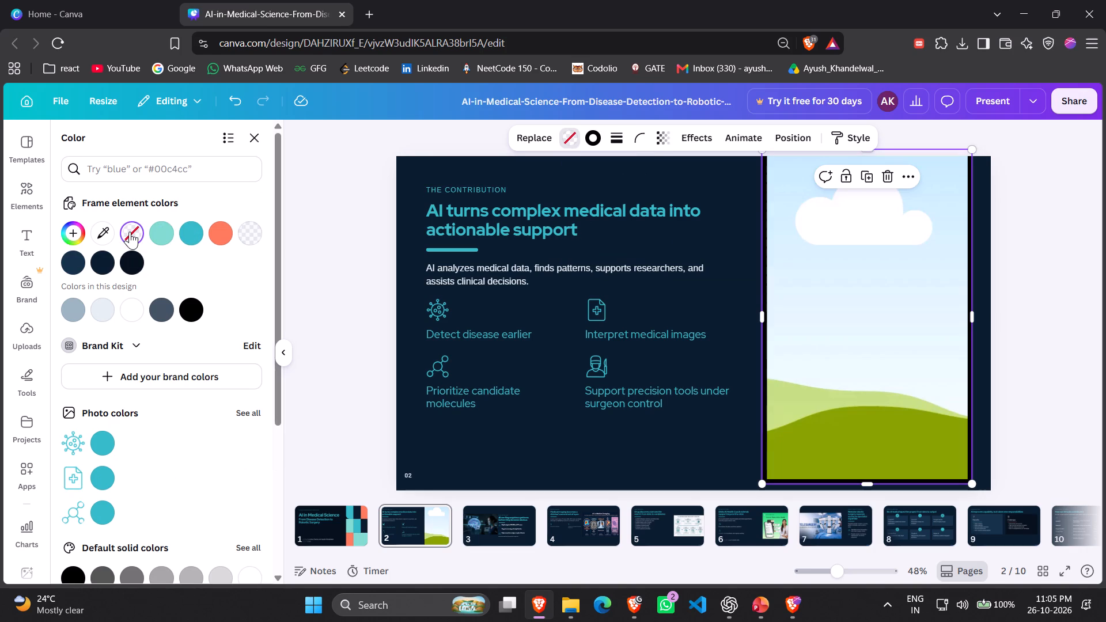
{"action": "left_click", "coordinate": [138, 264]}
{"action": "left_click", "coordinate": [113, 302]}
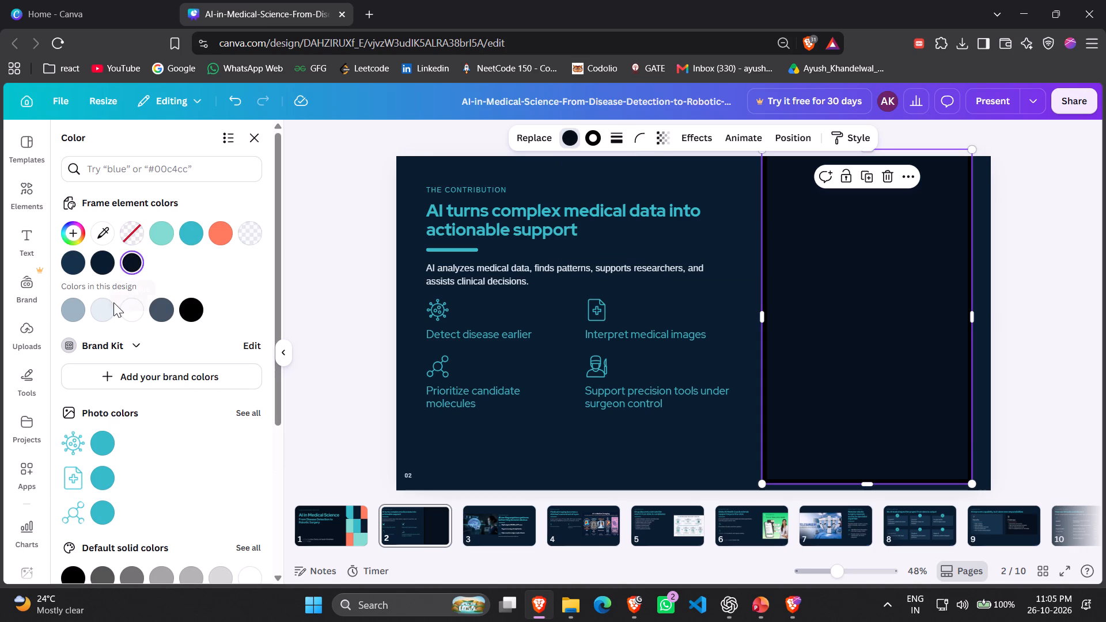
{"action": "left_click", "coordinate": [109, 309]}
{"action": "left_click", "coordinate": [138, 311]}
{"action": "left_click", "coordinate": [185, 316]}
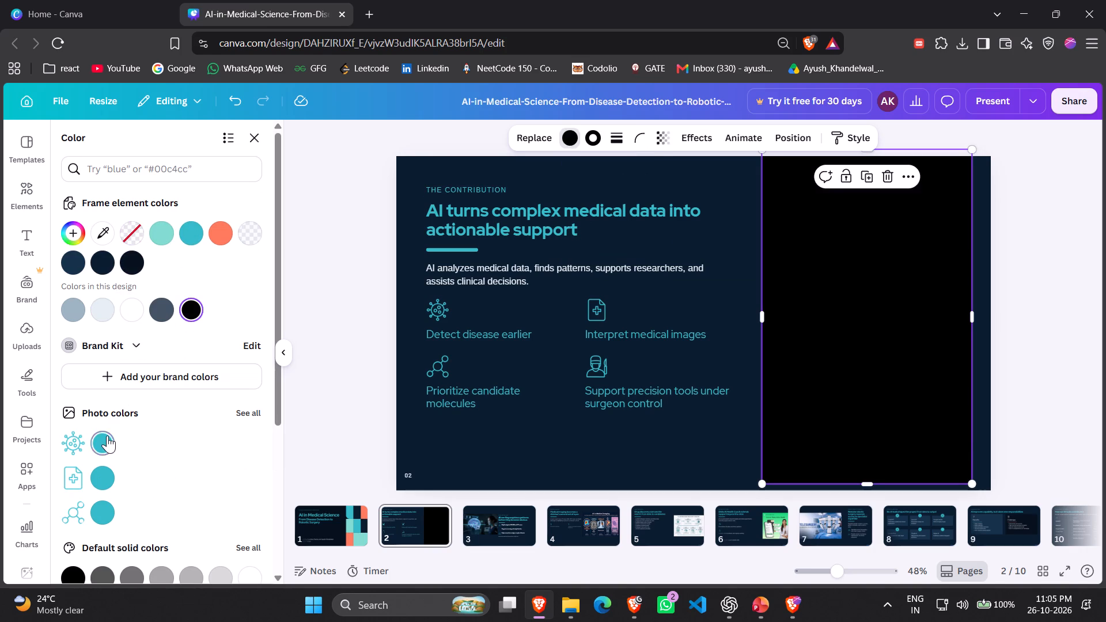
{"action": "left_click", "coordinate": [107, 435]}
{"action": "left_click", "coordinate": [589, 136]}
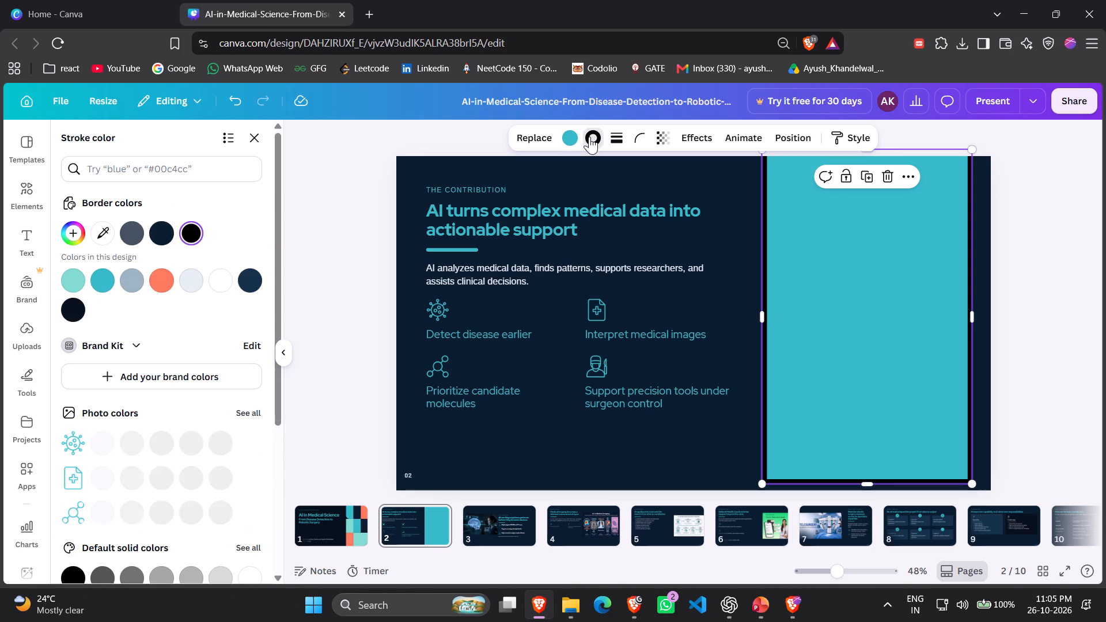
{"action": "left_click", "coordinate": [363, 154]}
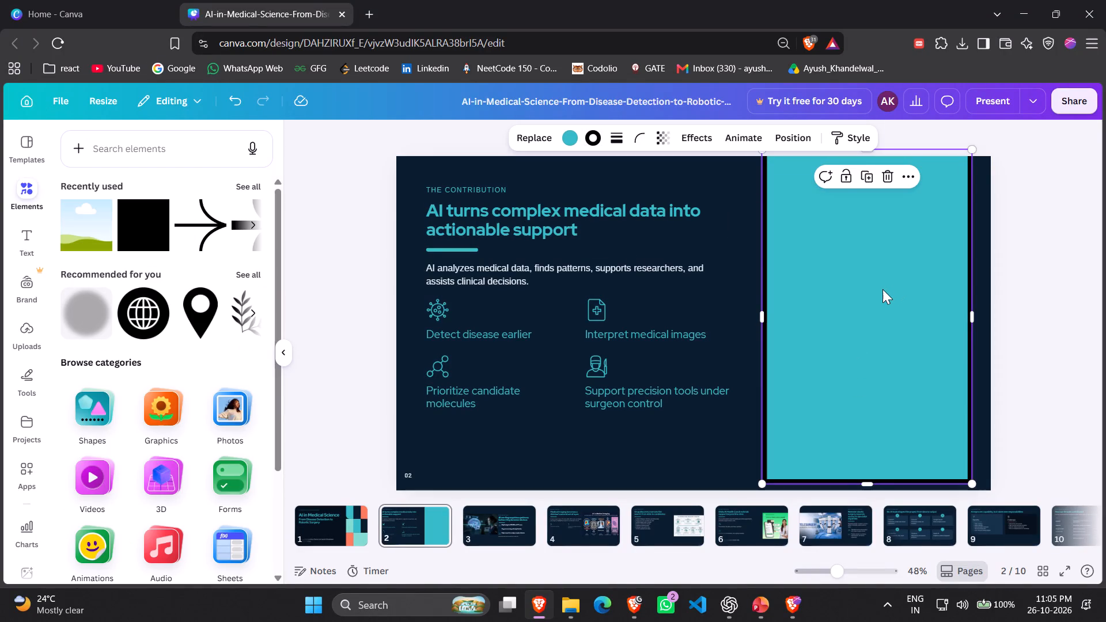
Widen slide 2's teal frame, shorten it to a nearly square shape, and position it beside the text with a margin.
{"action": "left_click_drag", "start_coordinate": [882, 289], "coordinate": [885, 298]}
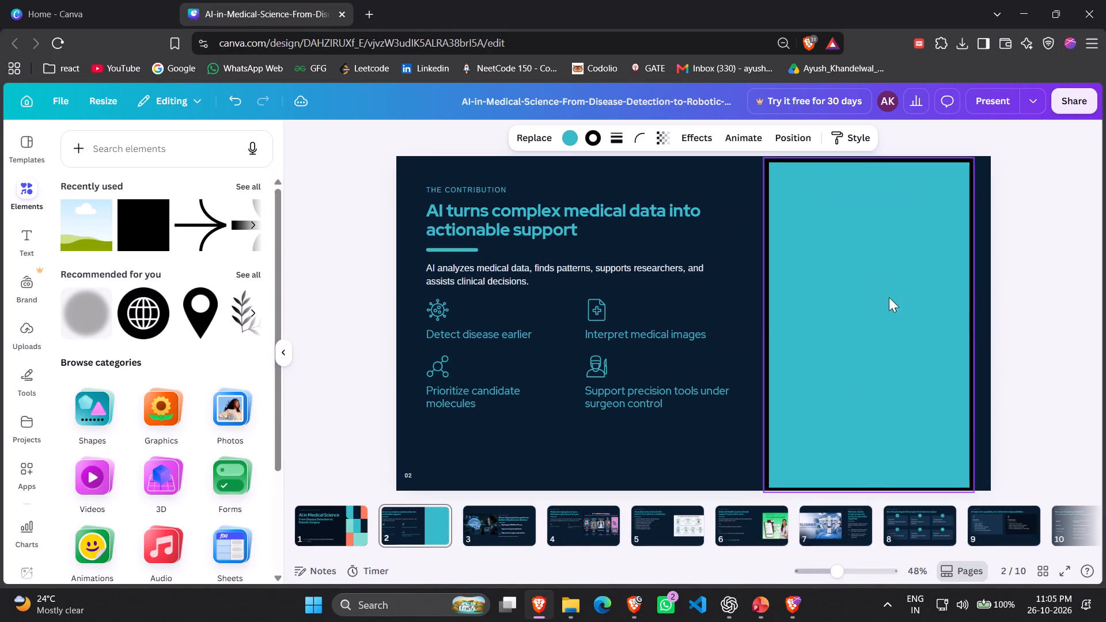
{"action": "left_click", "coordinate": [1039, 312]}
{"action": "left_click", "coordinate": [823, 314]}
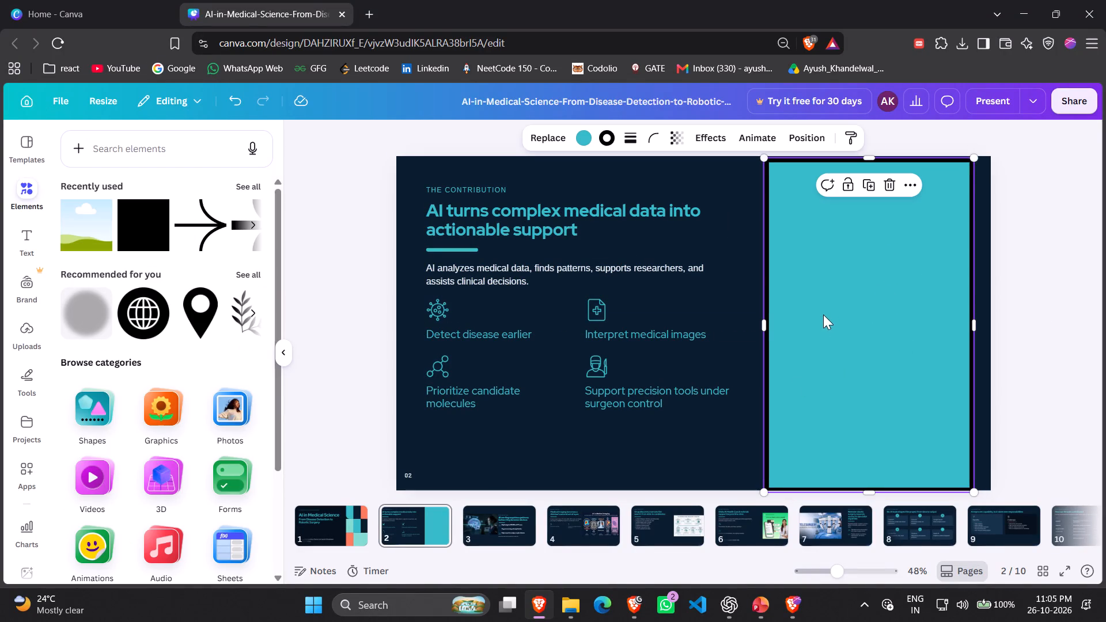
{"action": "left_click_drag", "start_coordinate": [974, 320], "coordinate": [989, 324]}
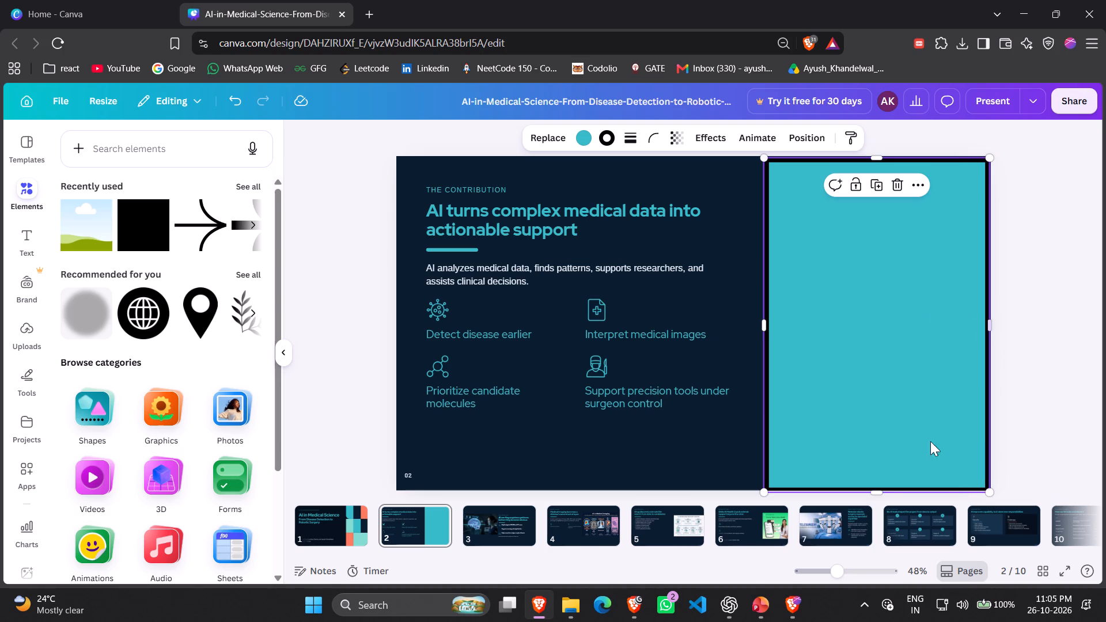
{"action": "left_click_drag", "start_coordinate": [881, 491], "coordinate": [897, 366]}
{"action": "left_click_drag", "start_coordinate": [868, 282], "coordinate": [858, 328]}
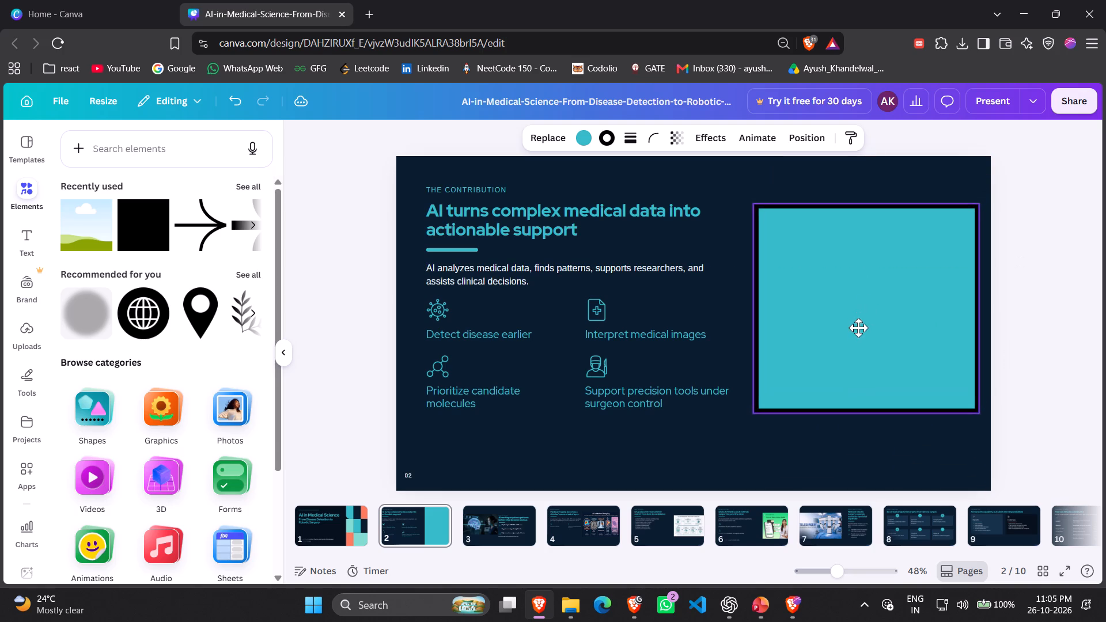
{"action": "left_click_drag", "start_coordinate": [858, 328], "coordinate": [858, 333]}
{"action": "left_click", "coordinate": [1011, 298]}
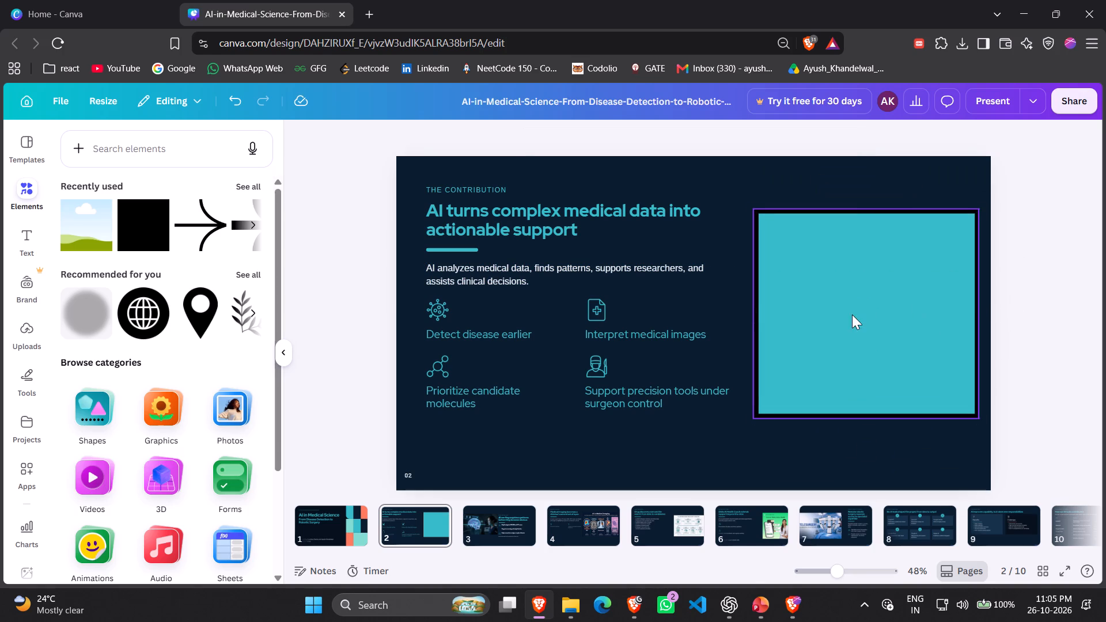
{"action": "left_click_drag", "start_coordinate": [852, 314], "coordinate": [851, 320]}
{"action": "left_click", "coordinate": [22, 198]}
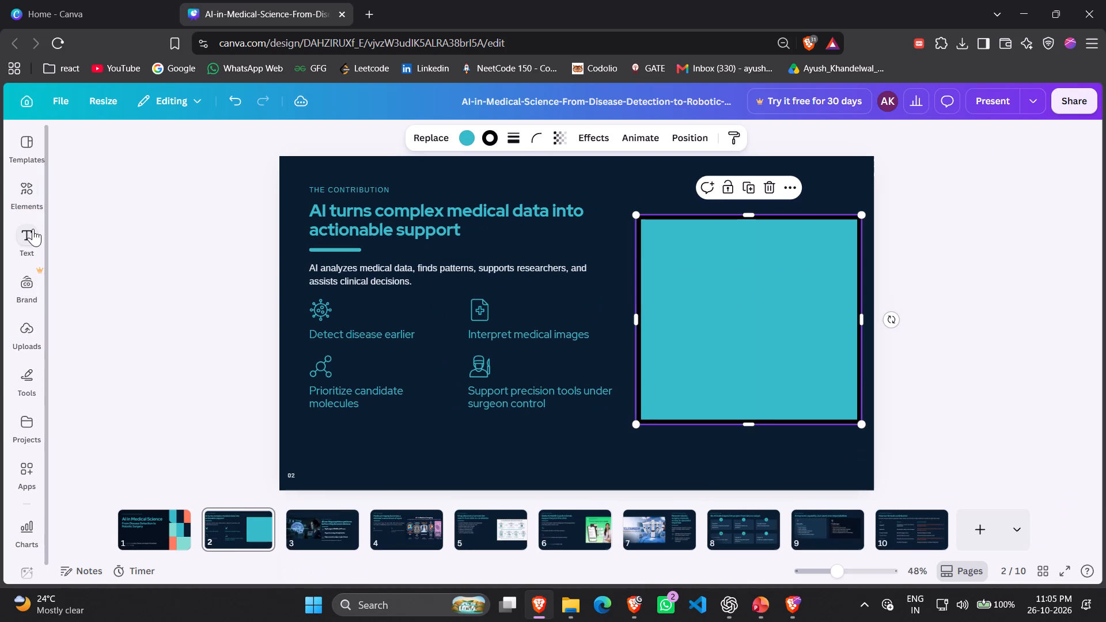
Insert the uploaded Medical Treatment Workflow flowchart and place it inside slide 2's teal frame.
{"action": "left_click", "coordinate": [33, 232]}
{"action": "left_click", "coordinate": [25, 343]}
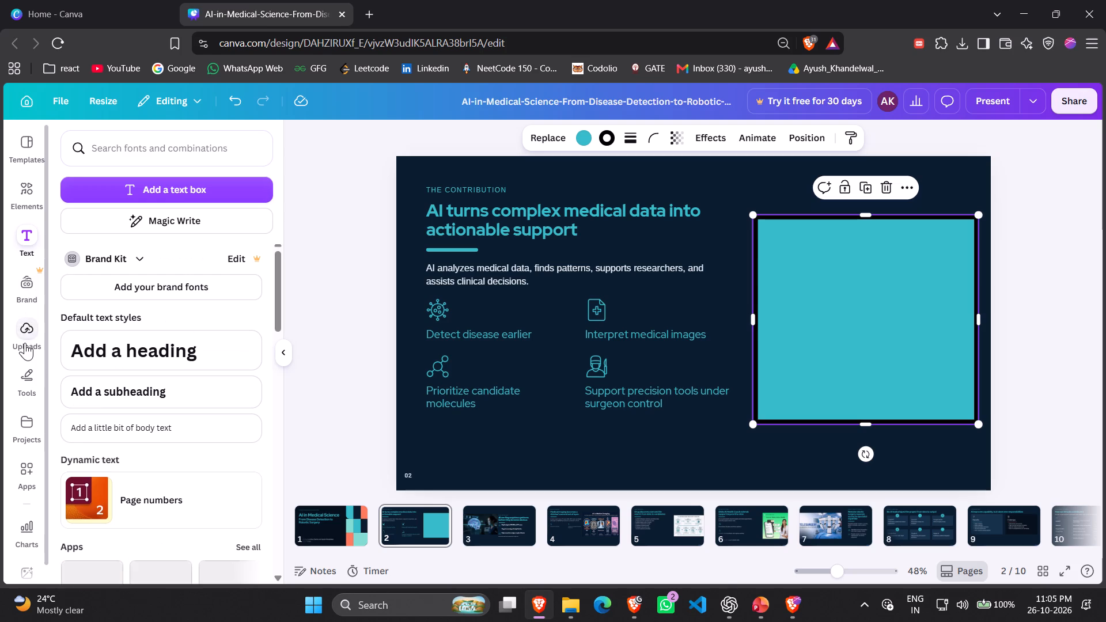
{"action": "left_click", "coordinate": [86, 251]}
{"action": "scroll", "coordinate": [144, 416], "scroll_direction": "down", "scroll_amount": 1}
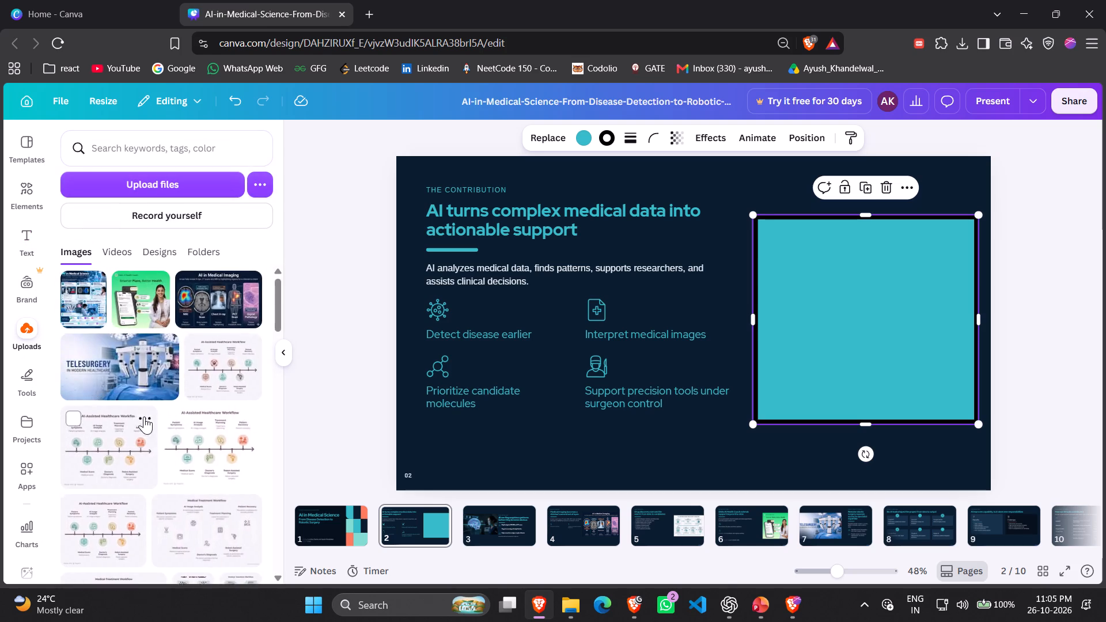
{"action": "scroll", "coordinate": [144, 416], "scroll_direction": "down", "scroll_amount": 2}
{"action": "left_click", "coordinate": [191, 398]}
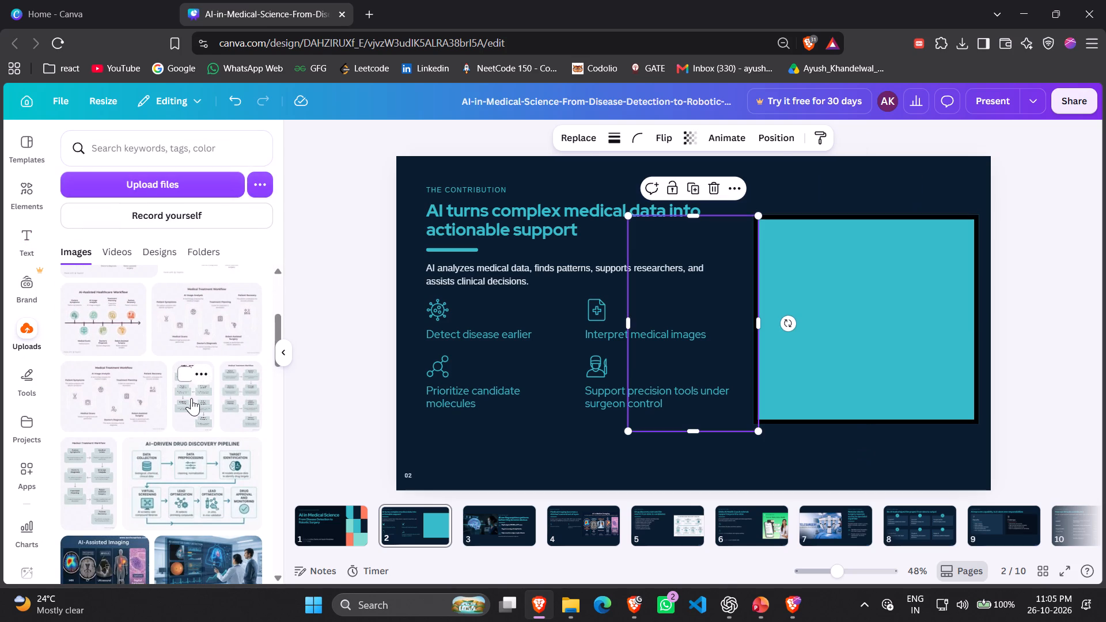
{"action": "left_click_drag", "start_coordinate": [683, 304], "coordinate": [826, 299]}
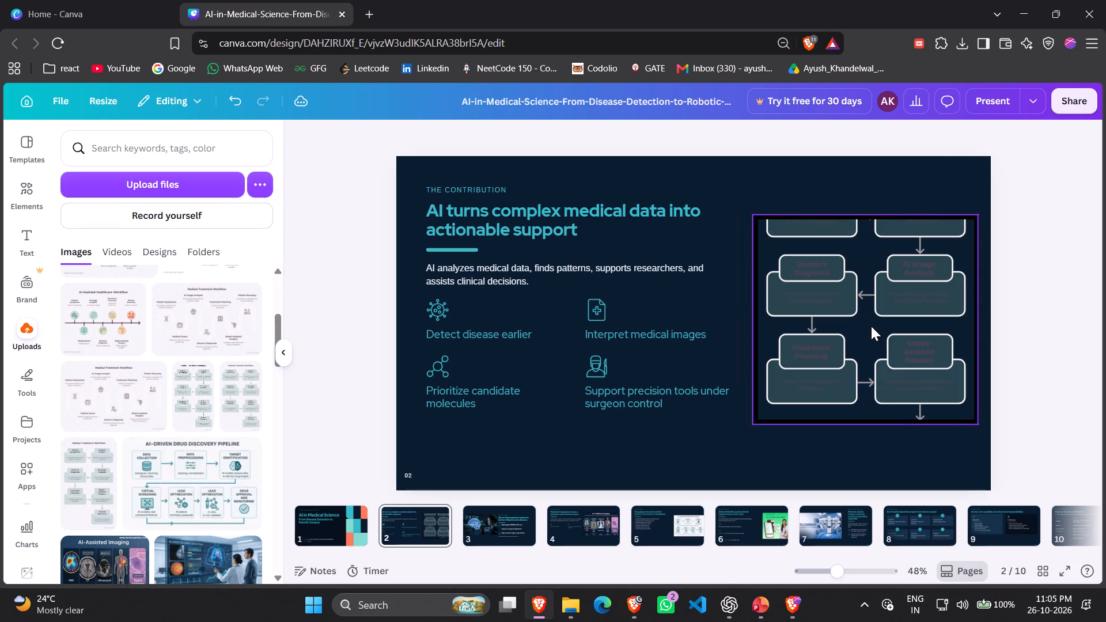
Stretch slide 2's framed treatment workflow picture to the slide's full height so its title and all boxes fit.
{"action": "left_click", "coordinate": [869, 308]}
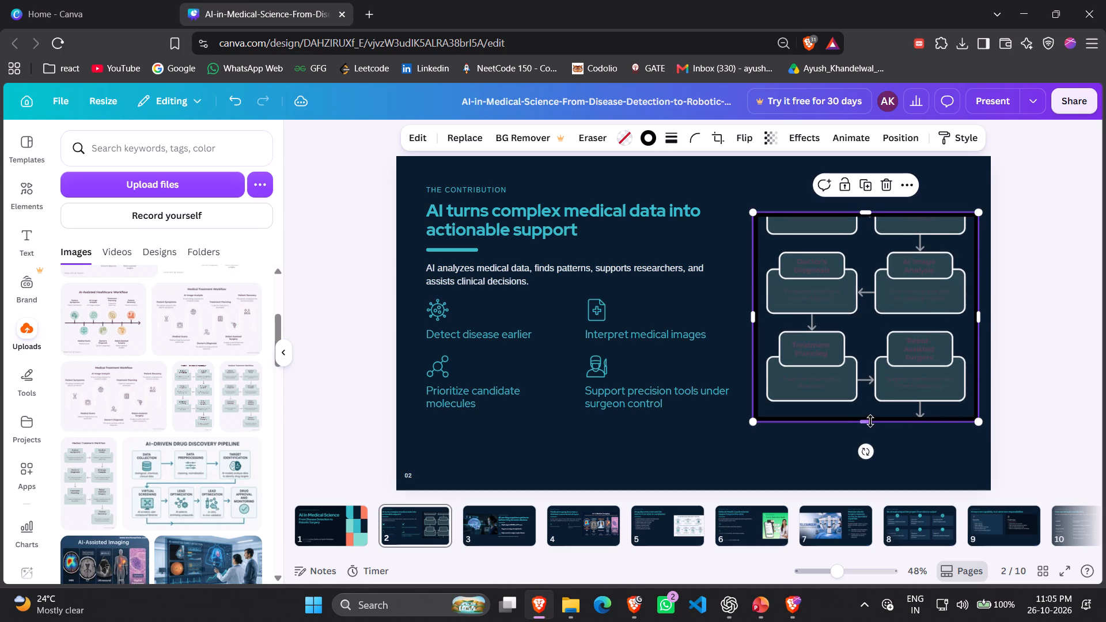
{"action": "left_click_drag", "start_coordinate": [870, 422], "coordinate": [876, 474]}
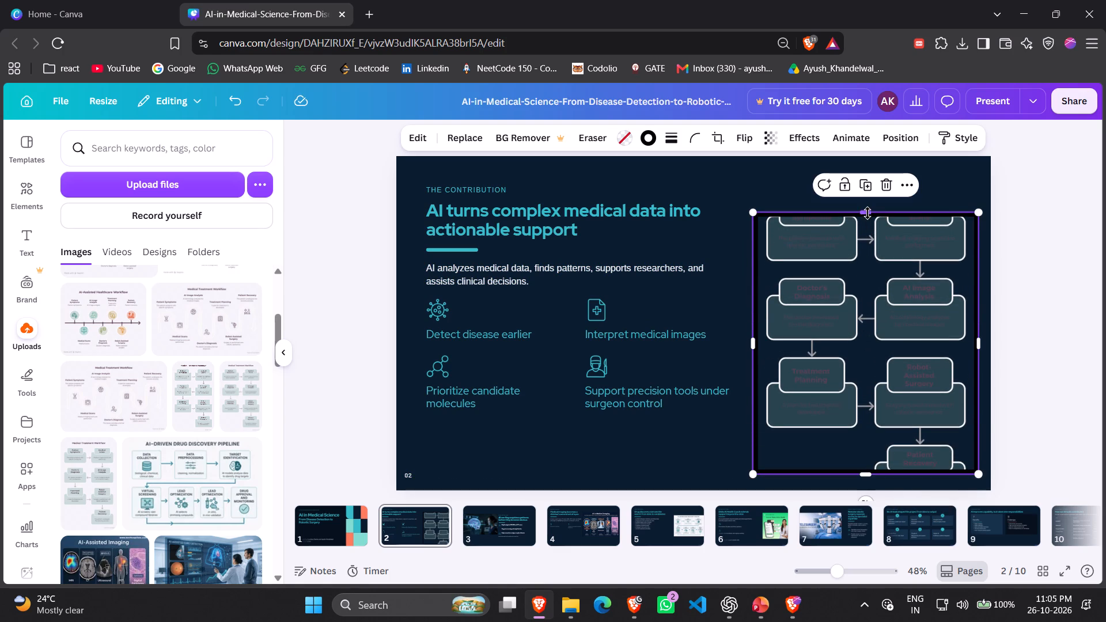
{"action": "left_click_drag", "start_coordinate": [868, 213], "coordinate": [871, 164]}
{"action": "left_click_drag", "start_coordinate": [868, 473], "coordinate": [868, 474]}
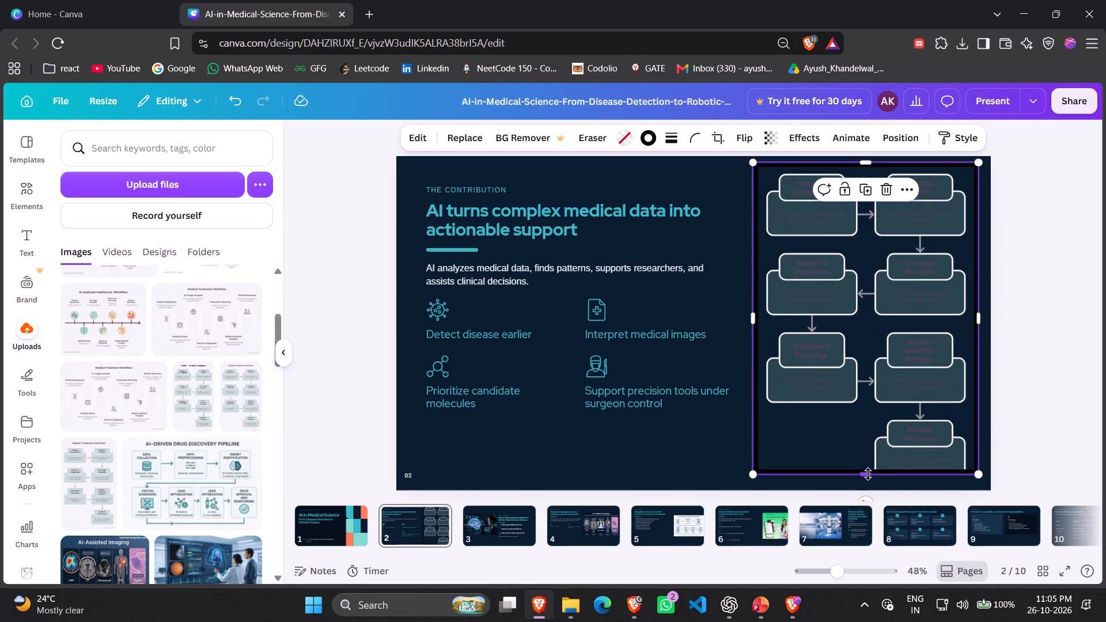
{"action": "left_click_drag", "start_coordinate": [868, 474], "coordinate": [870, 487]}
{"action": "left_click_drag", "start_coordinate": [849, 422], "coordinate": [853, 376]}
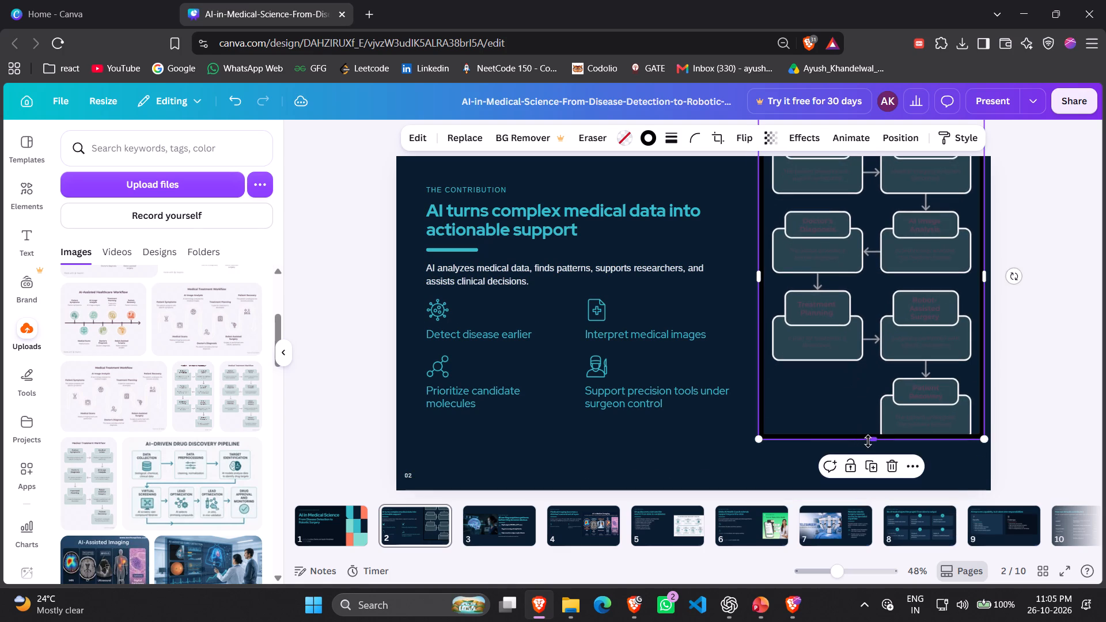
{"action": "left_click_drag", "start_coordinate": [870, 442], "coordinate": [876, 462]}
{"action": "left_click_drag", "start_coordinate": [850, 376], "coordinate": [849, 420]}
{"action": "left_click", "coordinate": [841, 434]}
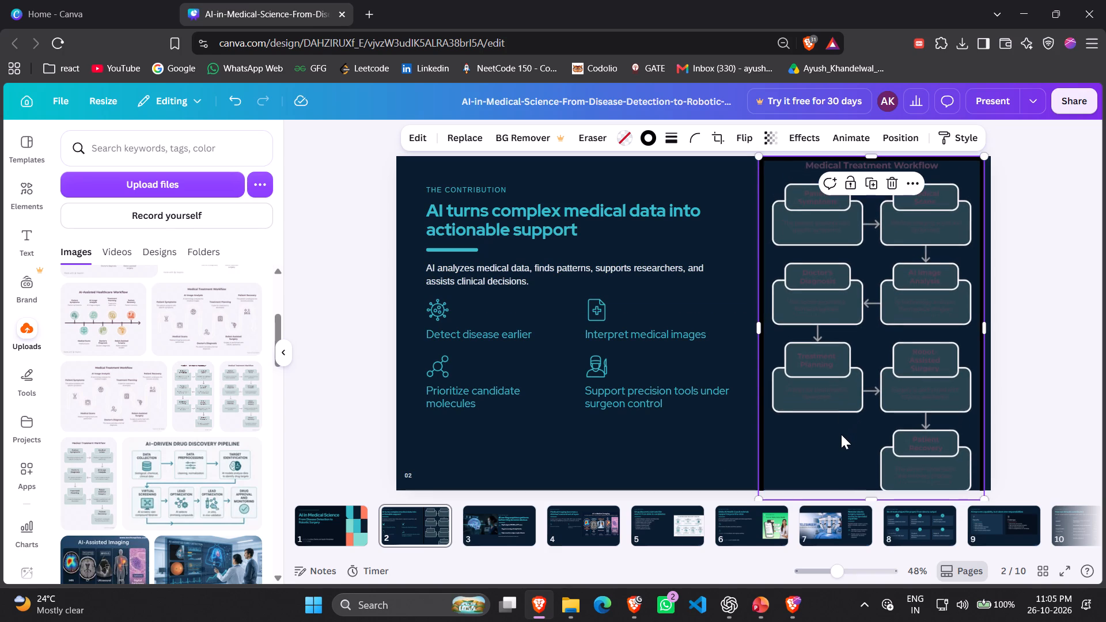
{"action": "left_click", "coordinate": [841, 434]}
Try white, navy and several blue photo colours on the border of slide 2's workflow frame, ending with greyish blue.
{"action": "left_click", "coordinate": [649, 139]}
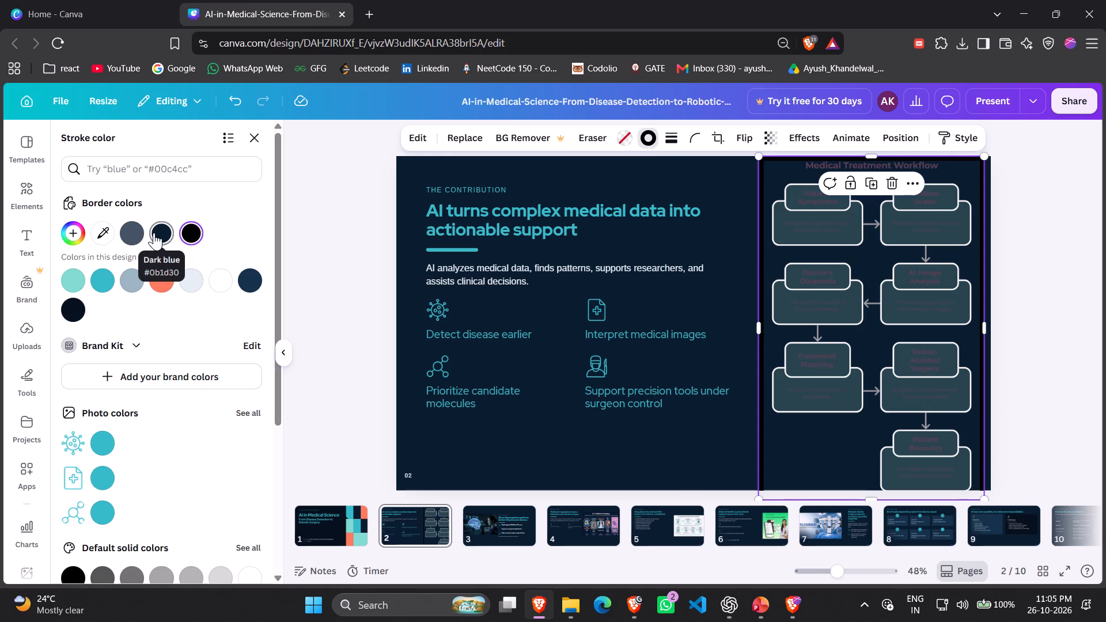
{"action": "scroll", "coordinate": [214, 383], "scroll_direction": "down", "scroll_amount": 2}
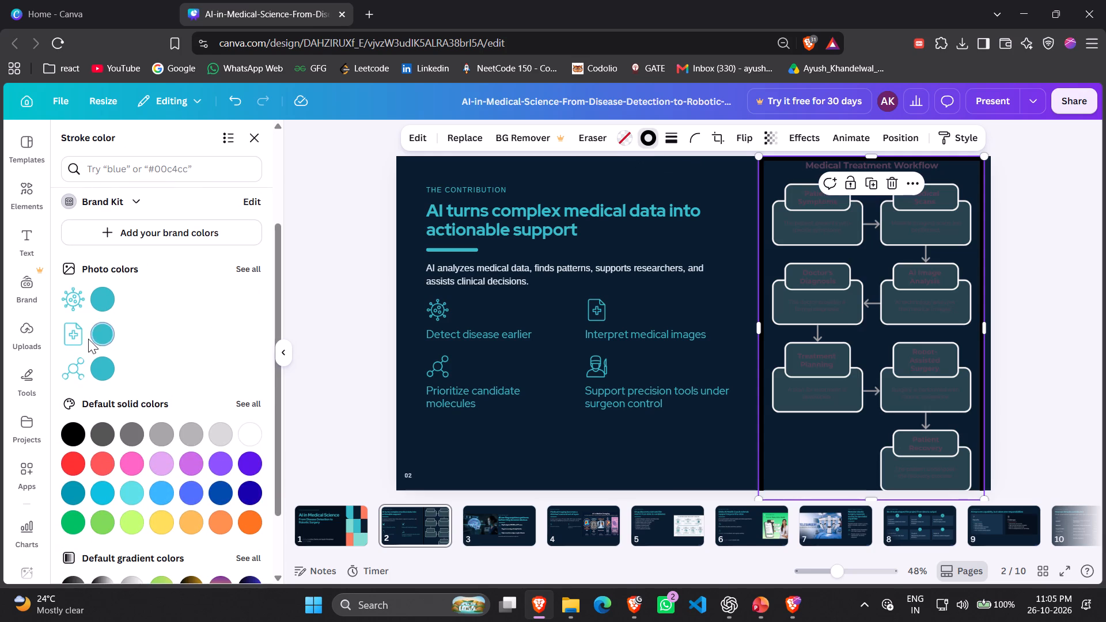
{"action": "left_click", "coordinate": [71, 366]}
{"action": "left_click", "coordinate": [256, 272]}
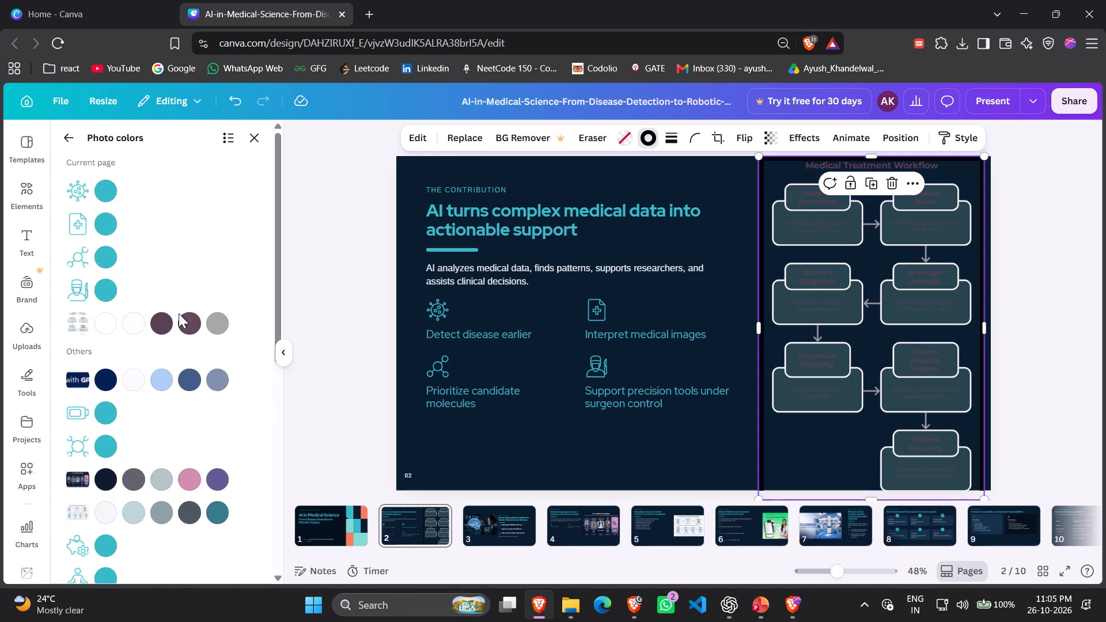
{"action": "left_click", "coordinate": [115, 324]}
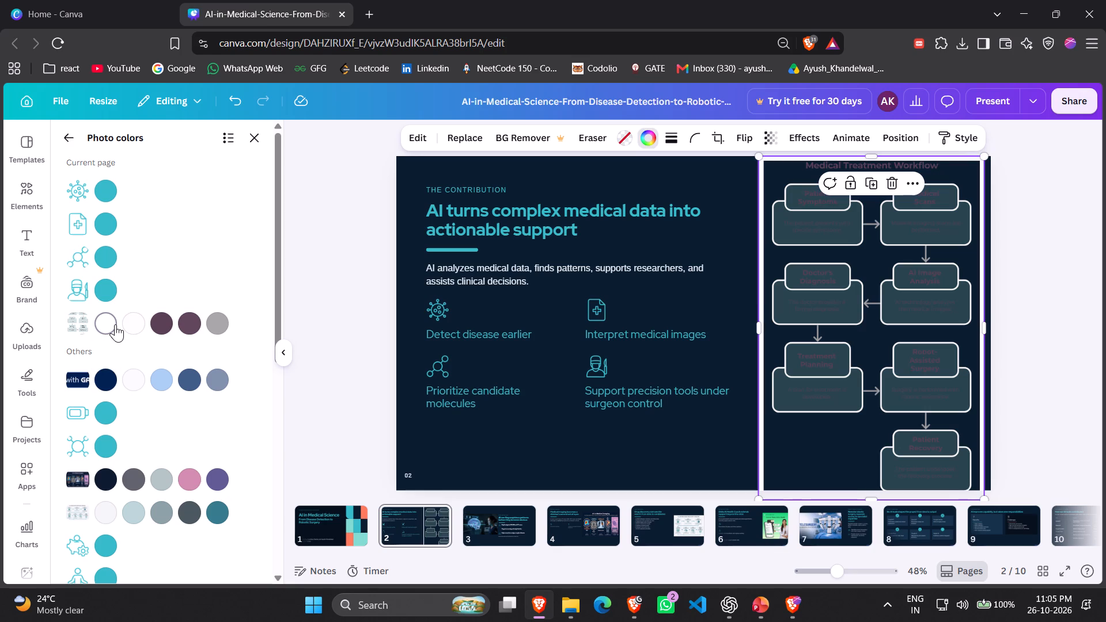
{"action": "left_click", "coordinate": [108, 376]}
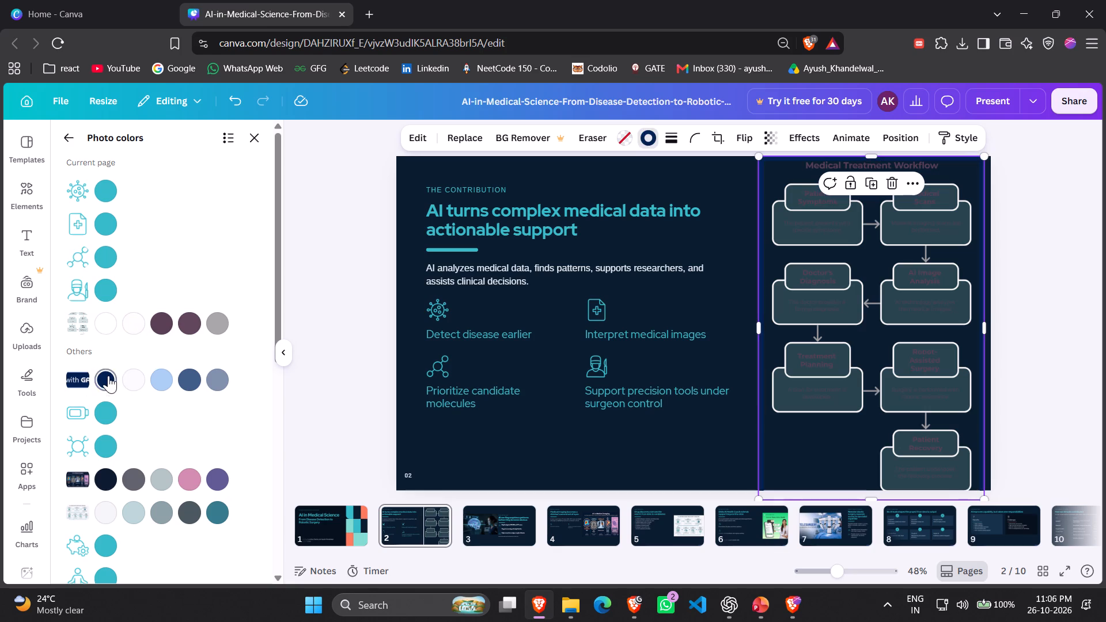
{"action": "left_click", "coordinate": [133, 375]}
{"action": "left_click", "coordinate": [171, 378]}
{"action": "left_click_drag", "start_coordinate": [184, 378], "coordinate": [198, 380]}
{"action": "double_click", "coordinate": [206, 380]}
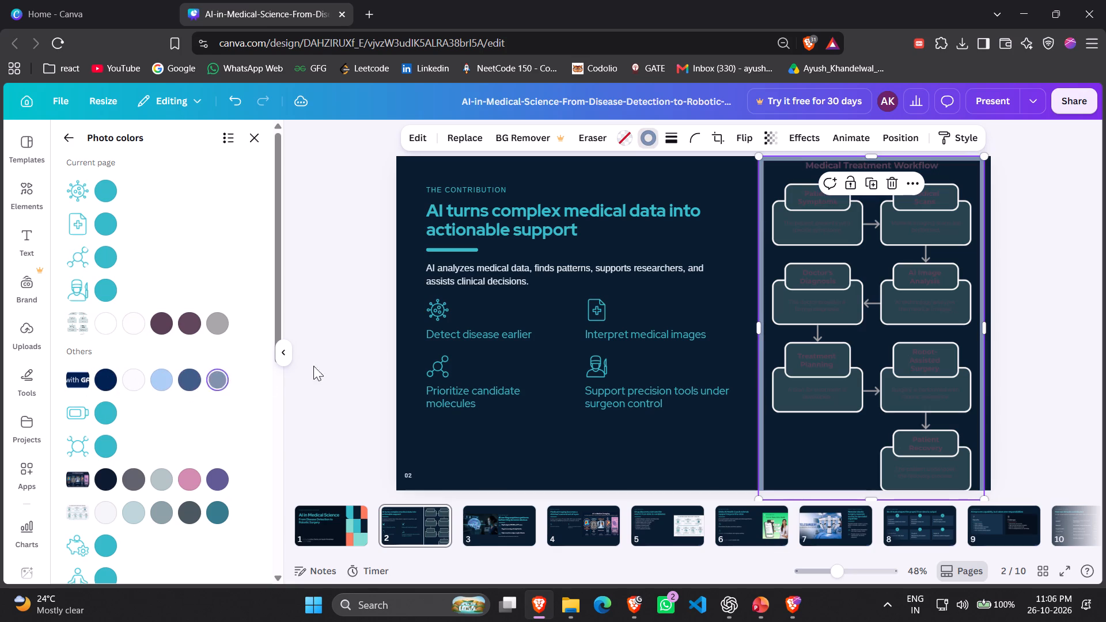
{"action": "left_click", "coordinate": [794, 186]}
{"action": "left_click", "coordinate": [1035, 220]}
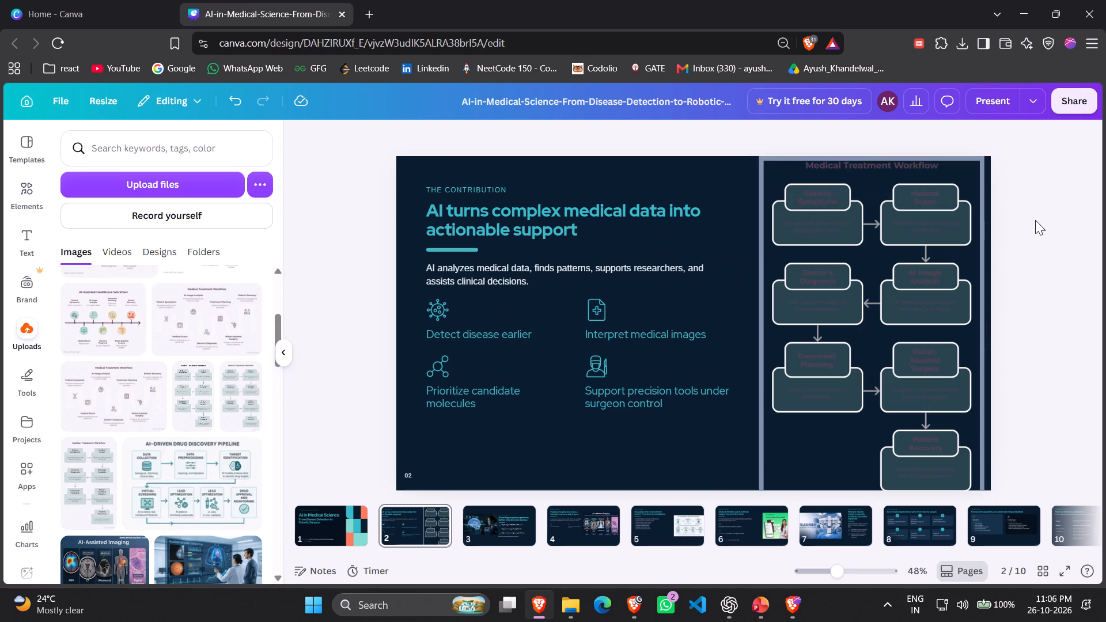
Delete the treatment workflow picture and its frame from slide 2.
{"action": "left_click", "coordinate": [881, 293]}
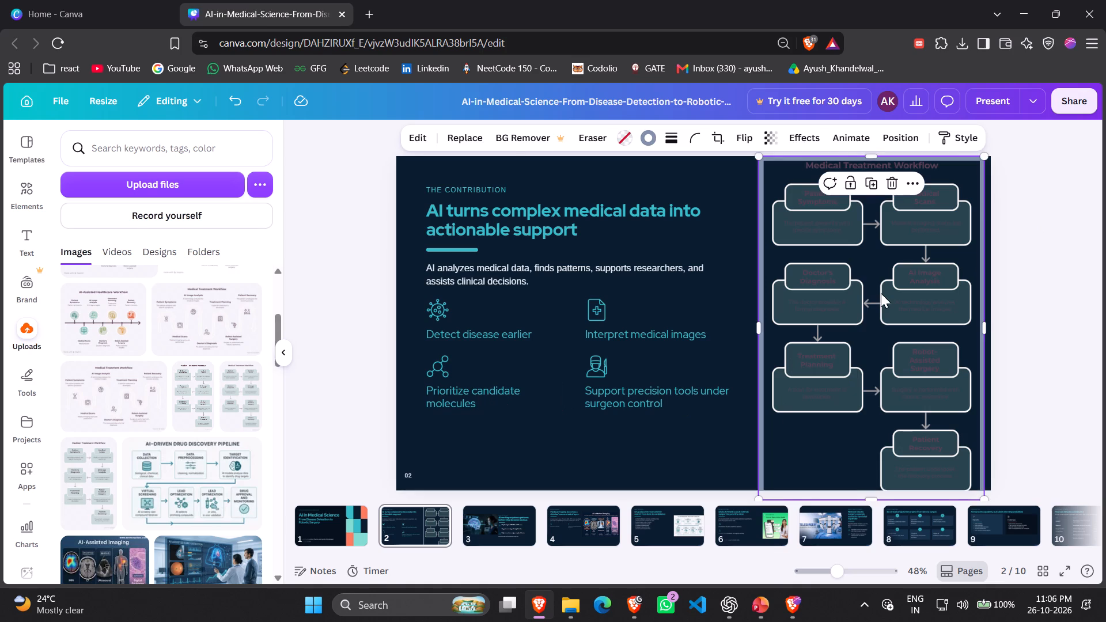
{"action": "key", "text": "Delete"}
{"action": "left_click", "coordinate": [877, 286]}
{"action": "key", "text": "Delete"}
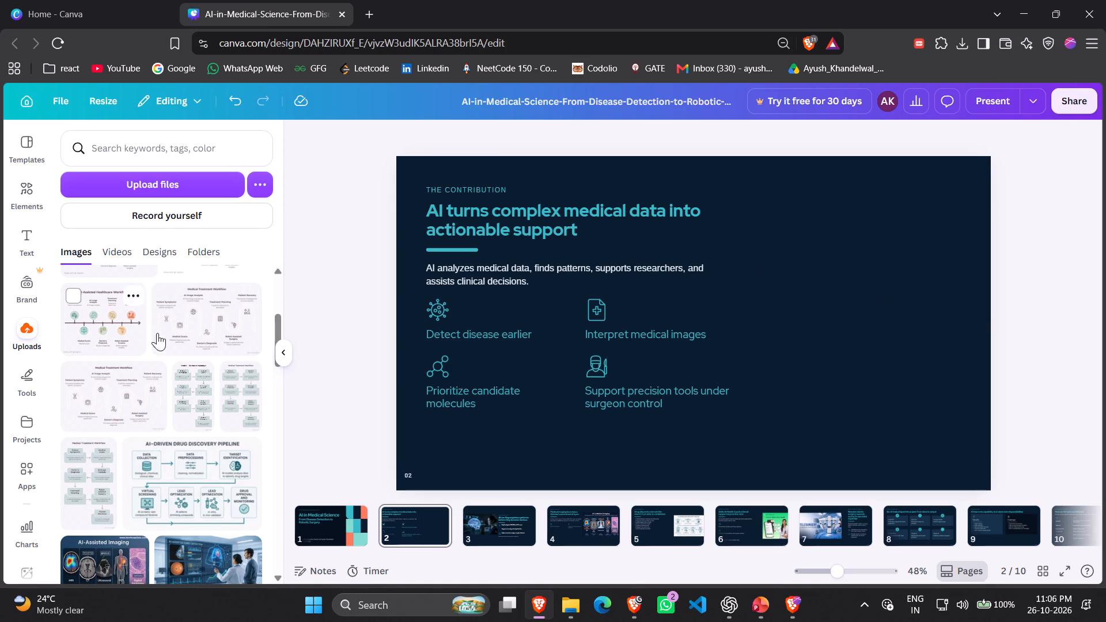
Move slide 5's drug discovery pipeline picture clear of the Made with Gamma badge, and delete the badge with its linked shape.
{"action": "scroll", "coordinate": [159, 397], "scroll_direction": "down", "scroll_amount": 2}
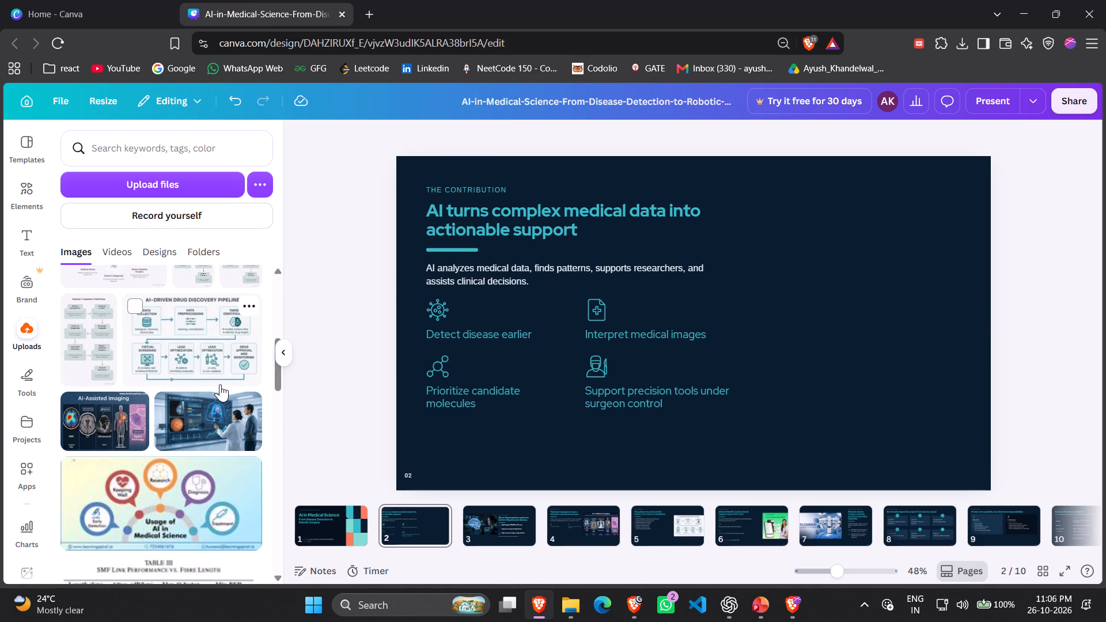
{"action": "left_click", "coordinate": [483, 514]}
{"action": "left_click", "coordinate": [588, 518]}
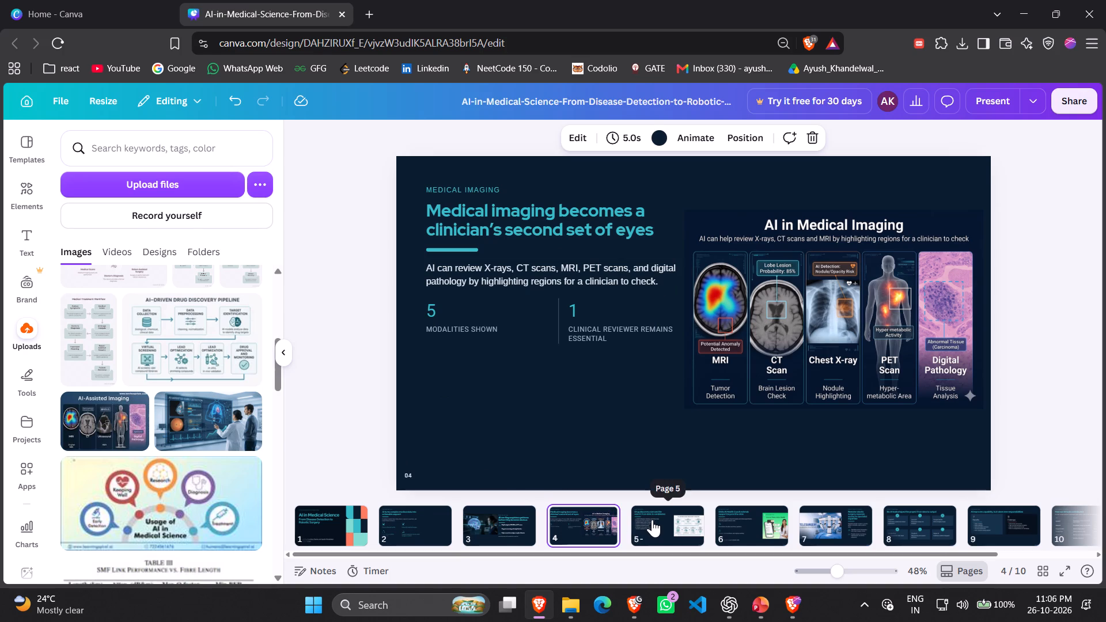
{"action": "left_click", "coordinate": [653, 519]}
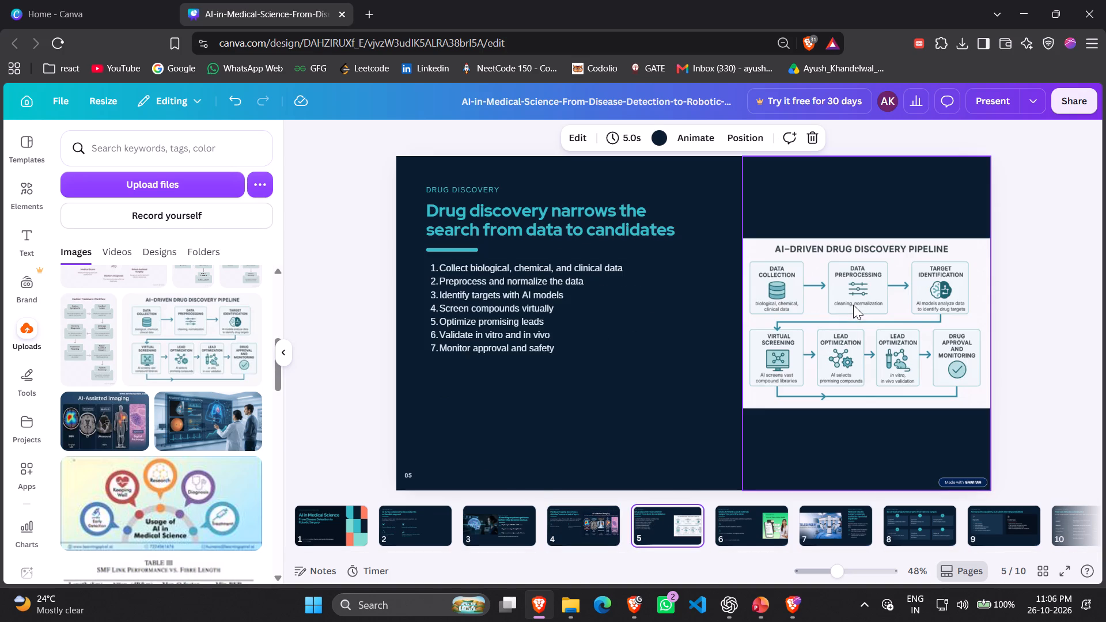
{"action": "left_click_drag", "start_coordinate": [888, 355], "coordinate": [868, 301]}
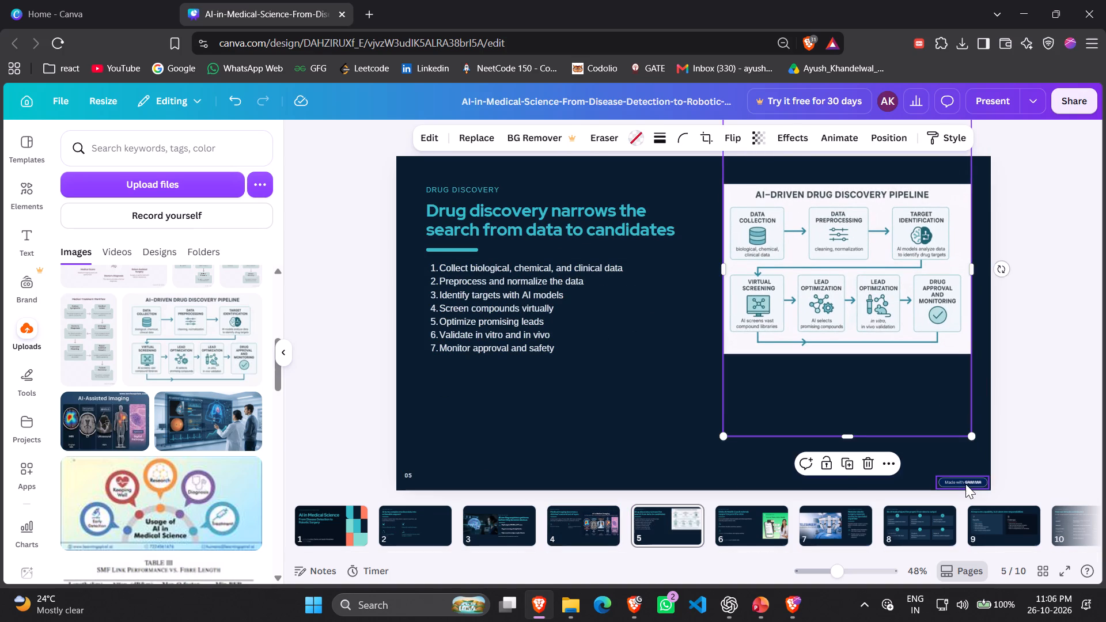
{"action": "left_click", "coordinate": [965, 484]}
{"action": "key", "text": "Delete"}
{"action": "left_click", "coordinate": [962, 480]}
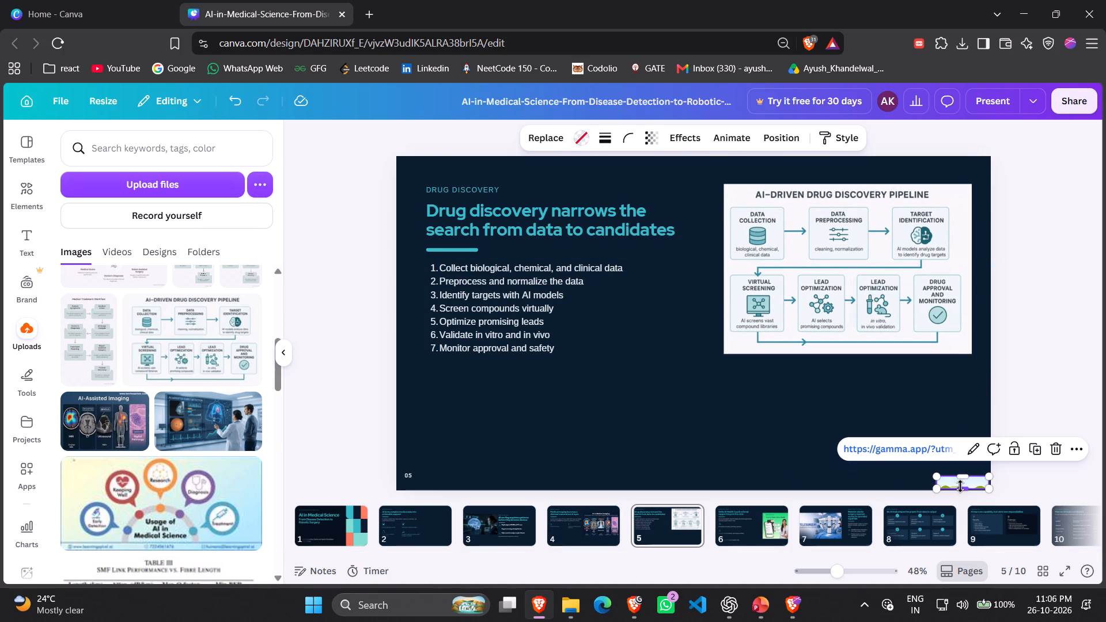
{"action": "left_click", "coordinate": [950, 482]}
{"action": "key", "text": "Delete"}
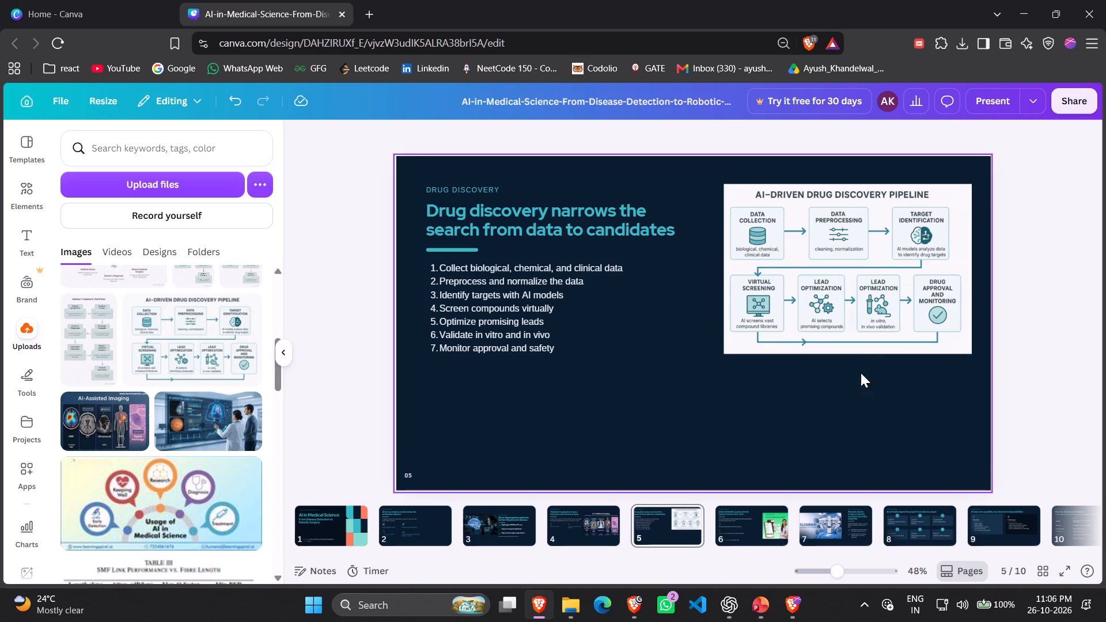
Enlarge slide 5's drug discovery pipeline picture and place it beside the numbered list with a small margin at the slide's right edge.
{"action": "left_click_drag", "start_coordinate": [841, 285], "coordinate": [829, 324]}
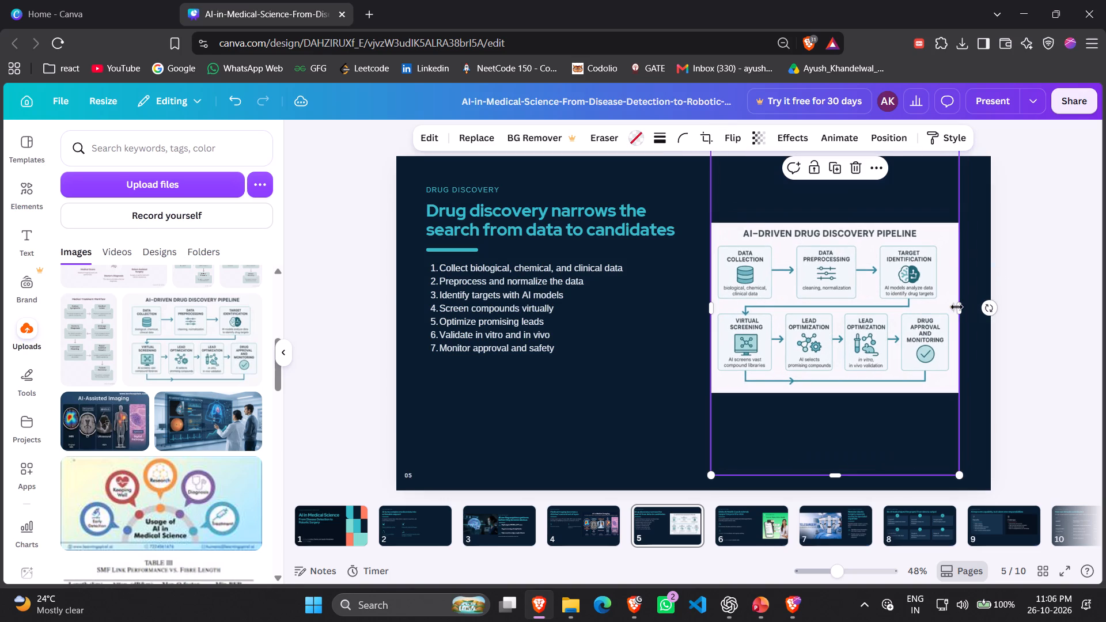
{"action": "left_click_drag", "start_coordinate": [966, 307], "coordinate": [980, 308]}
{"action": "left_click", "coordinate": [941, 310]}
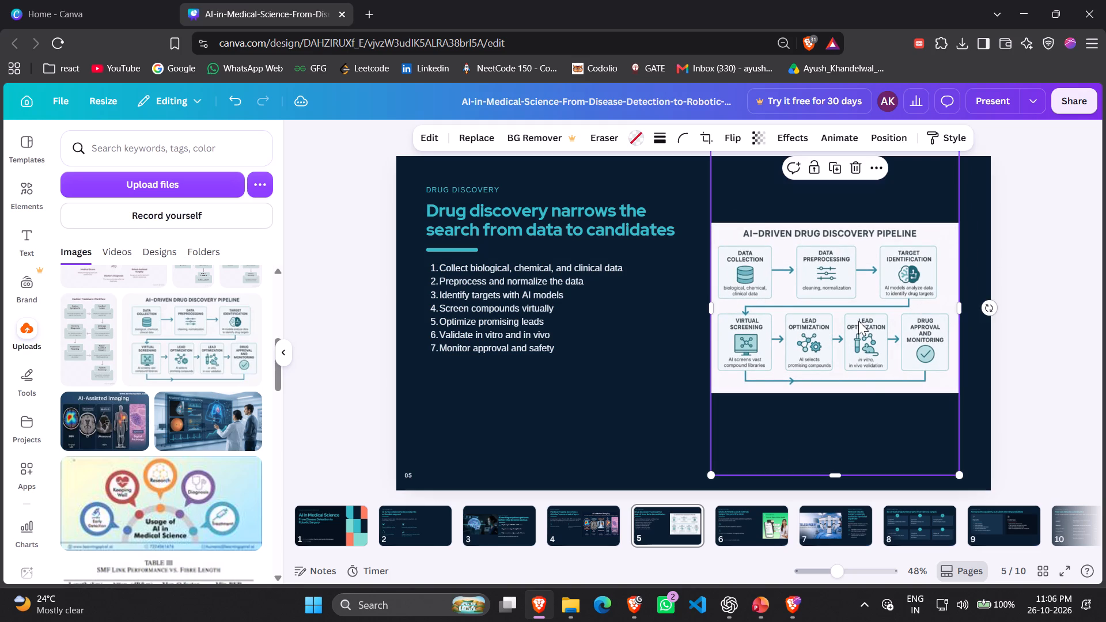
{"action": "left_click_drag", "start_coordinate": [713, 308], "coordinate": [681, 313]}
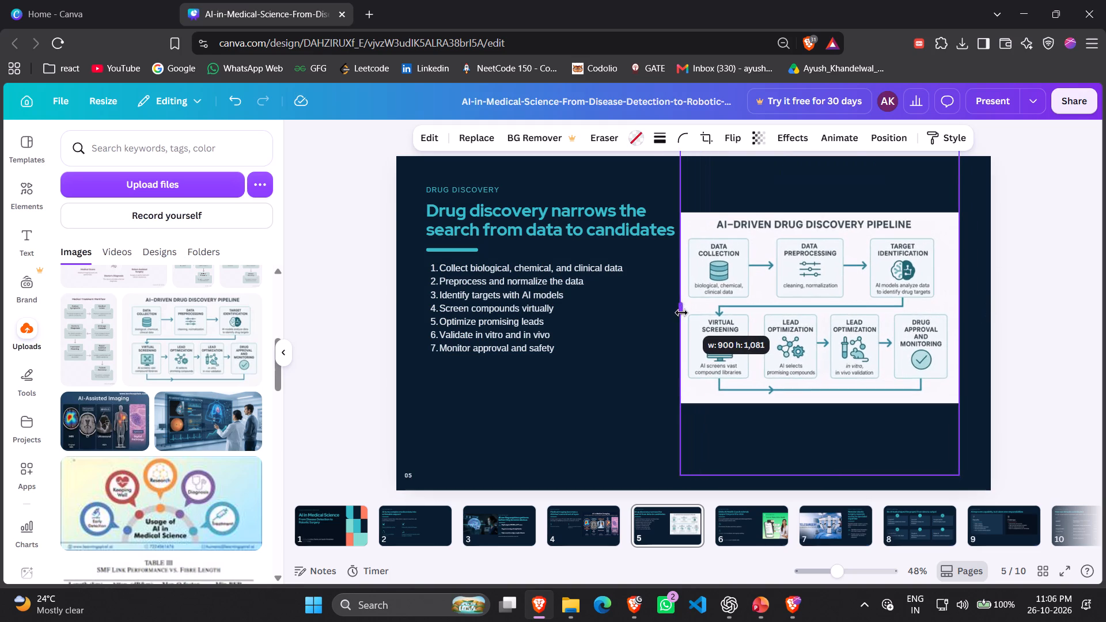
{"action": "left_click_drag", "start_coordinate": [681, 313], "coordinate": [674, 314]}
{"action": "left_click_drag", "start_coordinate": [797, 314], "coordinate": [816, 313]}
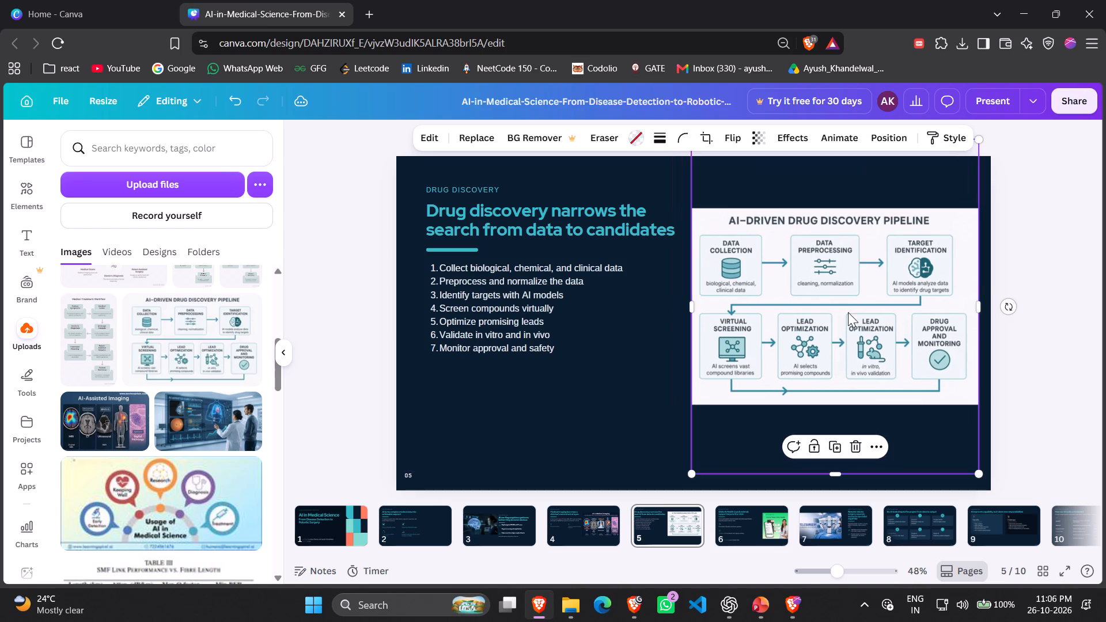
{"action": "left_click", "coordinate": [1002, 241]}
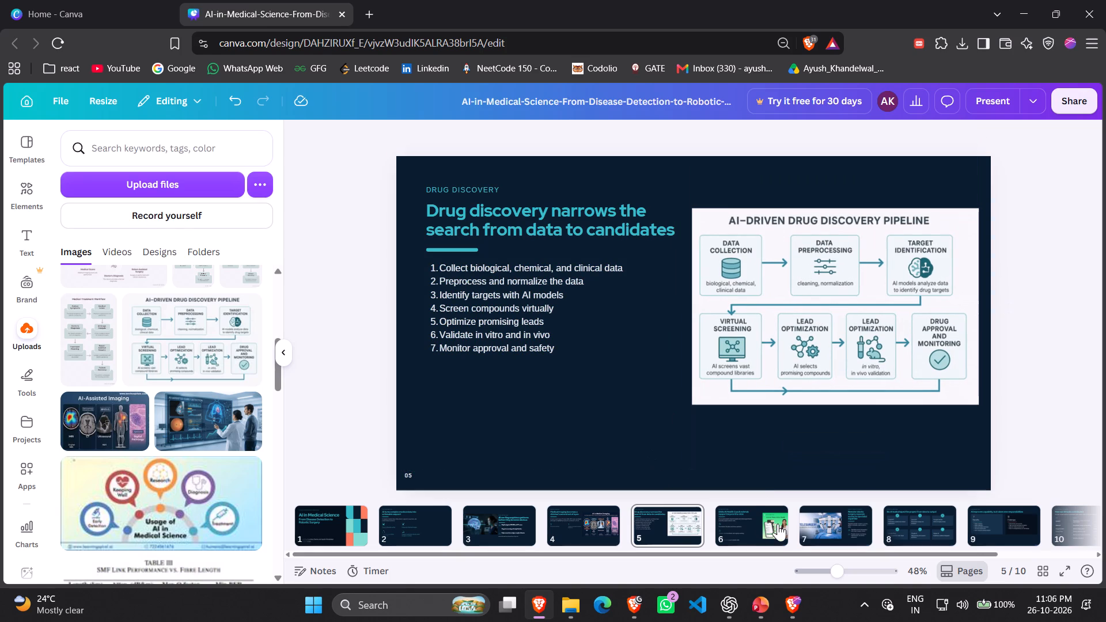
Move slide 6's Disha AI Health Coach picture up and inward, and delete the Made with Gamma badge with its linked shape.
{"action": "left_click", "coordinate": [768, 515]}
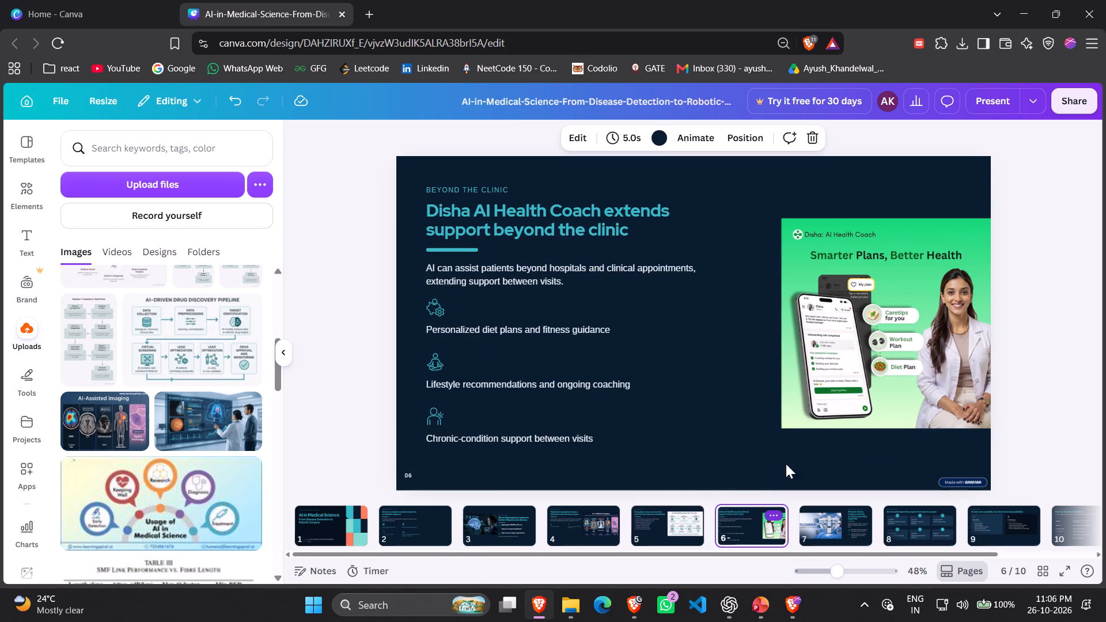
{"action": "left_click_drag", "start_coordinate": [871, 300], "coordinate": [853, 300]}
{"action": "left_click_drag", "start_coordinate": [926, 393], "coordinate": [921, 369]}
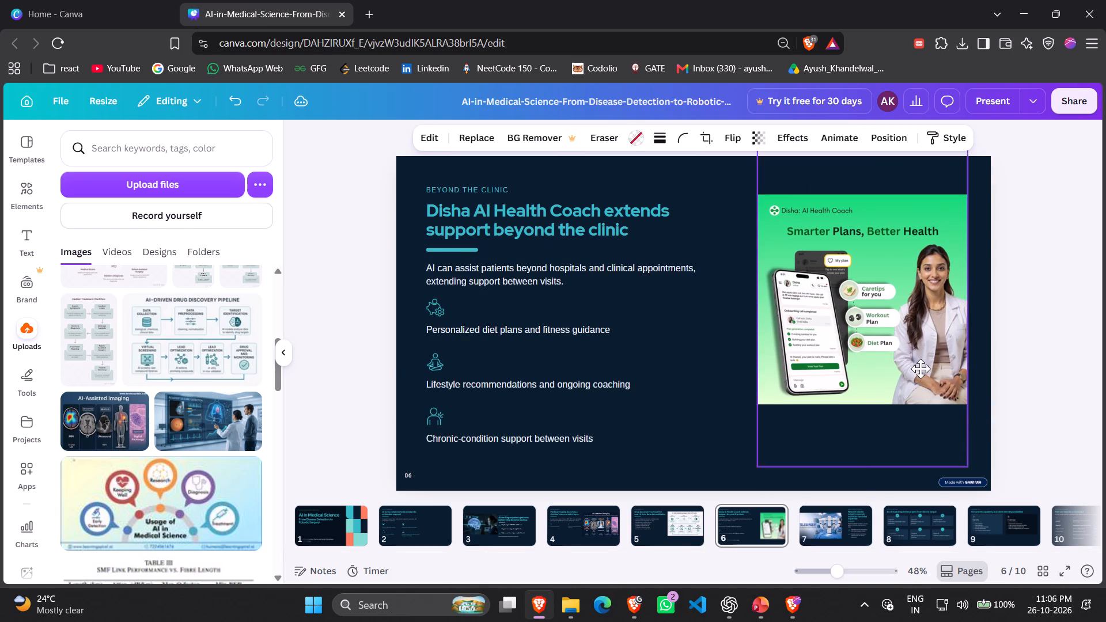
{"action": "left_click_drag", "start_coordinate": [921, 369], "coordinate": [919, 367]}
{"action": "left_click", "coordinate": [958, 483]}
{"action": "key", "text": "Delete"}
{"action": "left_click", "coordinate": [958, 481]}
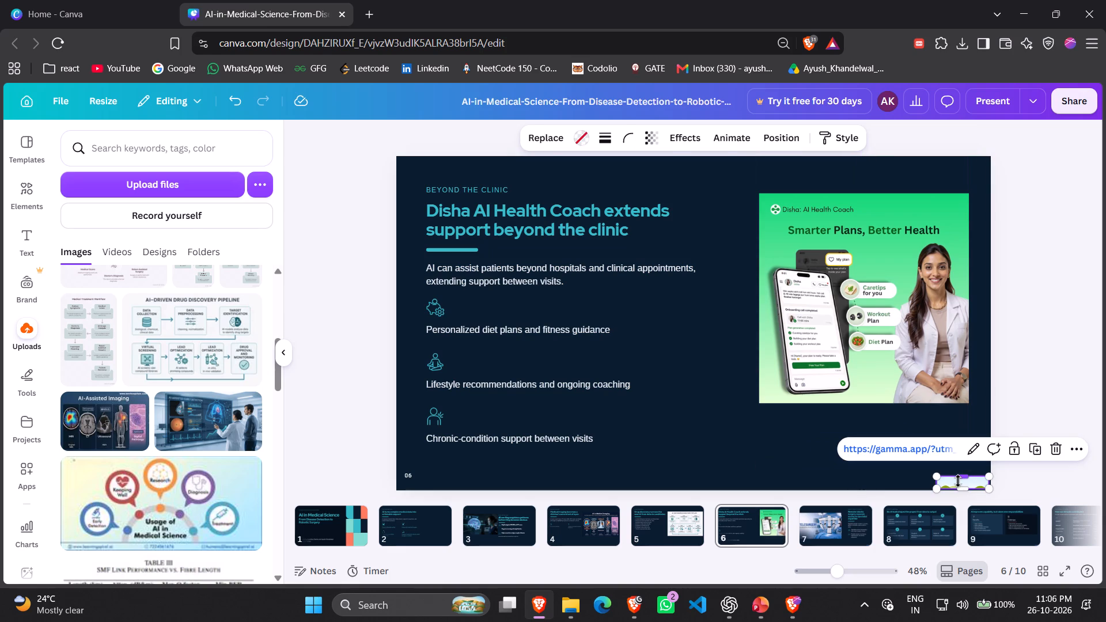
{"action": "left_click", "coordinate": [957, 483]}
{"action": "key", "text": "Delete"}
Lower slide 6's Disha AI Health Coach picture slightly so it sits nearly centred vertically beside the text.
{"action": "left_click_drag", "start_coordinate": [865, 331], "coordinate": [866, 346]}
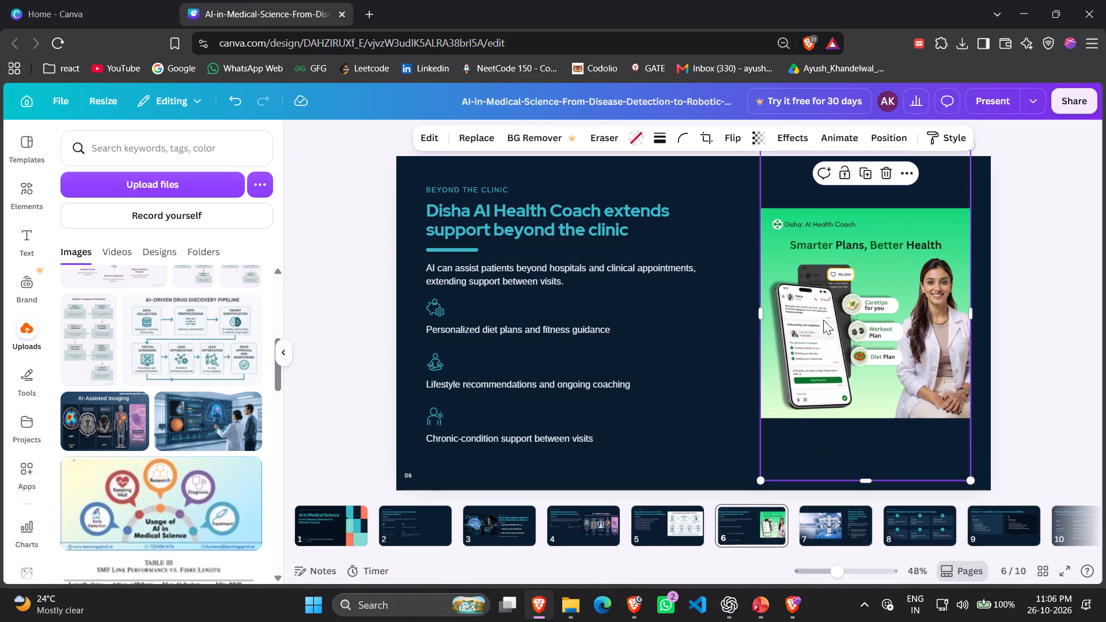
Enlarge slide 6's Disha AI Health Coach picture toward the text, keeping its outer edge in place.
{"action": "left_click_drag", "start_coordinate": [763, 315], "coordinate": [723, 320]}
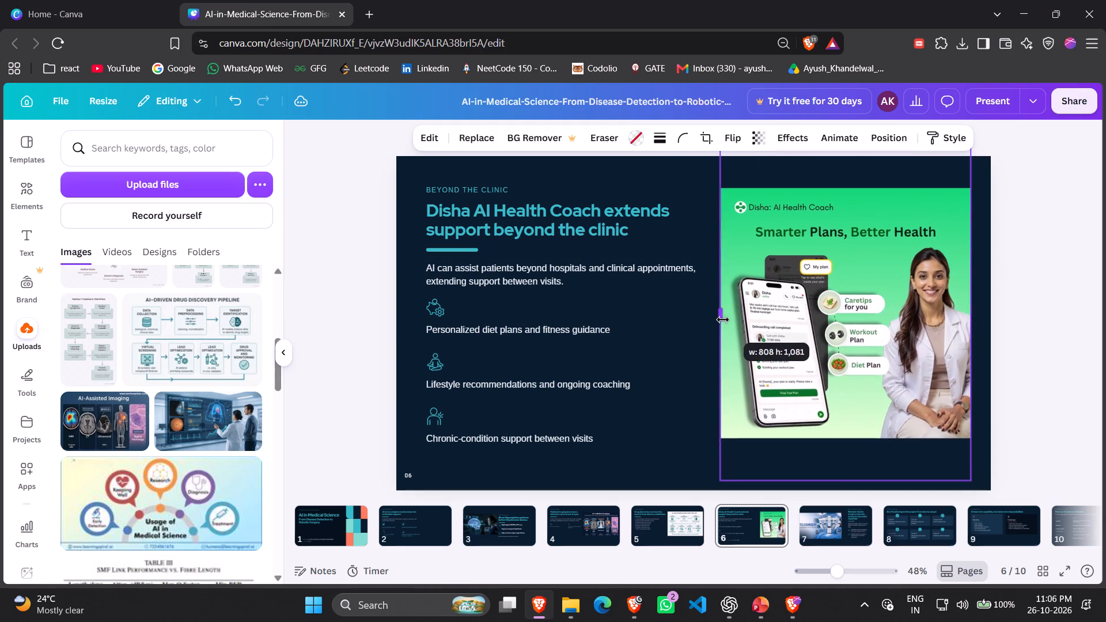
{"action": "left_click_drag", "start_coordinate": [723, 320], "coordinate": [718, 322]}
{"action": "left_click", "coordinate": [1058, 332]}
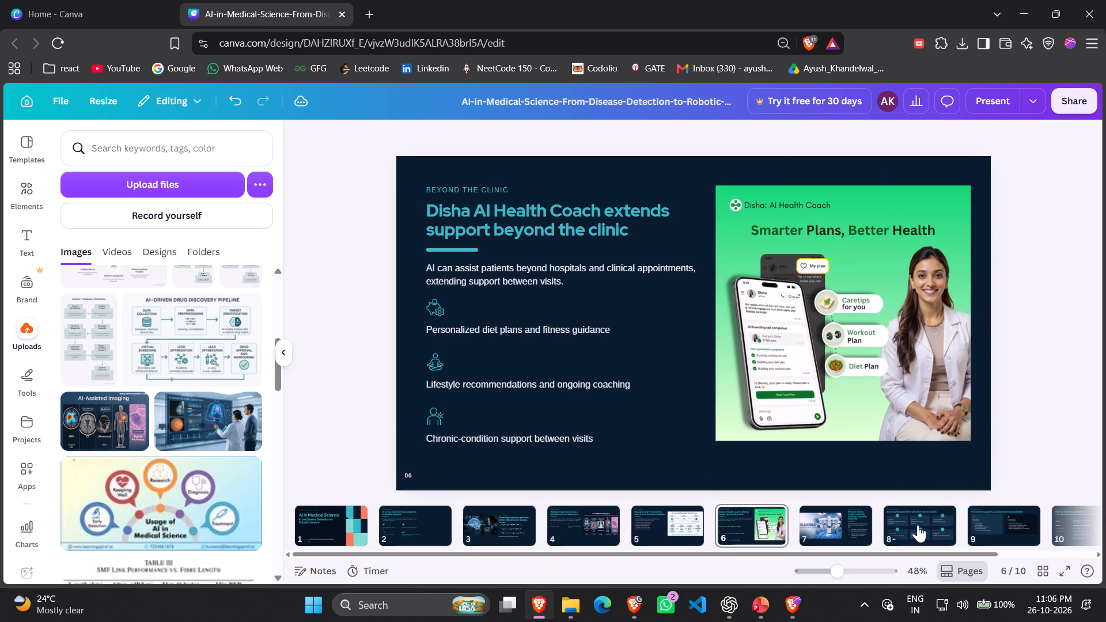
Move slide 7's Telesurgery picture slightly inward, leaving a small margin at the slide's outer edge.
{"action": "left_click", "coordinate": [843, 519]}
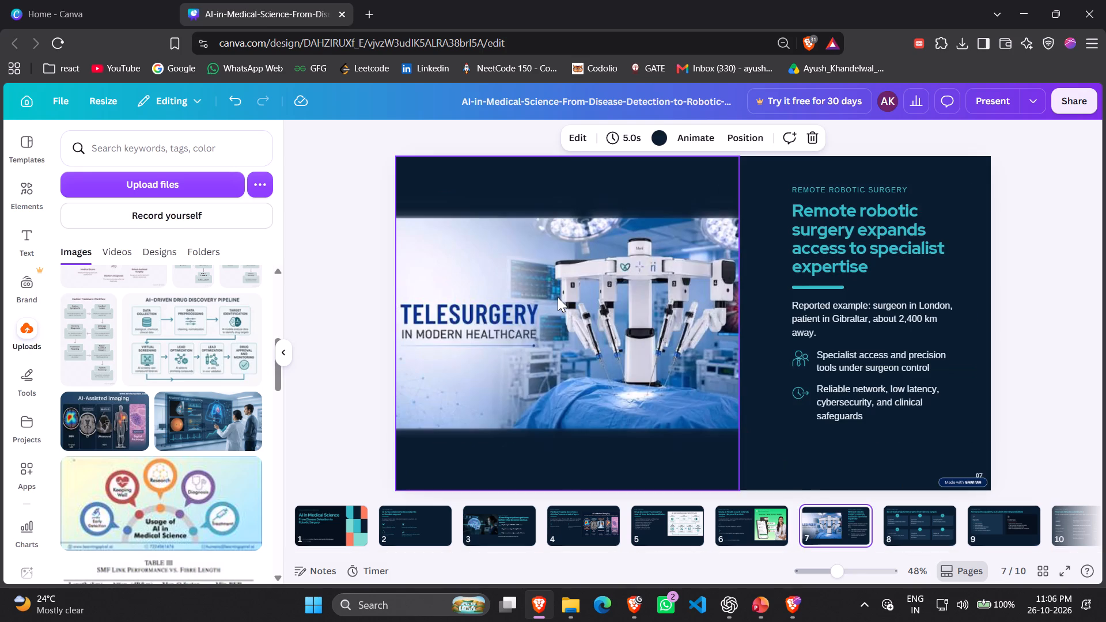
{"action": "left_click_drag", "start_coordinate": [557, 297], "coordinate": [566, 295]}
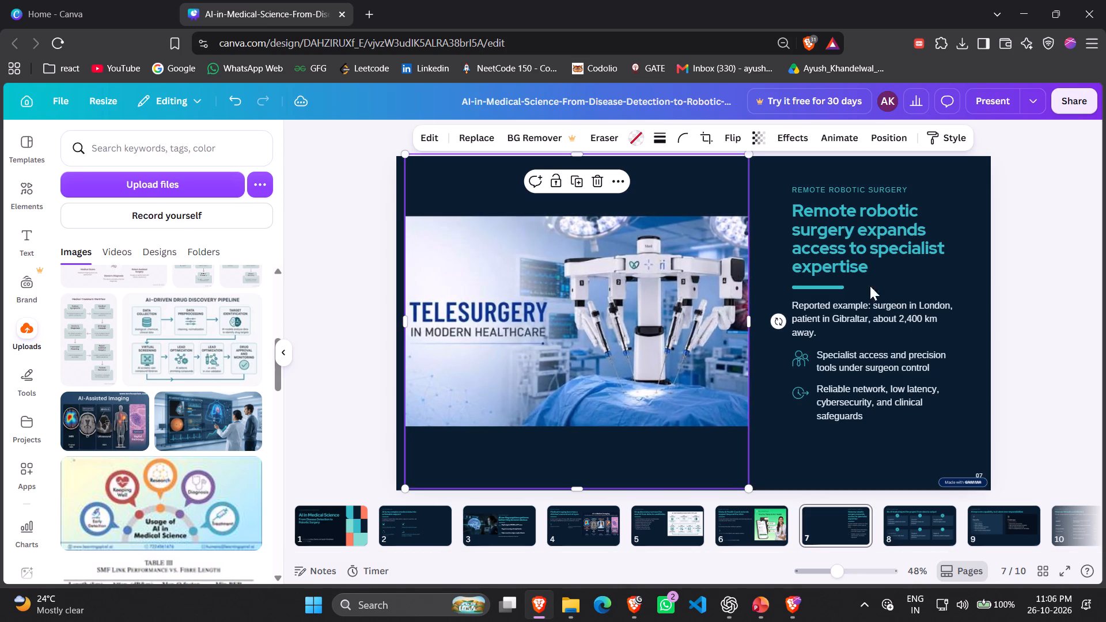
{"action": "left_click", "coordinate": [1029, 253]}
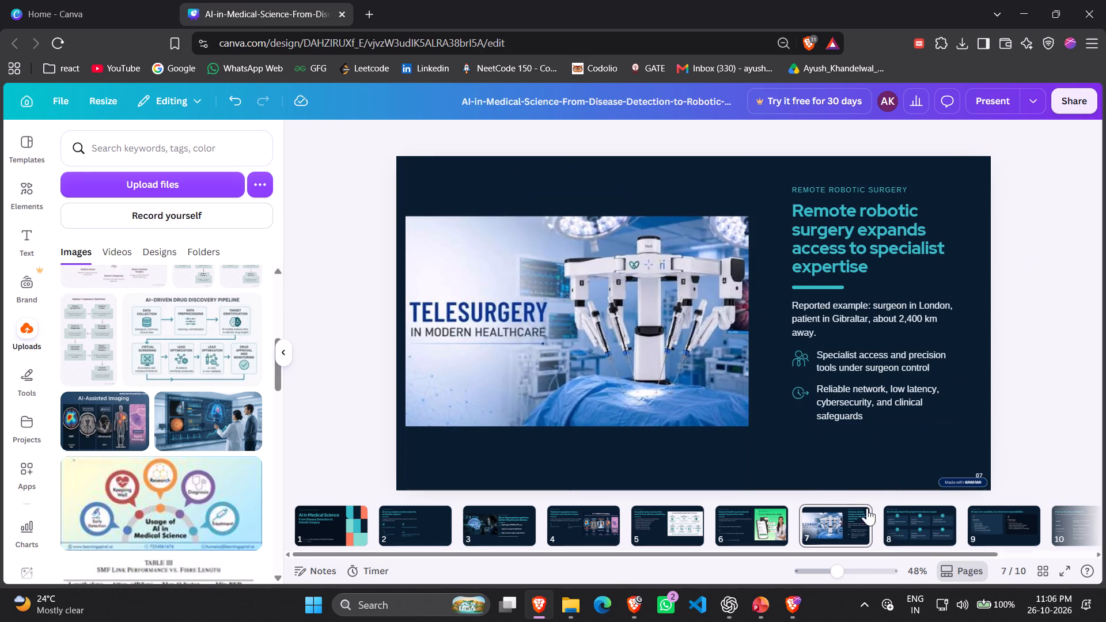
Review the layout of slides 3 to 9, comparing their pictures and text, and play slide 3's disease-detection video.
{"action": "left_click", "coordinate": [771, 522]}
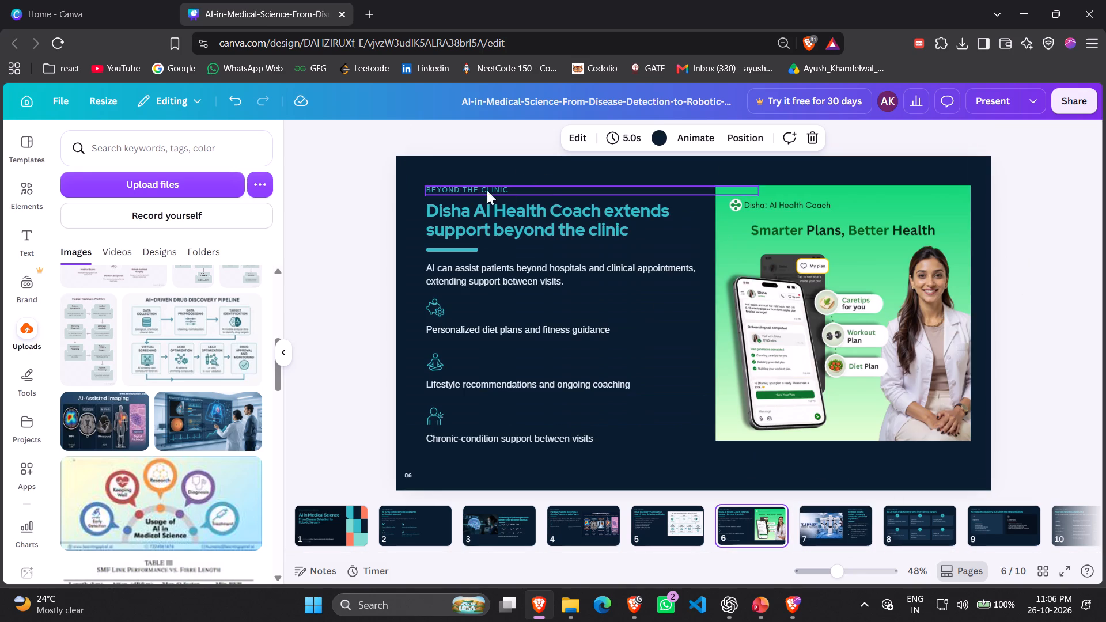
{"action": "left_click", "coordinate": [828, 512]}
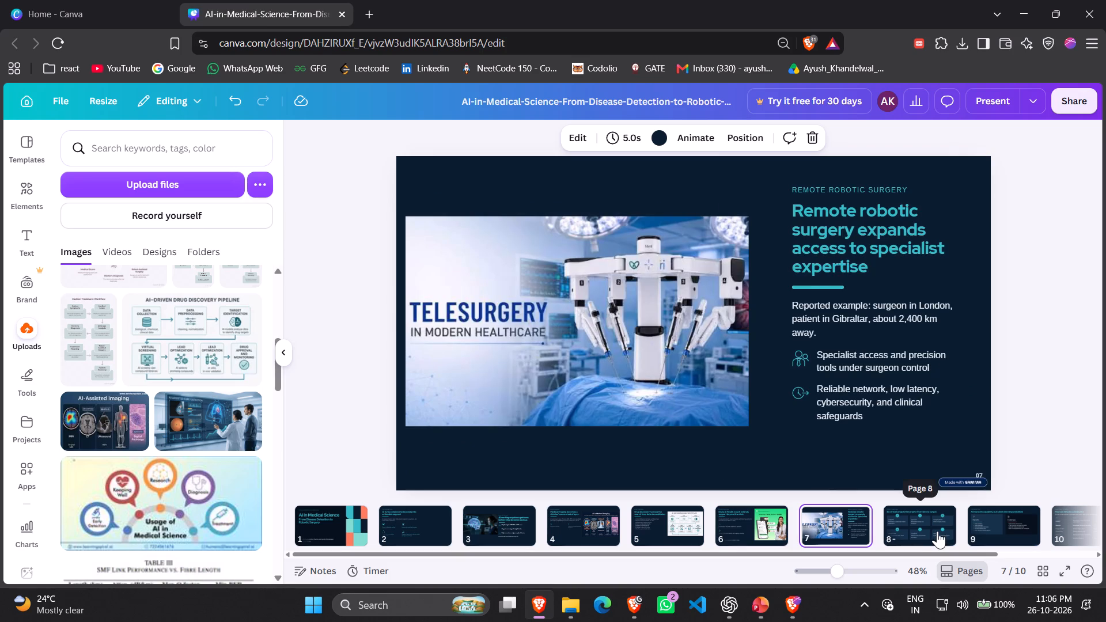
{"action": "left_click", "coordinate": [937, 531]}
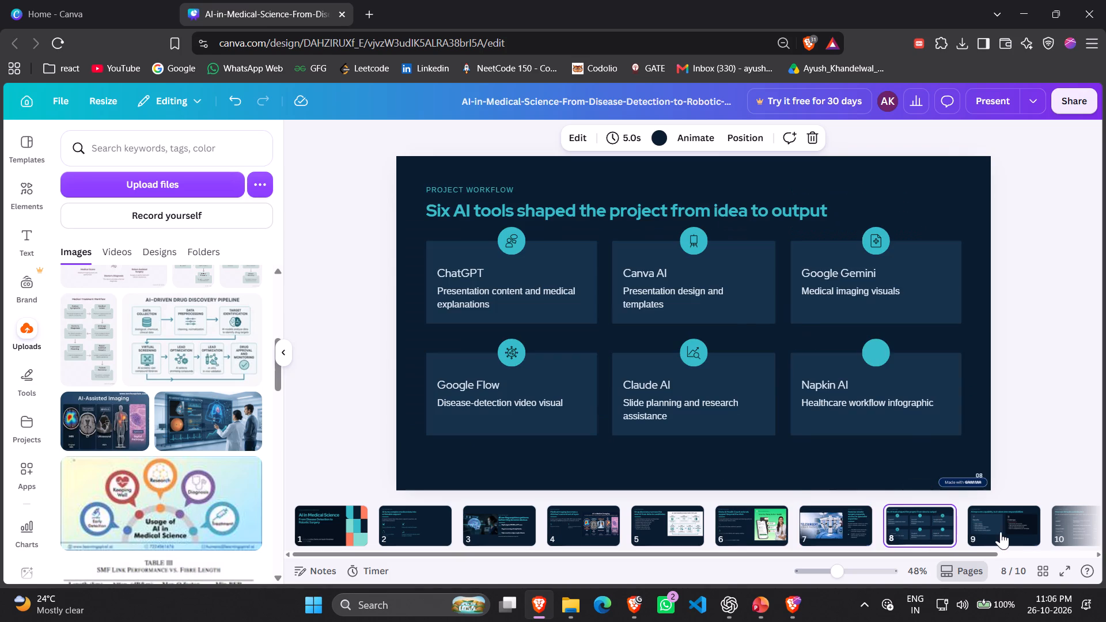
{"action": "left_click", "coordinate": [1001, 532]}
{"action": "left_click", "coordinate": [842, 534]}
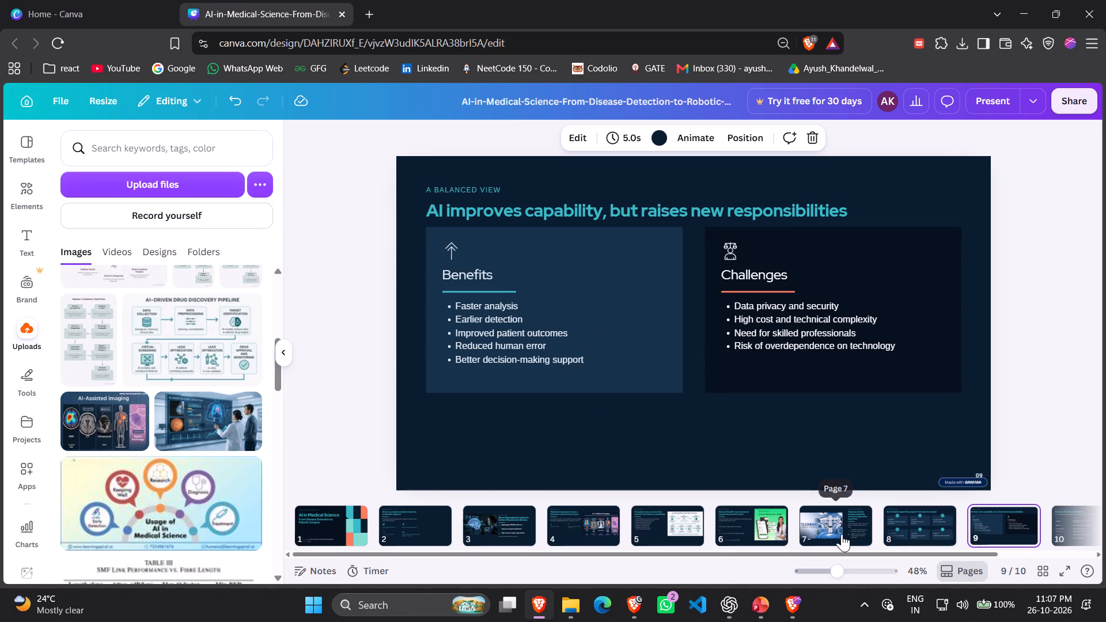
{"action": "left_click", "coordinate": [919, 525]}
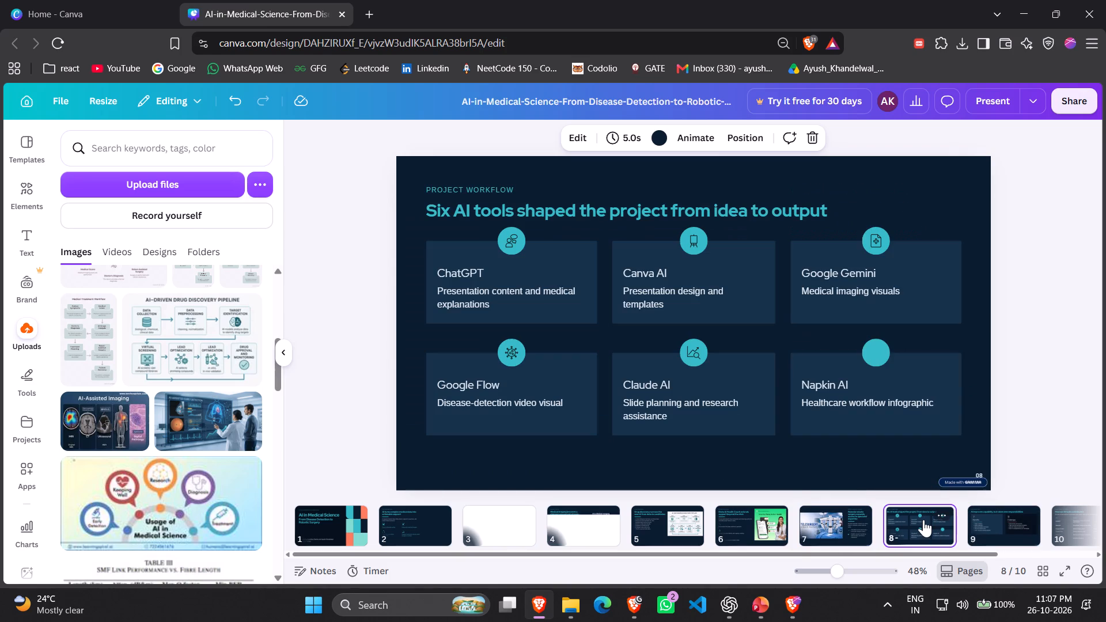
{"action": "left_click", "coordinate": [419, 525]}
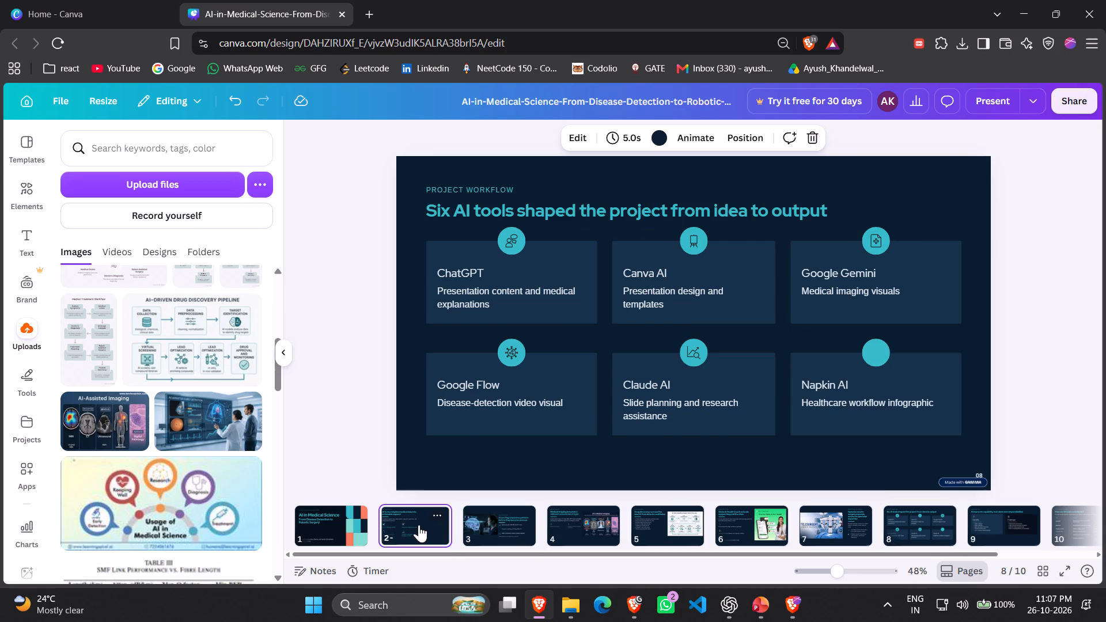
{"action": "left_click", "coordinate": [555, 525]}
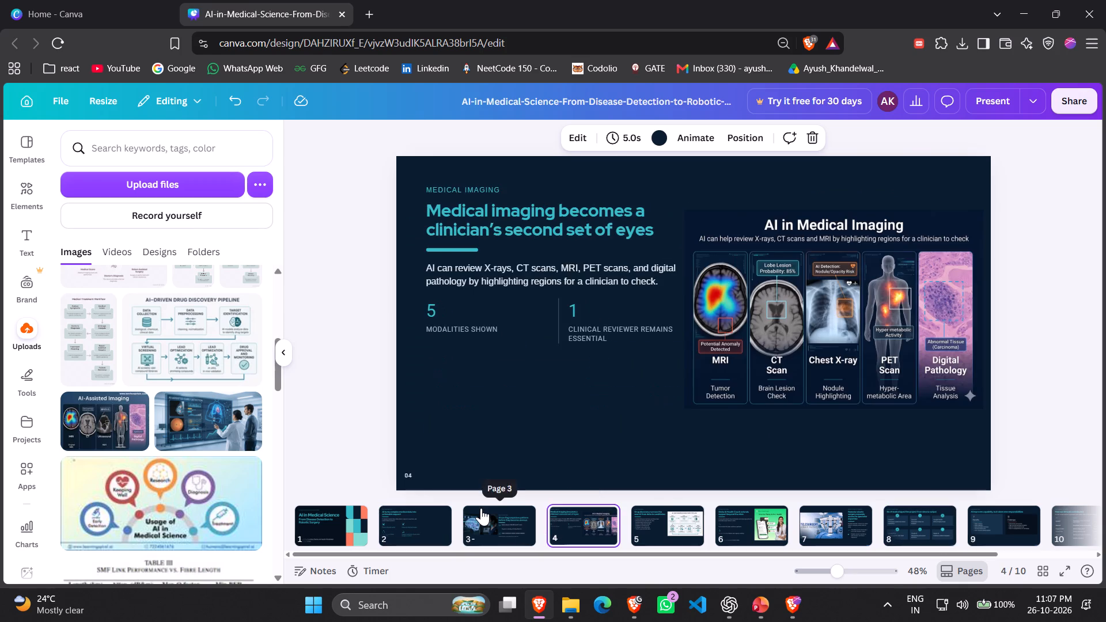
{"action": "left_click", "coordinate": [481, 508]}
{"action": "left_click", "coordinate": [588, 530]}
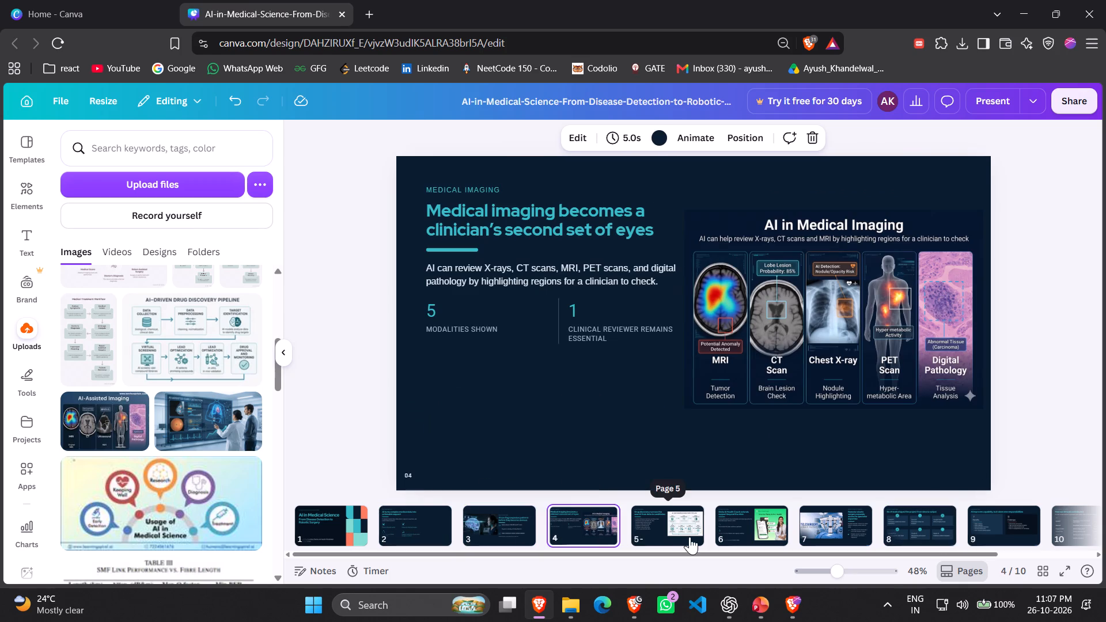
{"action": "left_click", "coordinate": [685, 535]}
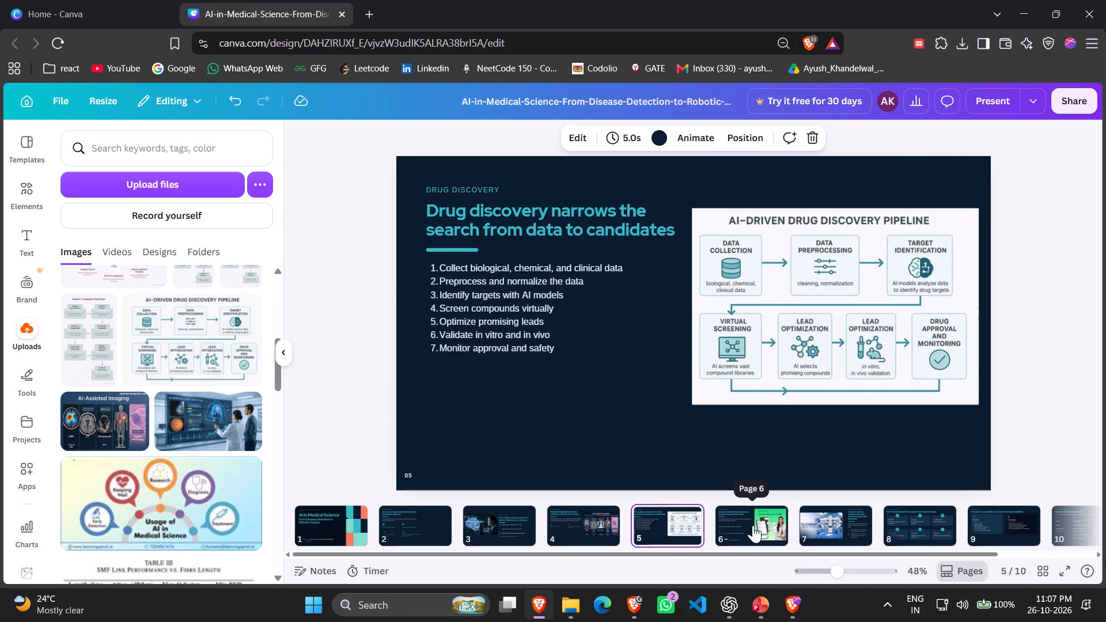
{"action": "left_click", "coordinate": [753, 525]}
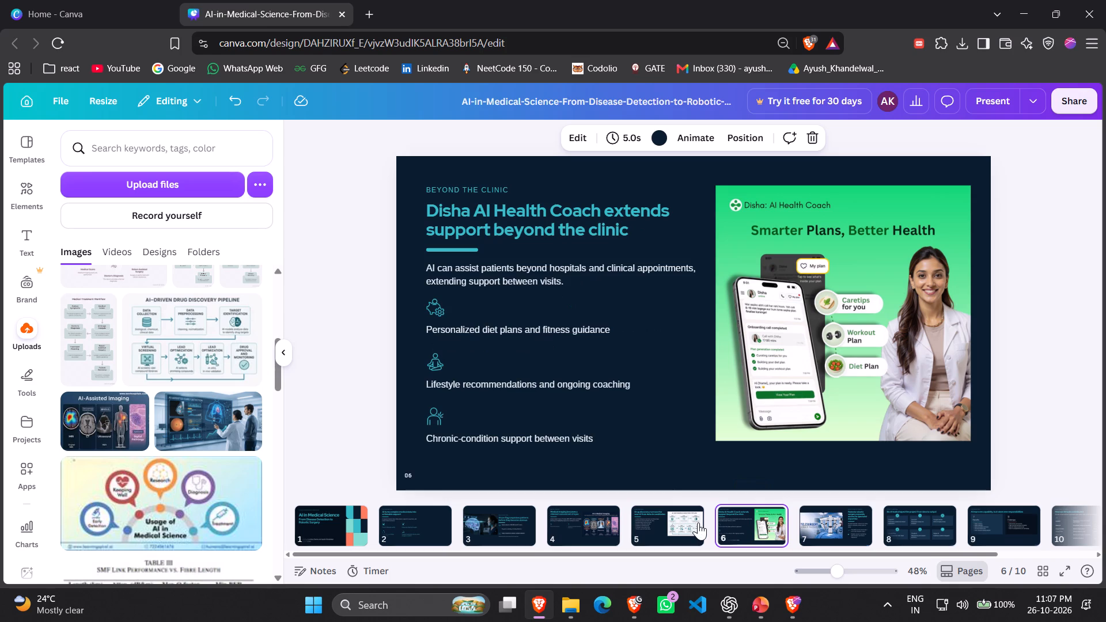
{"action": "left_click", "coordinate": [689, 522]}
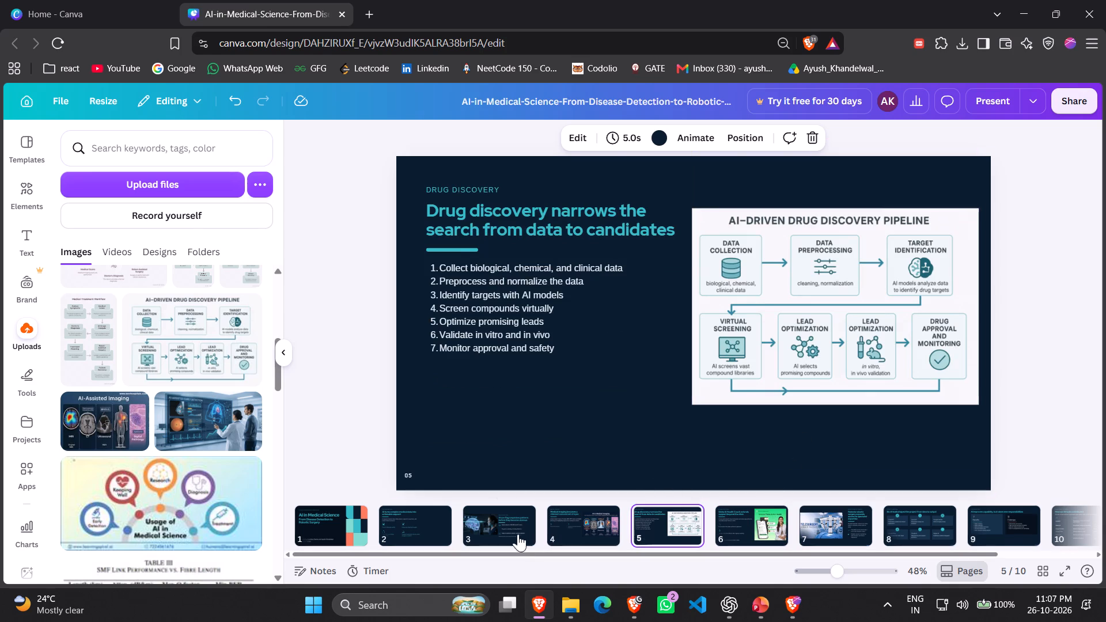
{"action": "left_click", "coordinate": [507, 532]}
{"action": "left_click", "coordinate": [544, 311]}
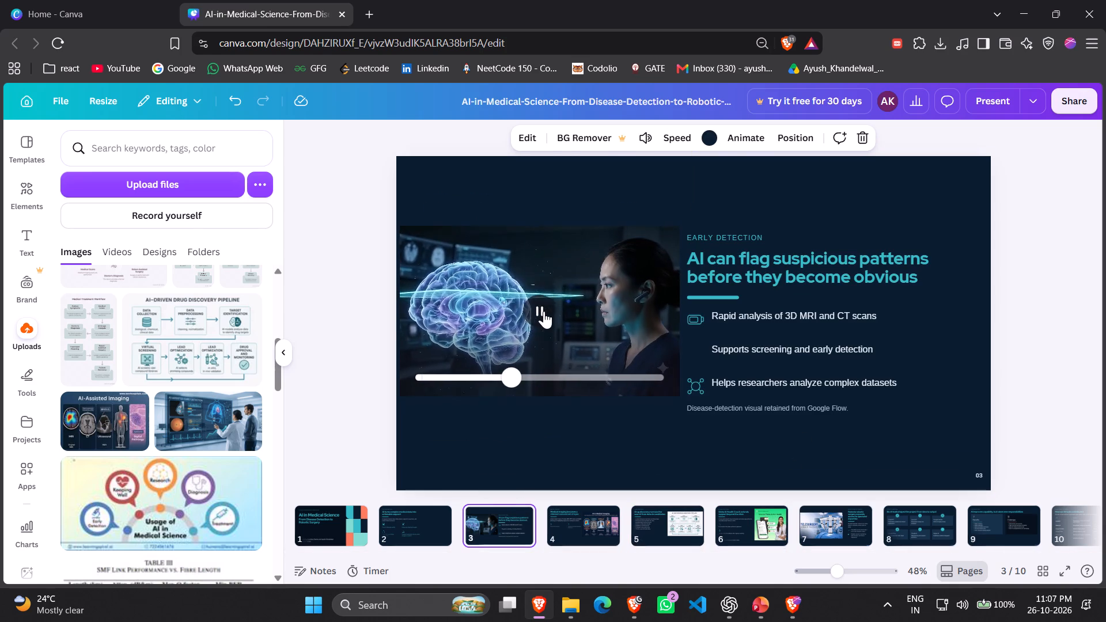
Open the AI in Medical Science.pptx PDF from Downloads and copy page 3's caption "Rapid analysis of 3D MRI/CT scans for early anomaly detection".
{"action": "left_click", "coordinate": [578, 610]}
{"action": "left_click", "coordinate": [266, 158]}
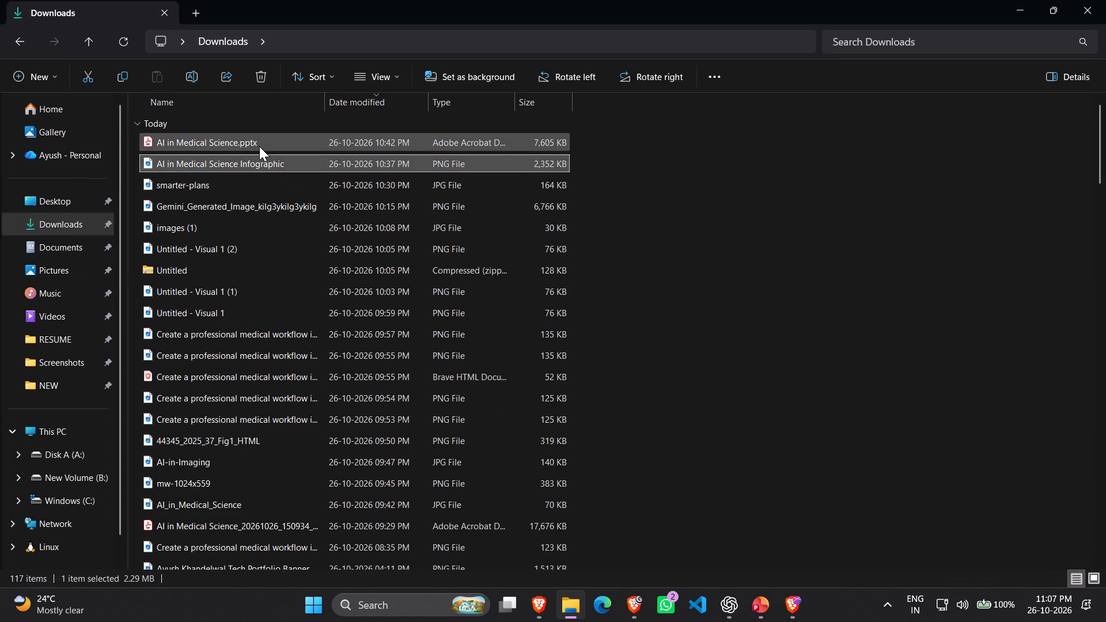
{"action": "double_click", "coordinate": [259, 146]}
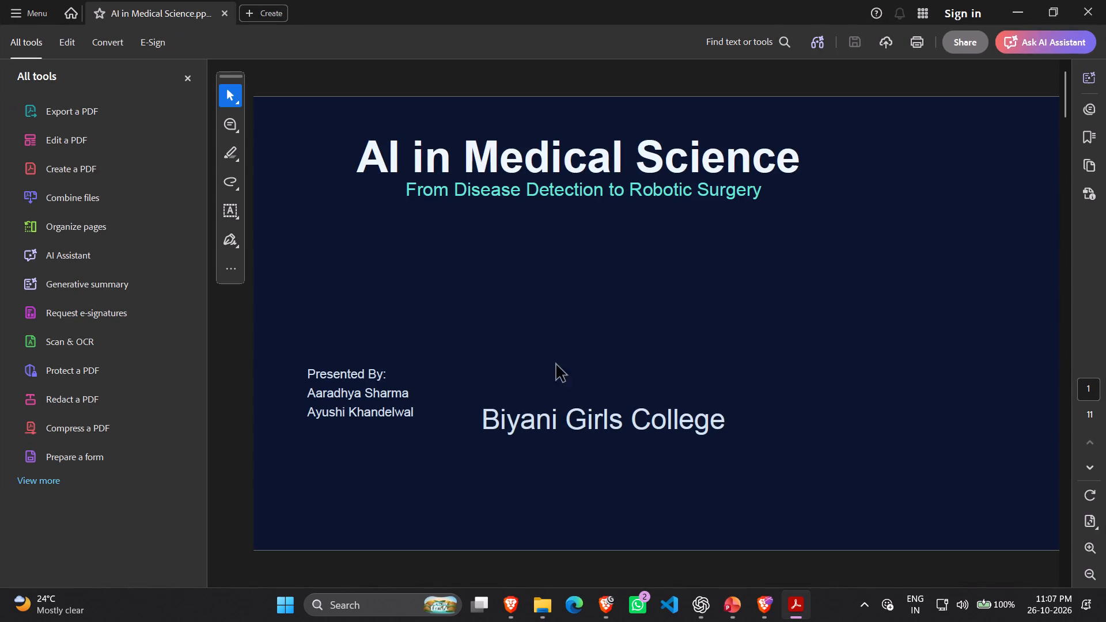
{"action": "scroll", "coordinate": [571, 362], "scroll_direction": "down", "scroll_amount": 1}
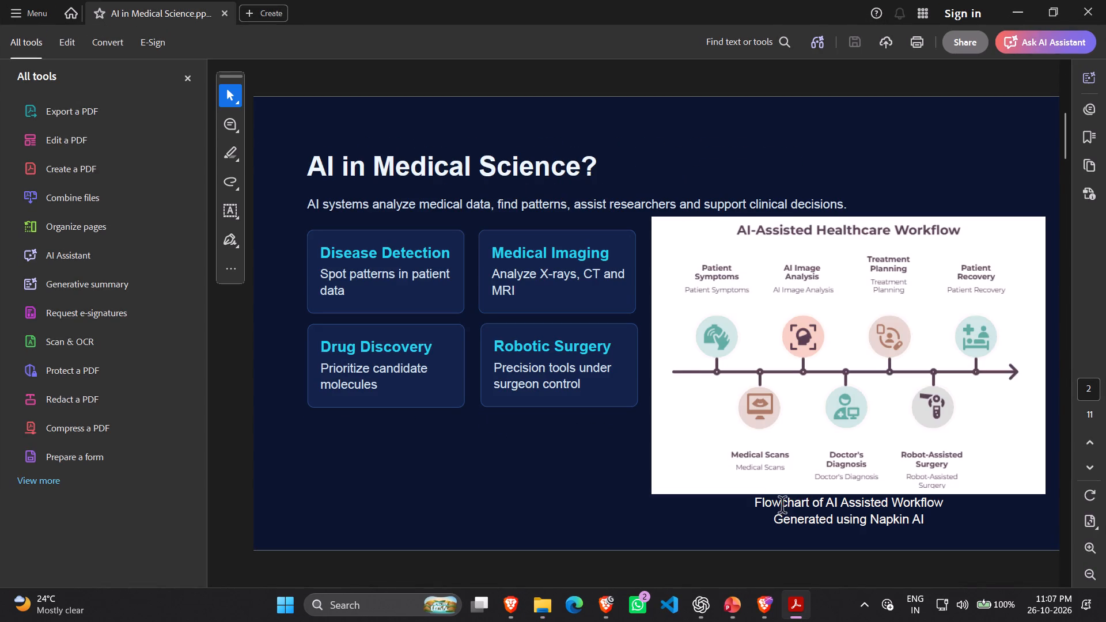
{"action": "scroll", "coordinate": [791, 458], "scroll_direction": "down", "scroll_amount": 1}
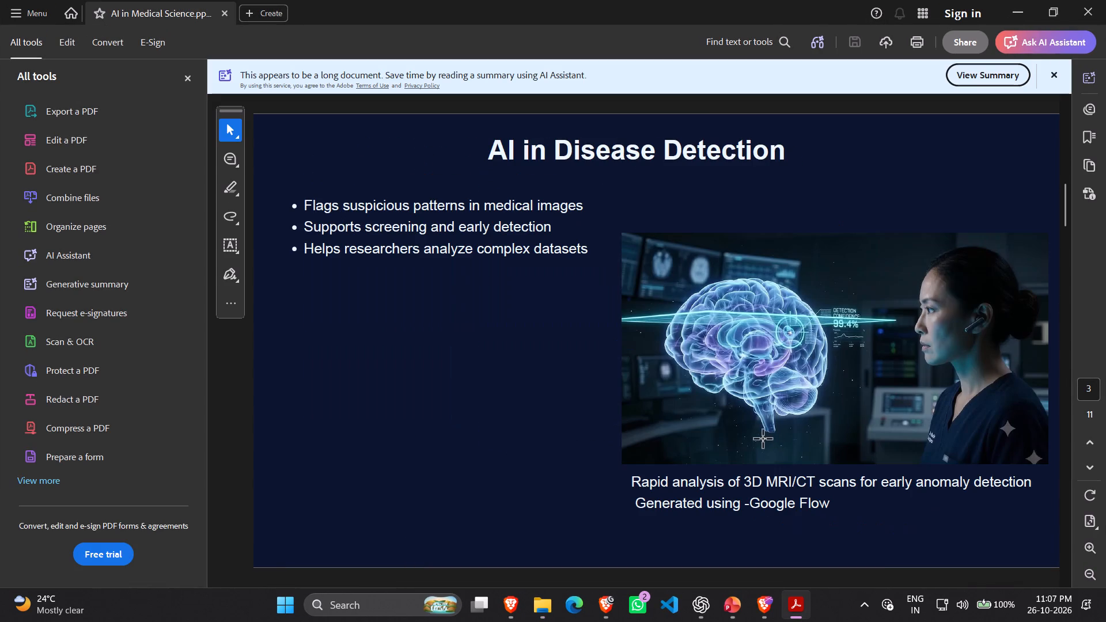
{"action": "left_click_drag", "start_coordinate": [632, 480], "coordinate": [1003, 484]}
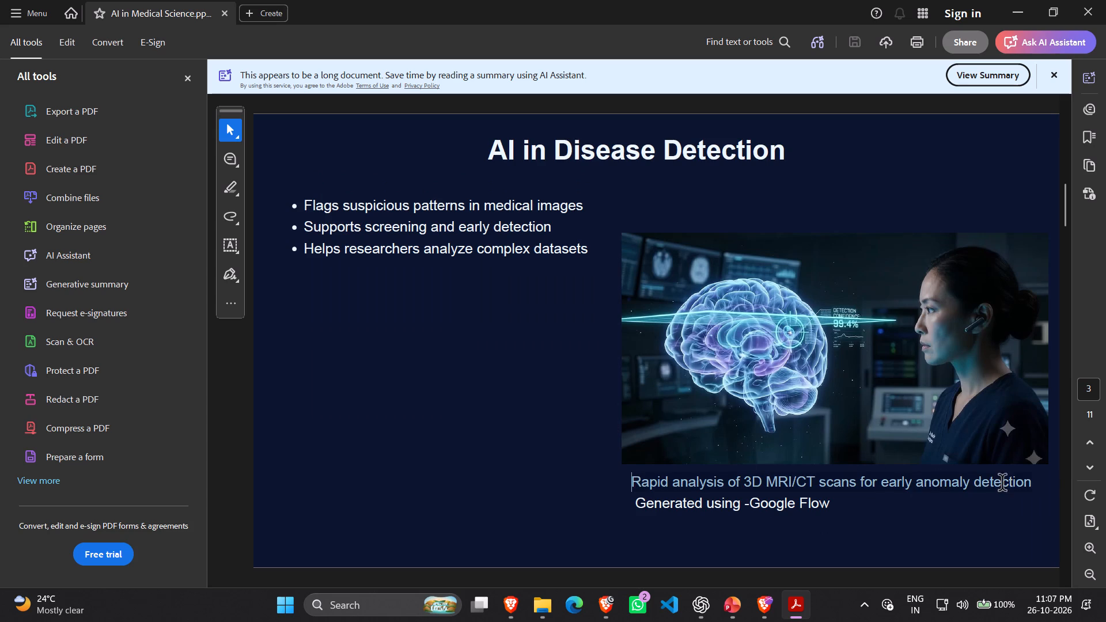
{"action": "left_click_drag", "start_coordinate": [1003, 484], "coordinate": [1013, 483]}
{"action": "key", "text": "ctrl+c"}
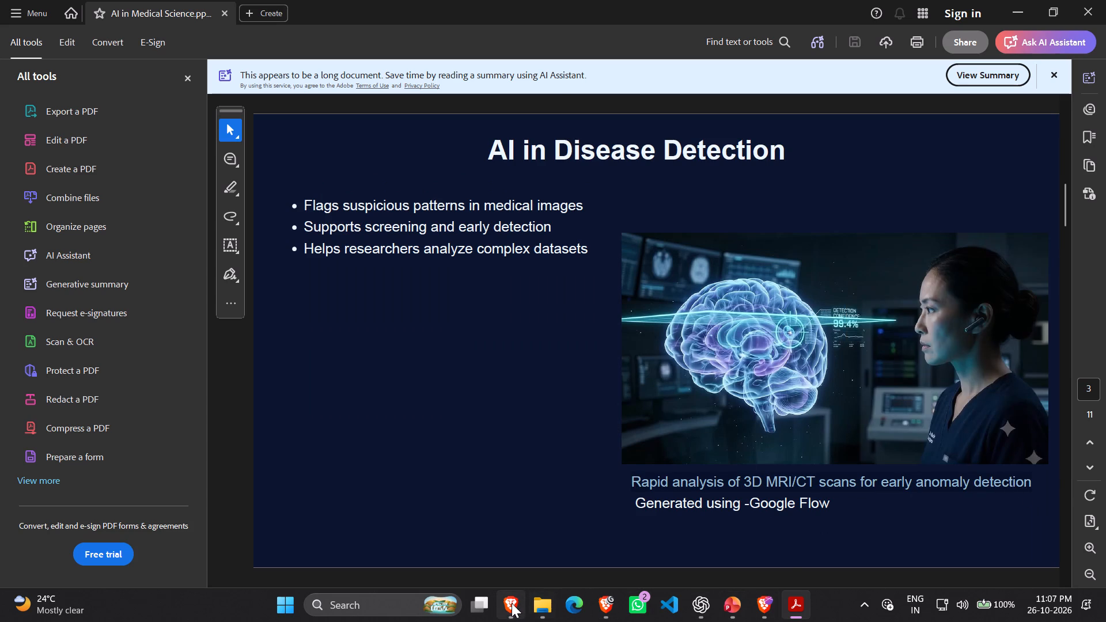
Back in Canva, add the copied caption as a text box on slide 3 and place it just below the video.
{"action": "left_click", "coordinate": [512, 603]}
{"action": "left_click", "coordinate": [542, 423]}
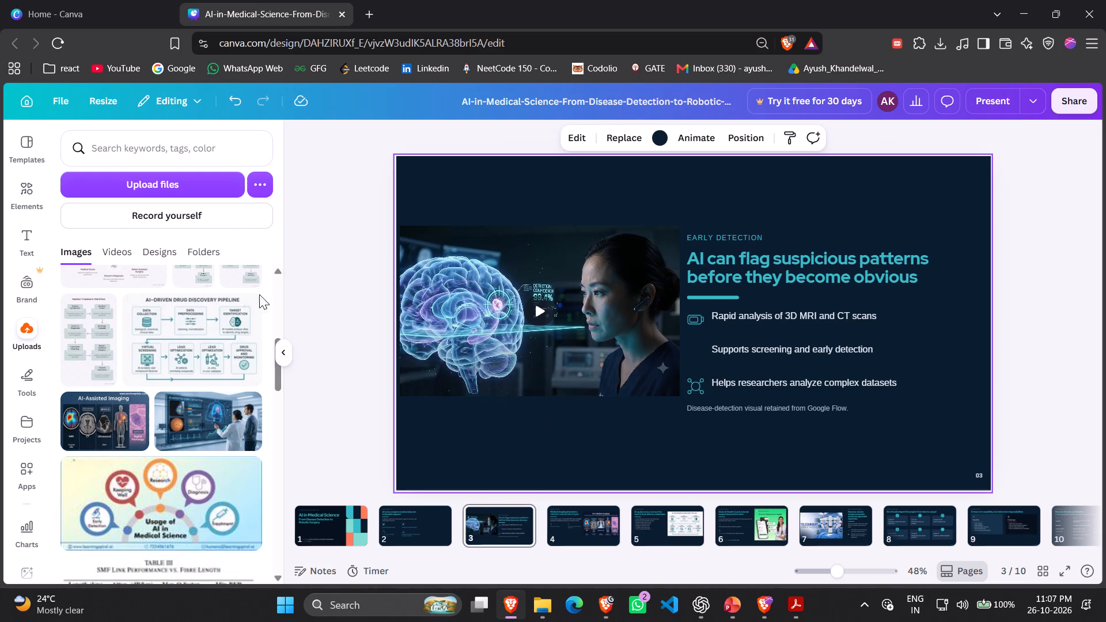
{"action": "left_click", "coordinate": [24, 240]}
{"action": "left_click", "coordinate": [191, 193]}
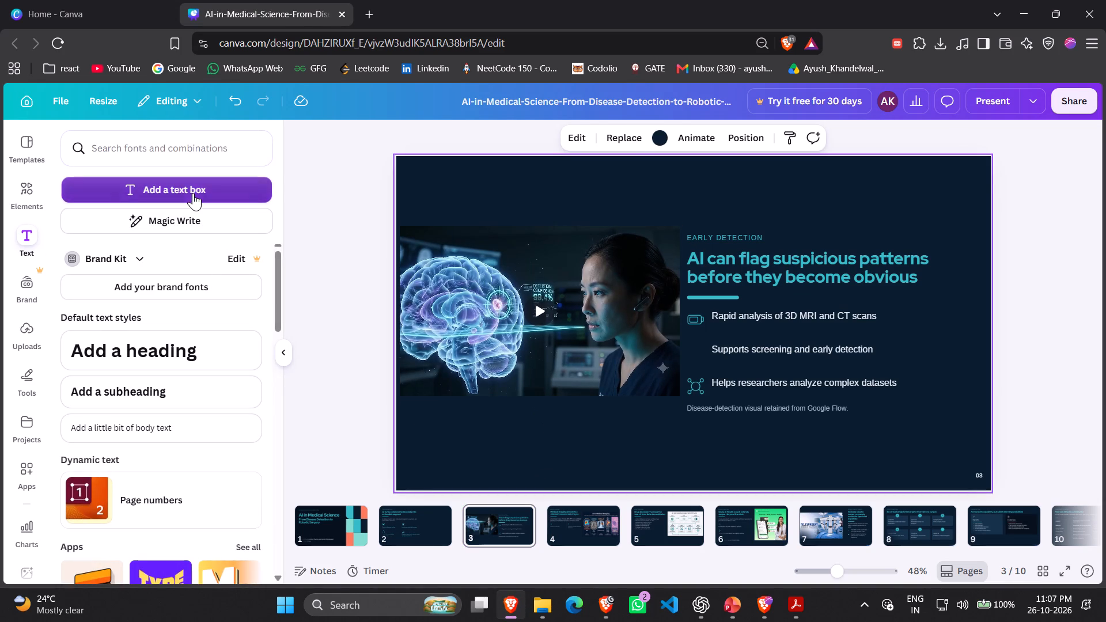
{"action": "key", "text": "ctrl+v"}
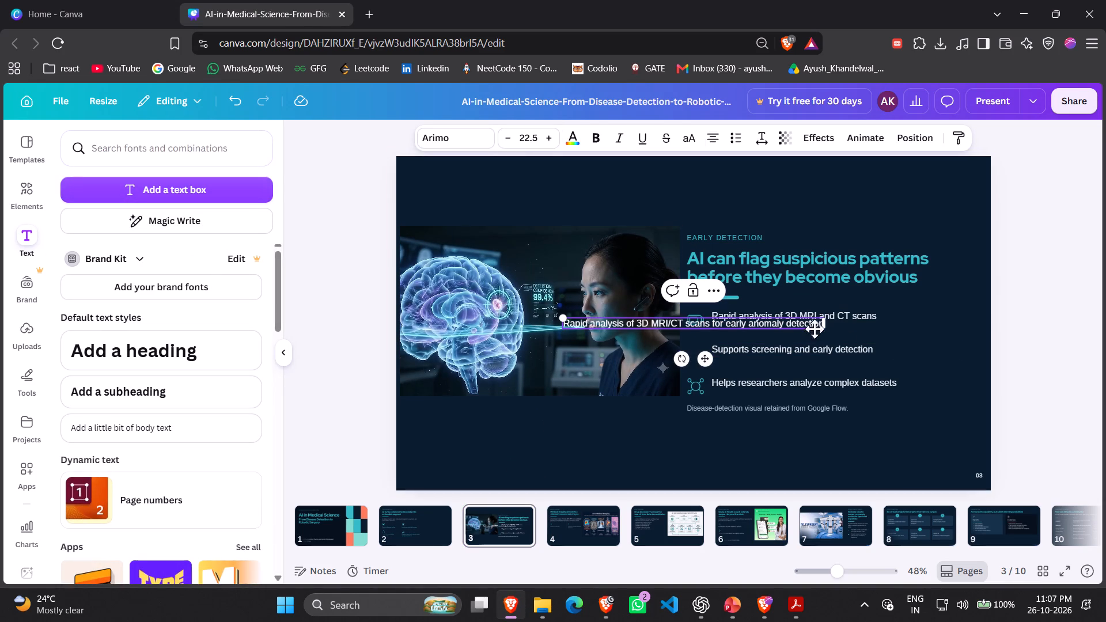
{"action": "left_click", "coordinate": [1014, 302]}
{"action": "left_click_drag", "start_coordinate": [771, 324], "coordinate": [620, 417]}
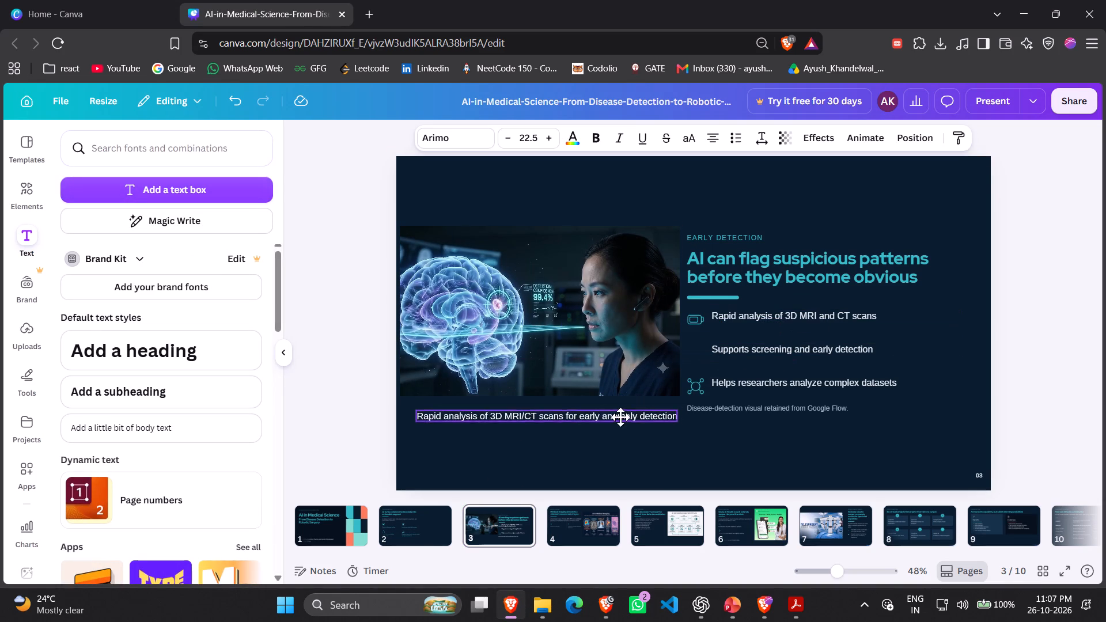
{"action": "left_click_drag", "start_coordinate": [620, 417], "coordinate": [621, 407]}
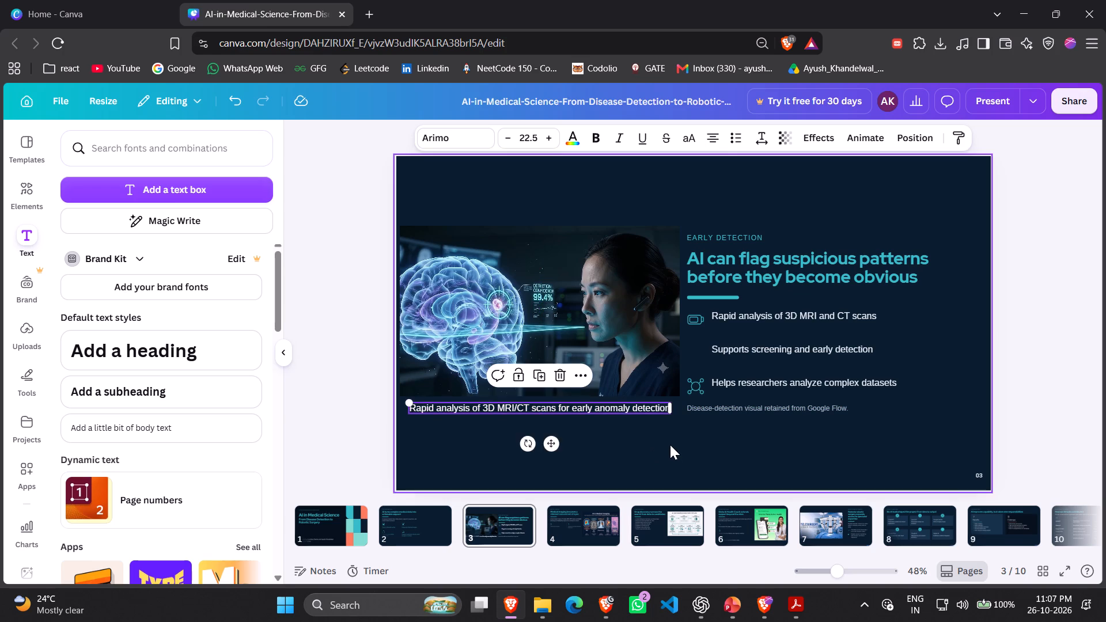
{"action": "left_click", "coordinate": [670, 445]}
Add a second line reading "Video Generated Using Google Flow" to the caption below slide 3's video.
{"action": "left_click", "coordinate": [648, 405]}
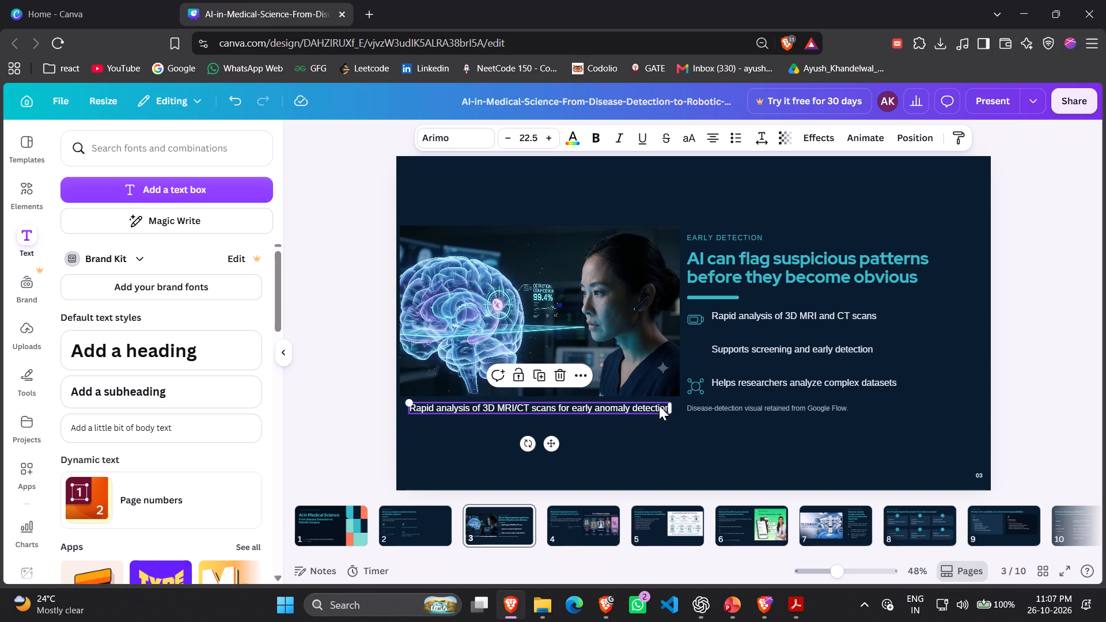
{"action": "left_click", "coordinate": [659, 405]}
{"action": "left_click", "coordinate": [666, 407]}
{"action": "key", "text": "Right"}
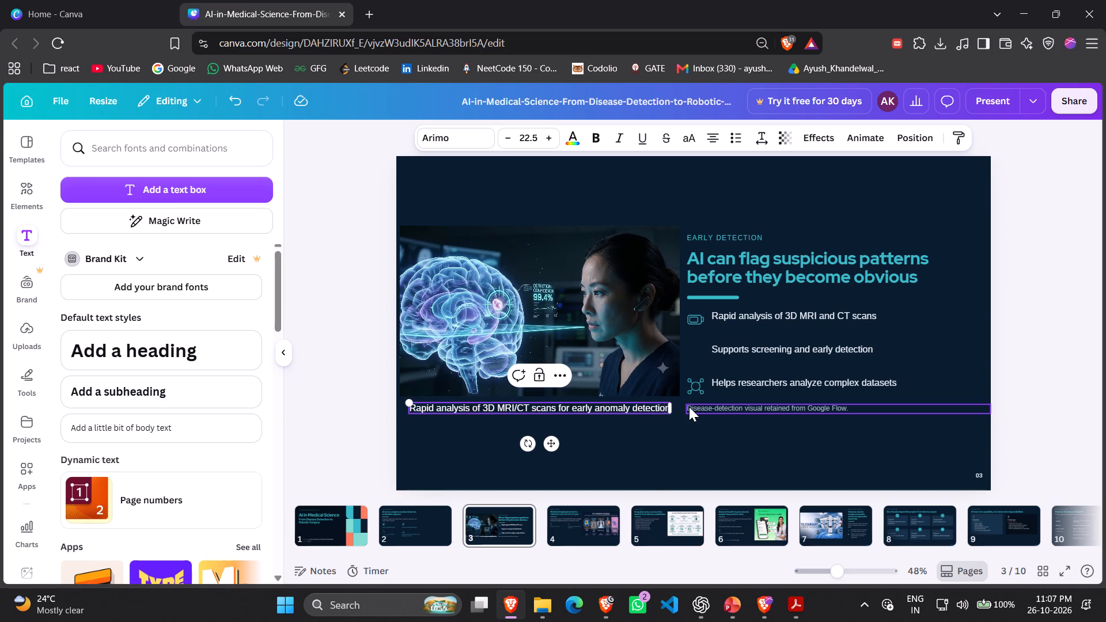
{"action": "key", "text": "shift+Return"}
{"action": "type", "text": "Ve"}
{"action": "key", "text": "BackSpace"}
{"action": "type", "text": "ideo Gene"}
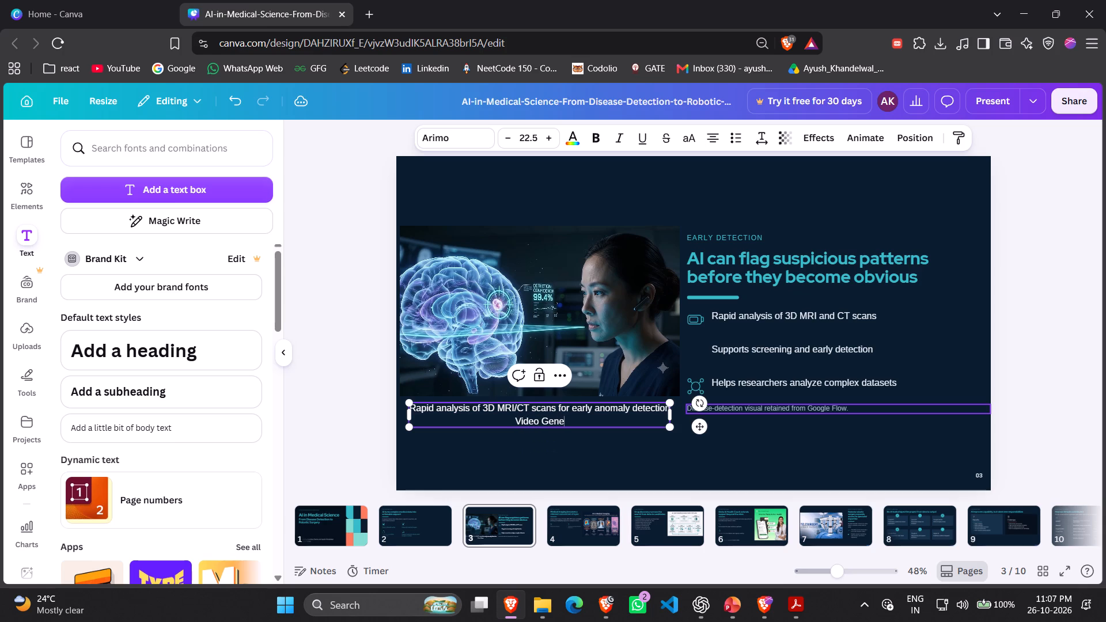
{"action": "type", "text": "rated Using Google"}
{"action": "key", "text": "space"}
{"action": "key", "text": "shift+g"}
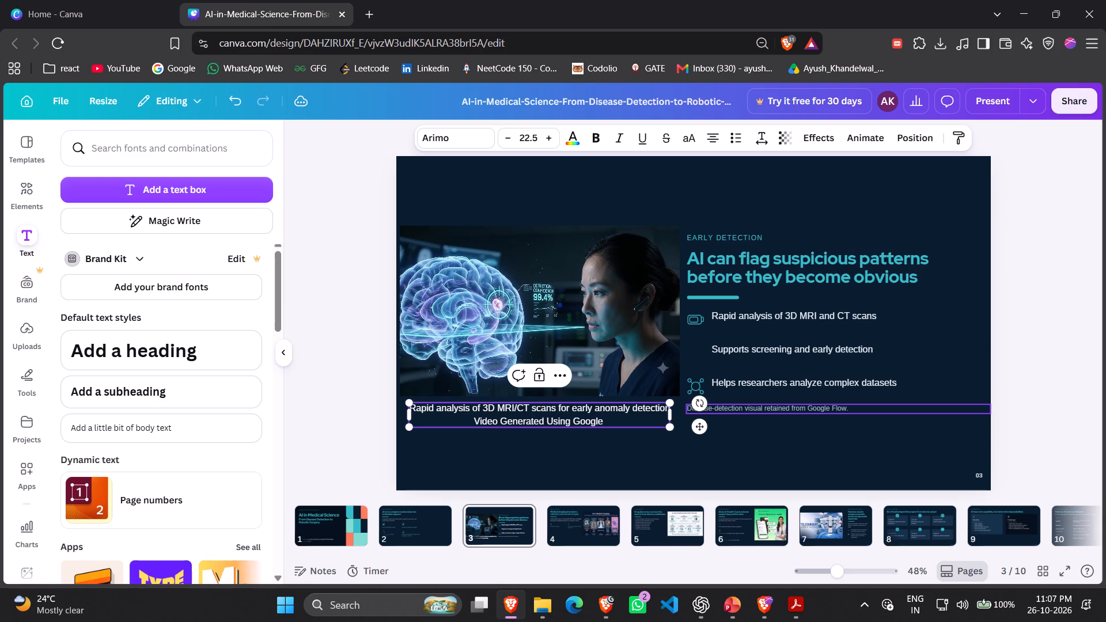
{"action": "key", "text": "BackSpace"}
{"action": "type", "text": "Flow"}
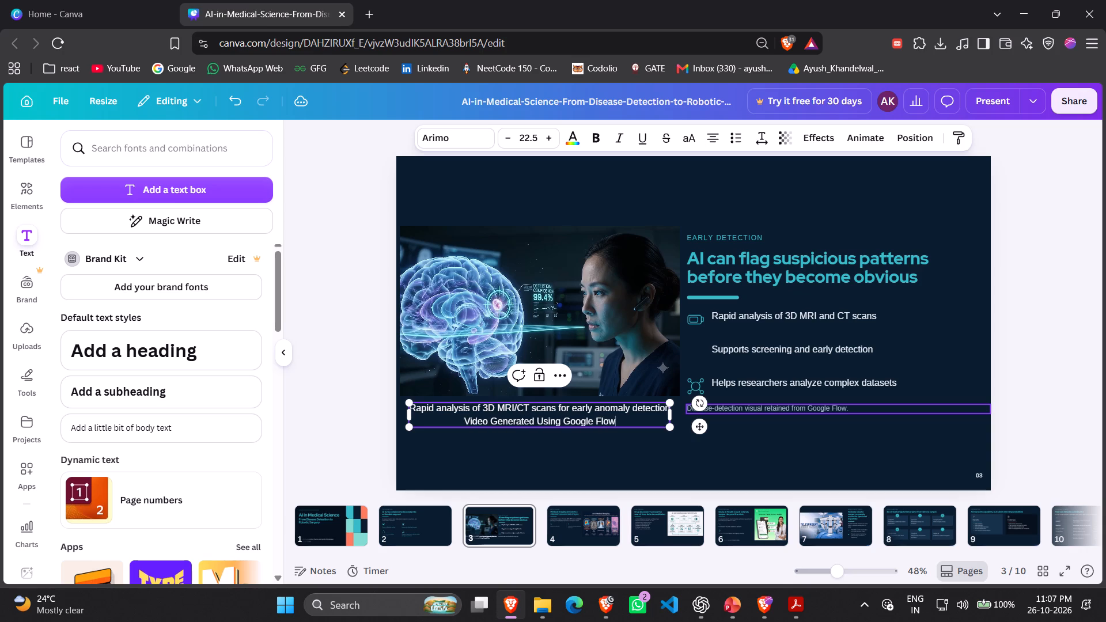
{"action": "left_click", "coordinate": [1025, 383]}
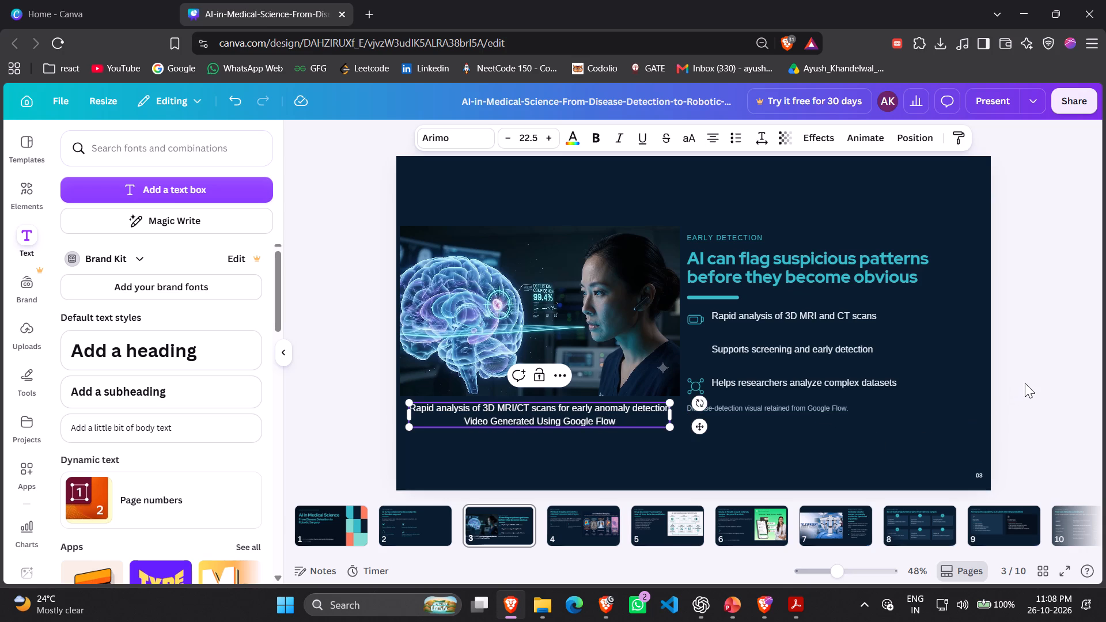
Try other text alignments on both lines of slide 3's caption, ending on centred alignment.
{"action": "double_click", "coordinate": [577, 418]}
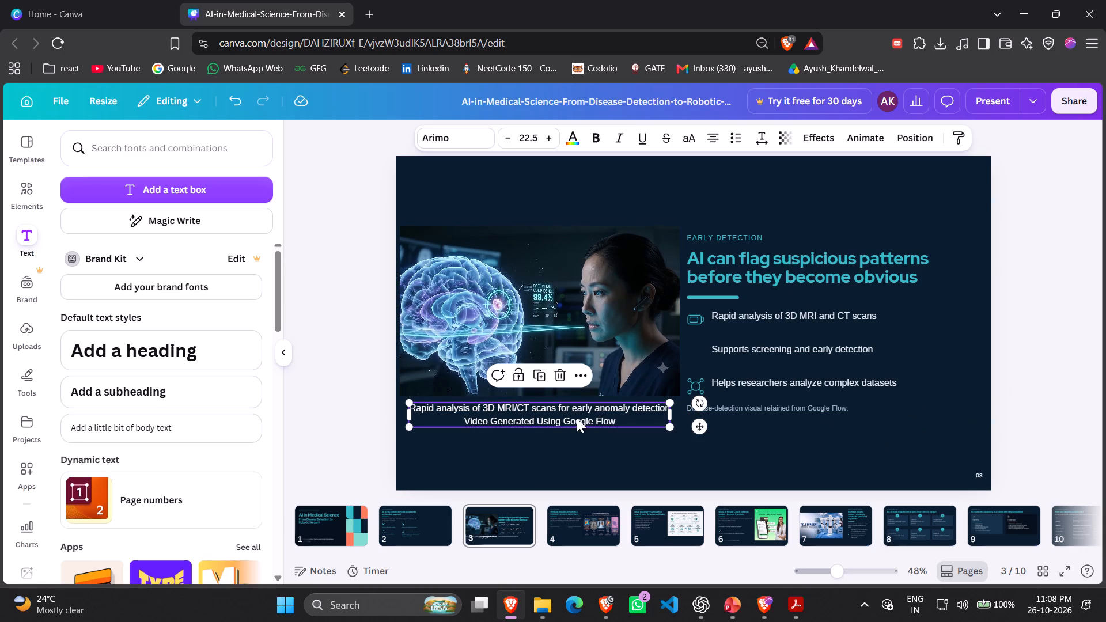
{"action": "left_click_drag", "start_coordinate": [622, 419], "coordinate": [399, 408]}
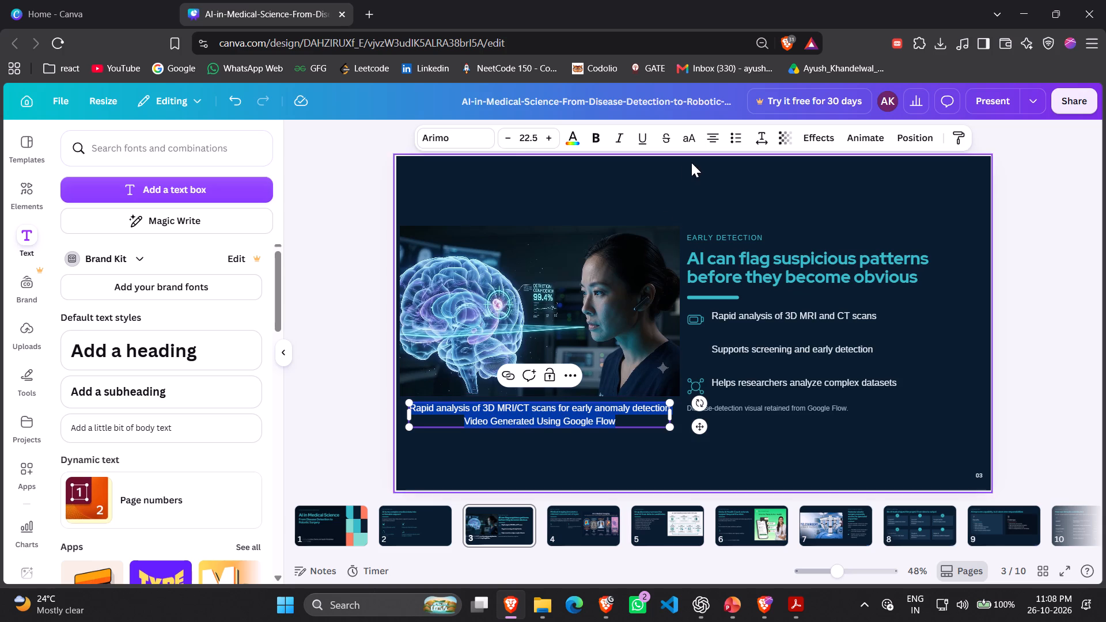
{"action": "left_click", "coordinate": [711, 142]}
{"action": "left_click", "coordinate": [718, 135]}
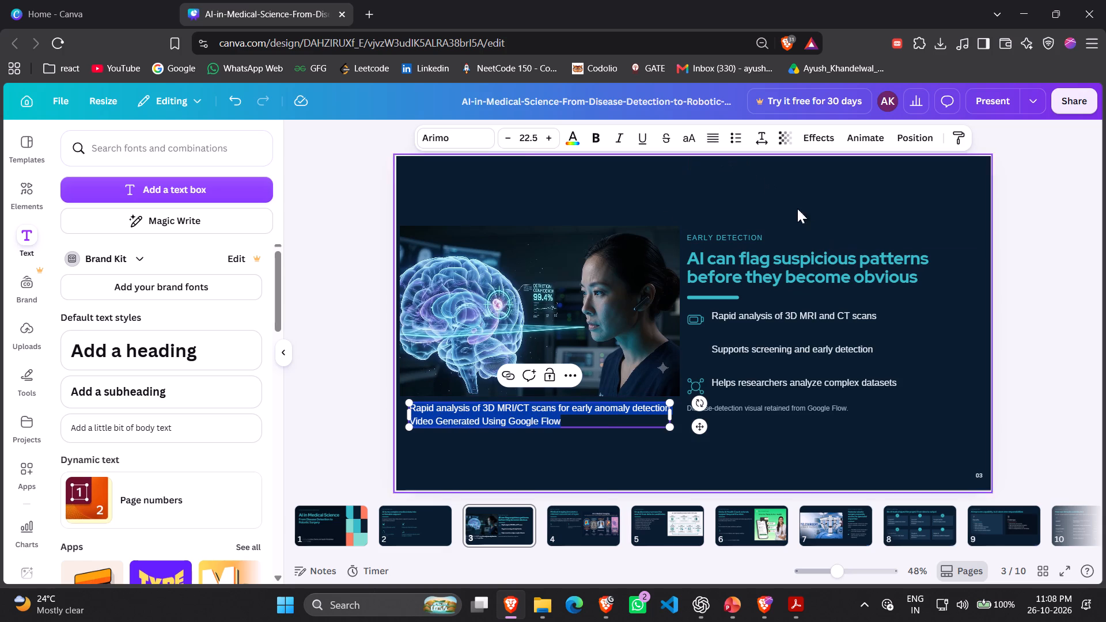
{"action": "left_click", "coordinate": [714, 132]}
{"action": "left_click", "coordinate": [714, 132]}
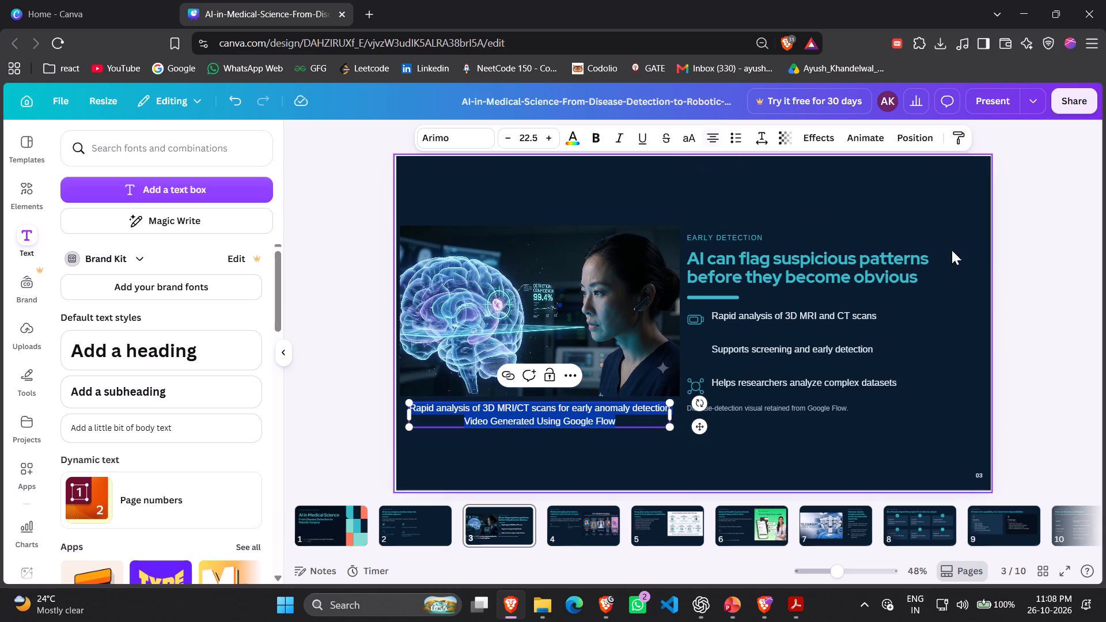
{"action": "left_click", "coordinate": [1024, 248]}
Open slide 4, and in the AI in Medical Science PDF copy page 4's heading "AI in Medical Imaging".
{"action": "left_click", "coordinate": [586, 529]}
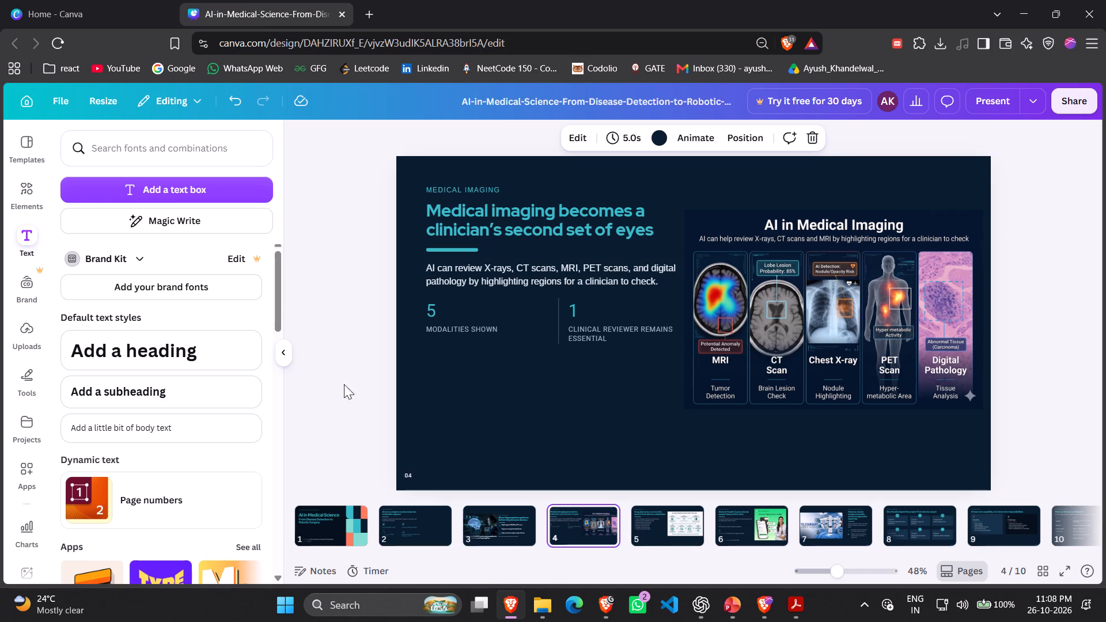
{"action": "left_click", "coordinate": [798, 605]}
{"action": "scroll", "coordinate": [619, 396], "scroll_direction": "down", "scroll_amount": 1}
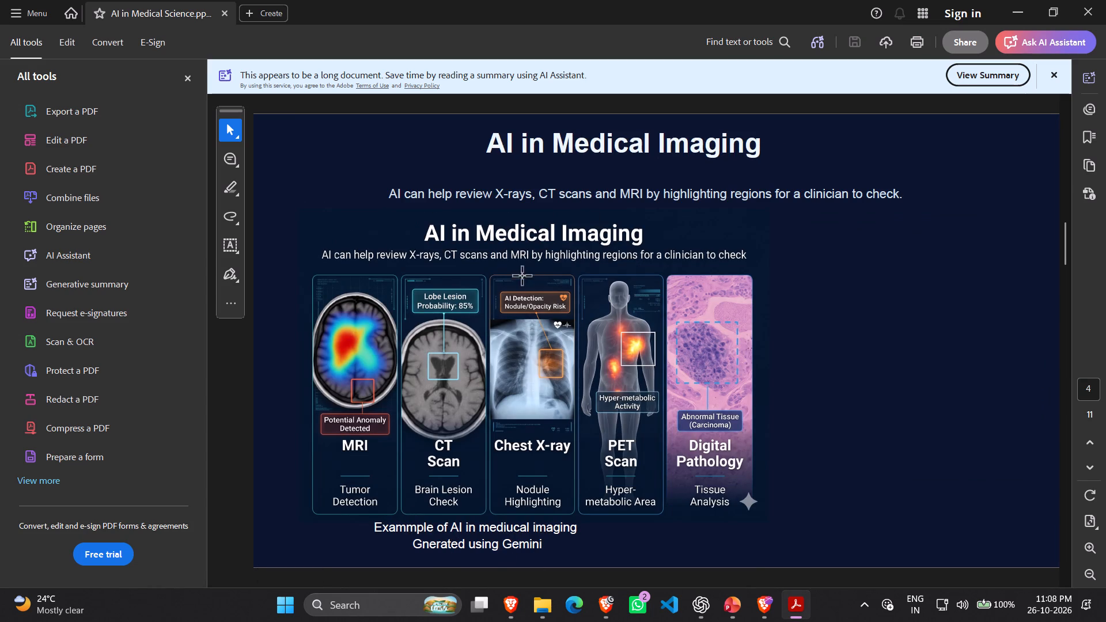
{"action": "left_click_drag", "start_coordinate": [490, 147], "coordinate": [748, 142]}
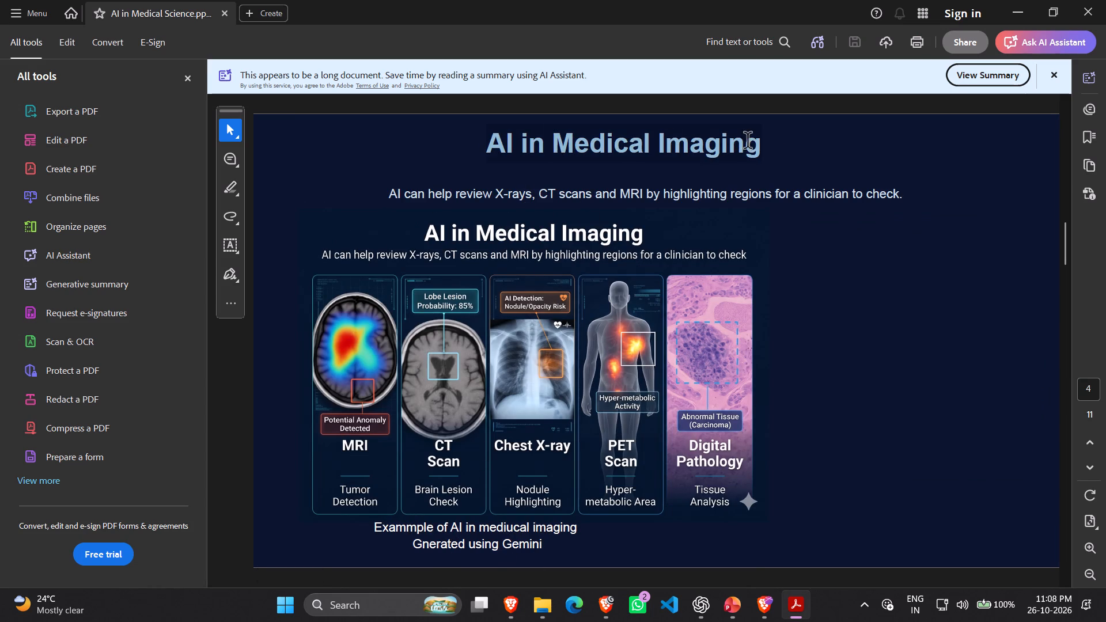
{"action": "left_click_drag", "start_coordinate": [748, 142], "coordinate": [751, 142]}
{"action": "key", "text": "ctrl+c"}
{"action": "key", "text": "alt+Tab"}
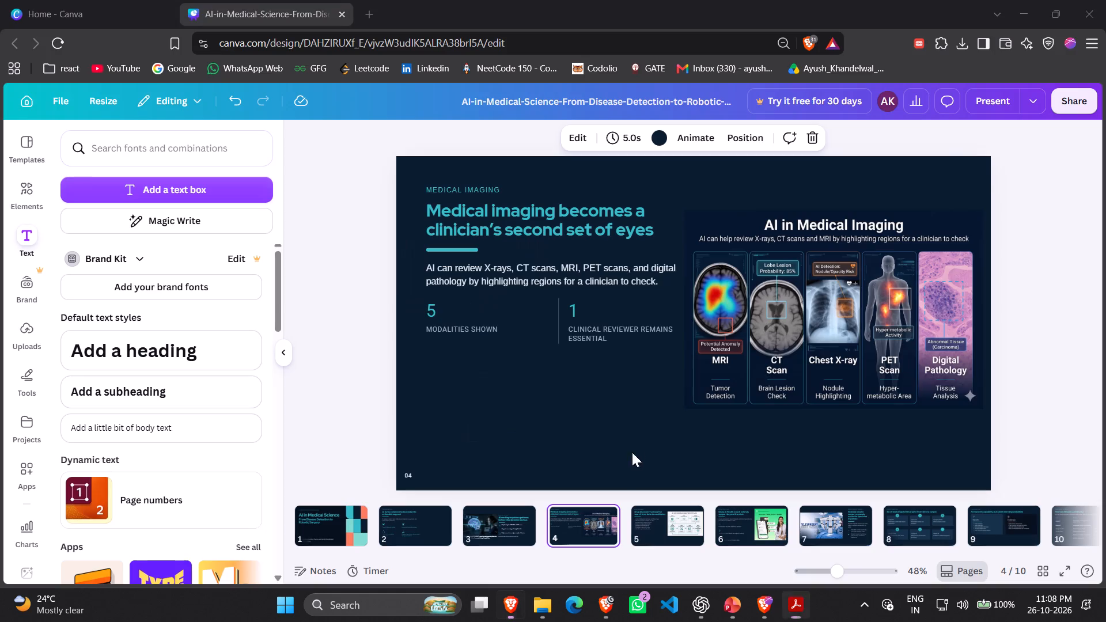
{"action": "left_click_drag", "start_coordinate": [146, 182], "coordinate": [151, 184]}
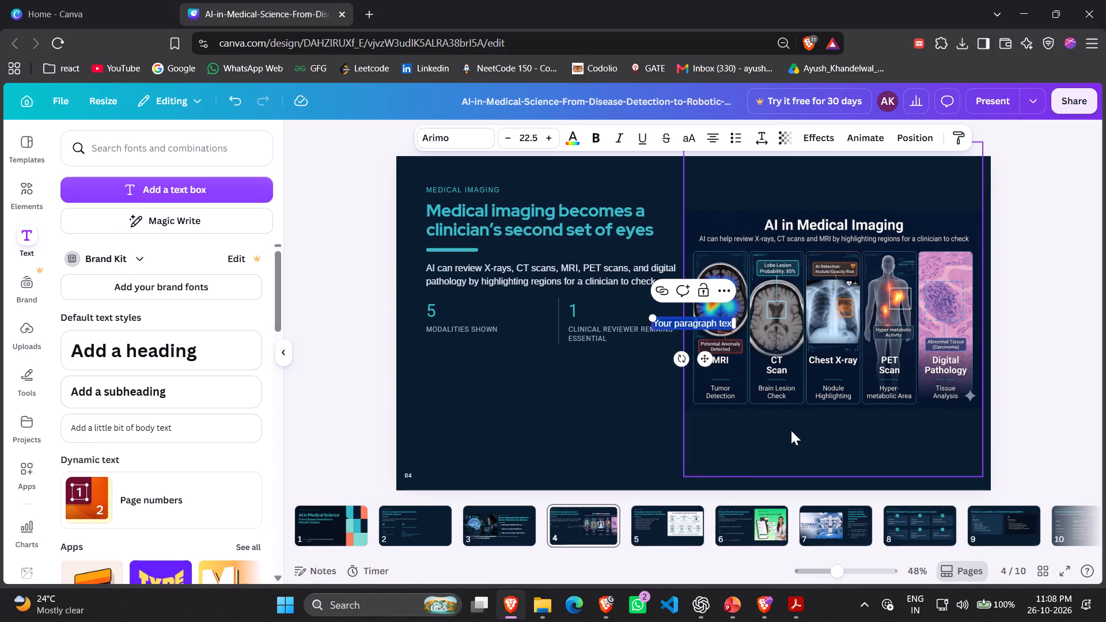
{"action": "left_click", "coordinate": [597, 391]}
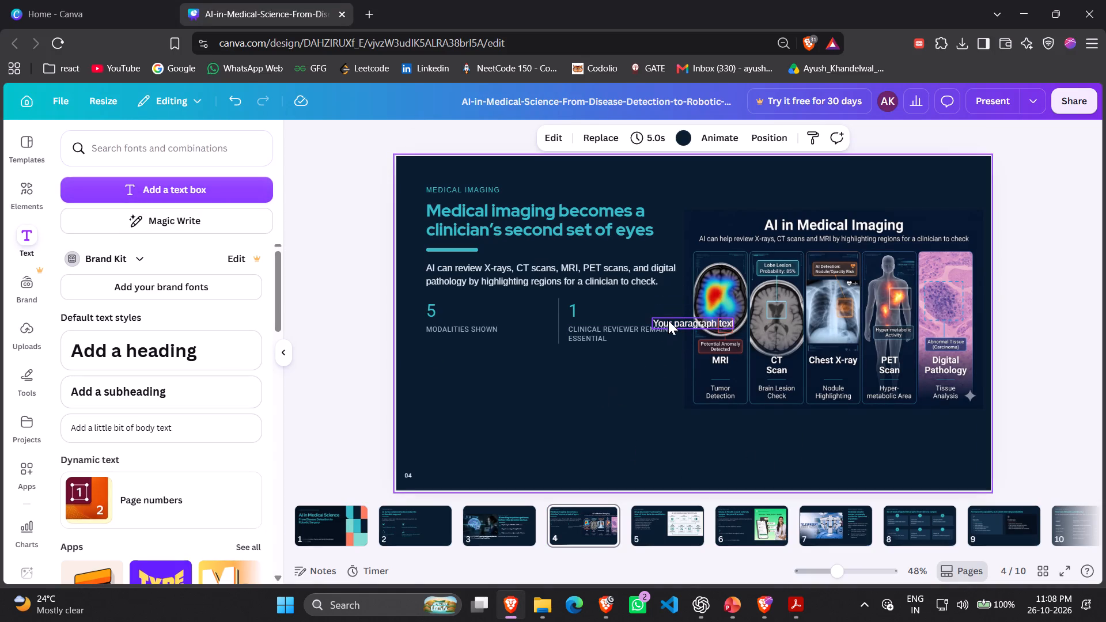
{"action": "left_click_drag", "start_coordinate": [669, 318], "coordinate": [821, 426]}
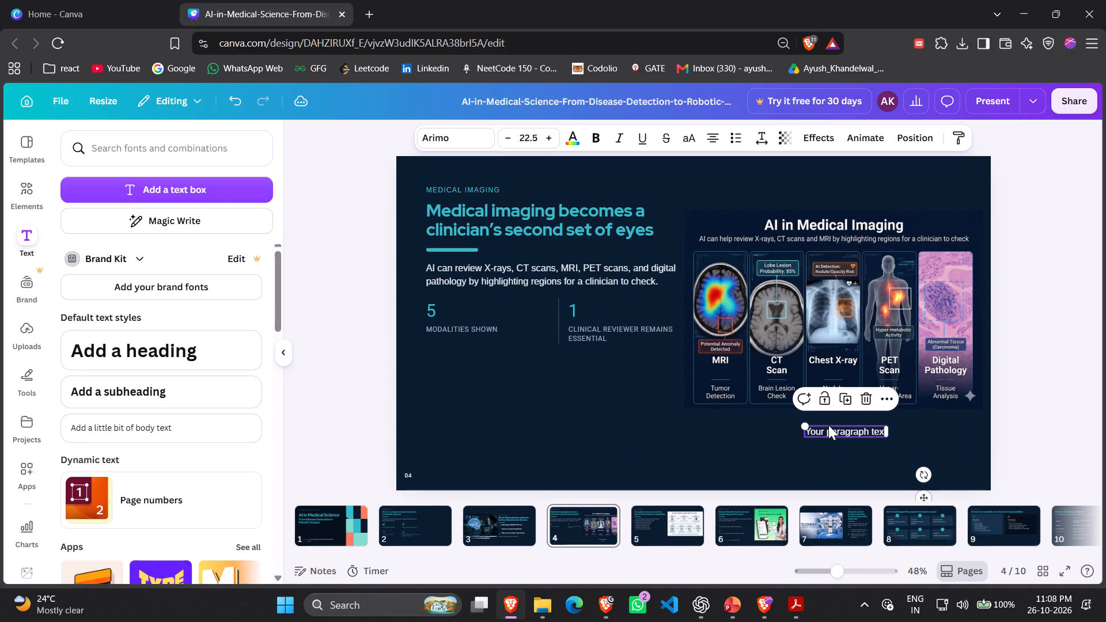
{"action": "key", "text": "ctrl+v"}
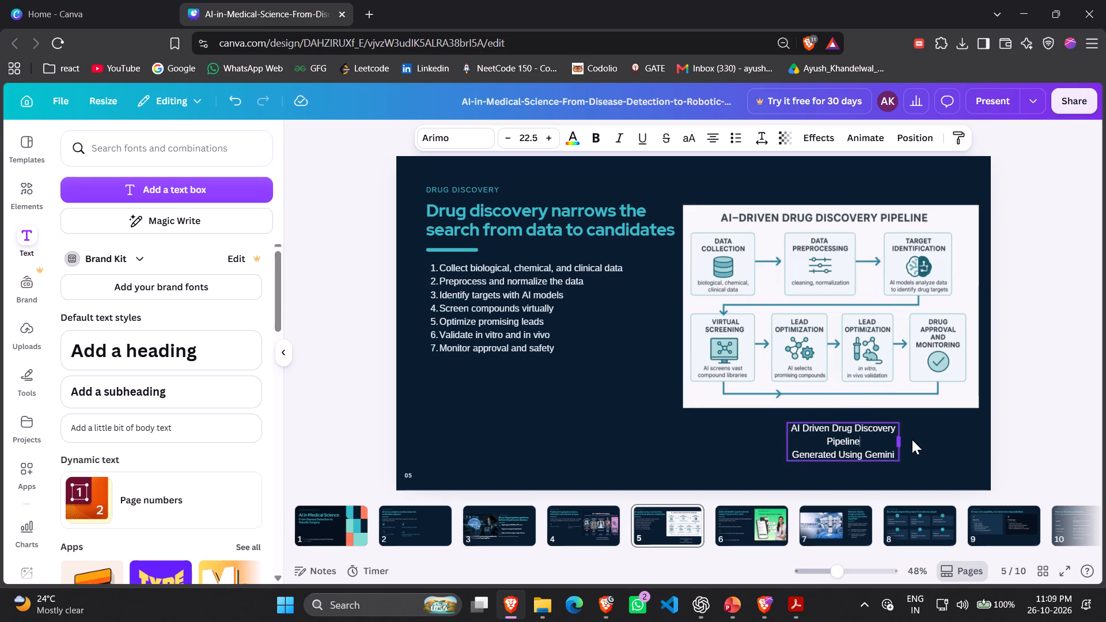
{"action": "left_click_drag", "start_coordinate": [912, 439], "coordinate": [968, 437]}
{"action": "left_click_drag", "start_coordinate": [910, 438], "coordinate": [876, 431]}
{"action": "left_click", "coordinate": [1025, 412]}
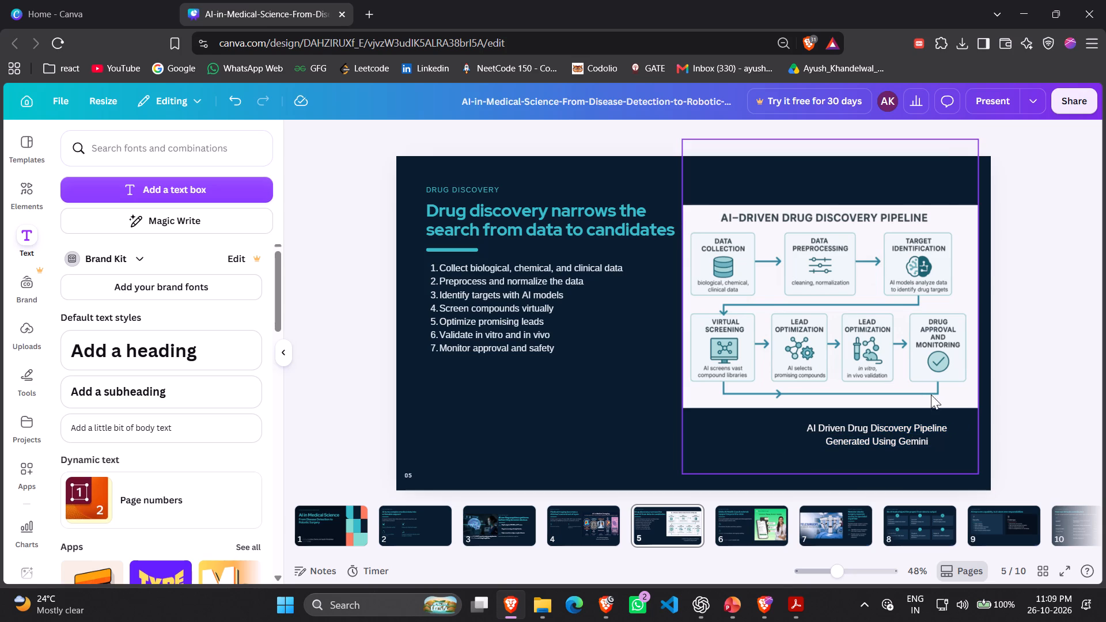
{"action": "left_click_drag", "start_coordinate": [897, 430], "coordinate": [851, 420]}
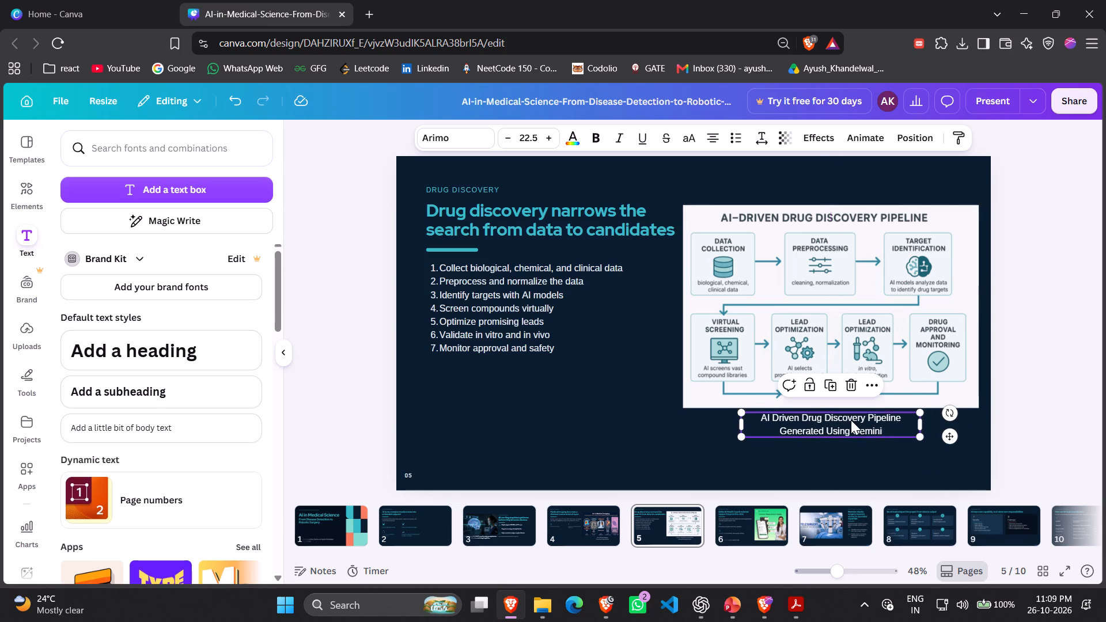
In slide 5's caption, replace "Gemini" with "Napkin AI" as the generating tool.
{"action": "left_click", "coordinate": [884, 428]}
{"action": "left_click_drag", "start_coordinate": [888, 429], "coordinate": [854, 431]}
{"action": "type", "text": "Napkin AU"}
{"action": "key", "text": "BackSpace"}
{"action": "key", "text": "shift+i"}
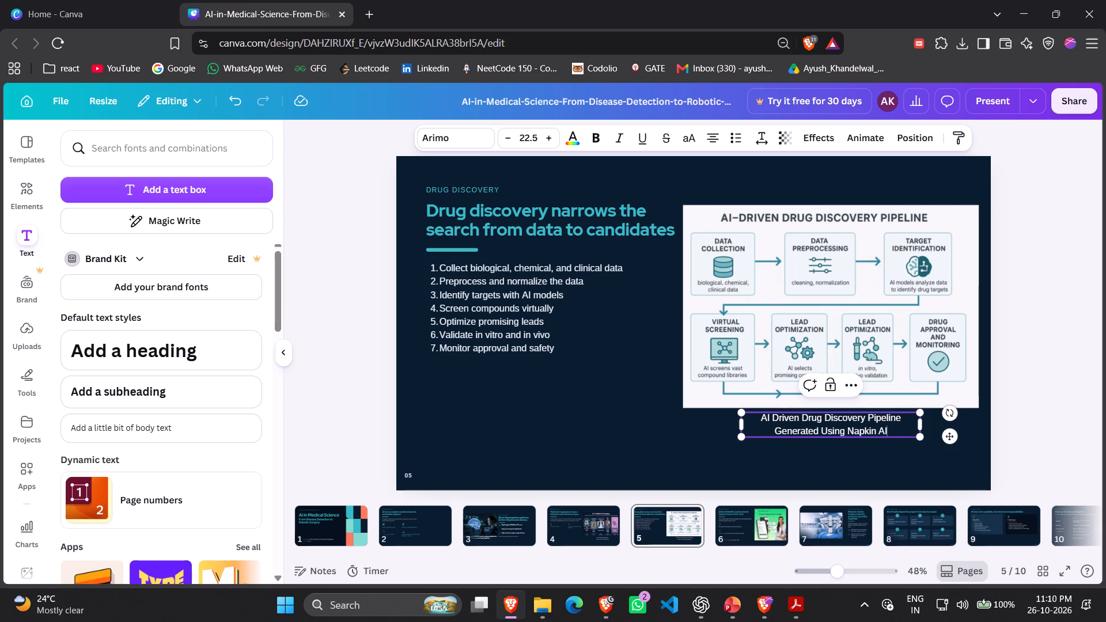
{"action": "left_click", "coordinate": [1015, 409]}
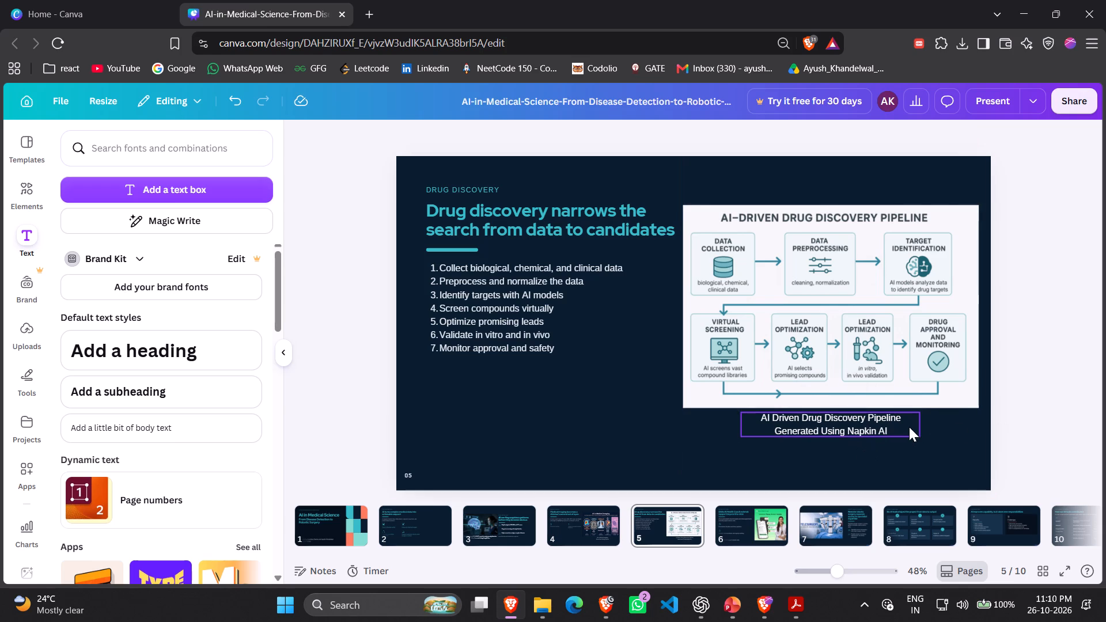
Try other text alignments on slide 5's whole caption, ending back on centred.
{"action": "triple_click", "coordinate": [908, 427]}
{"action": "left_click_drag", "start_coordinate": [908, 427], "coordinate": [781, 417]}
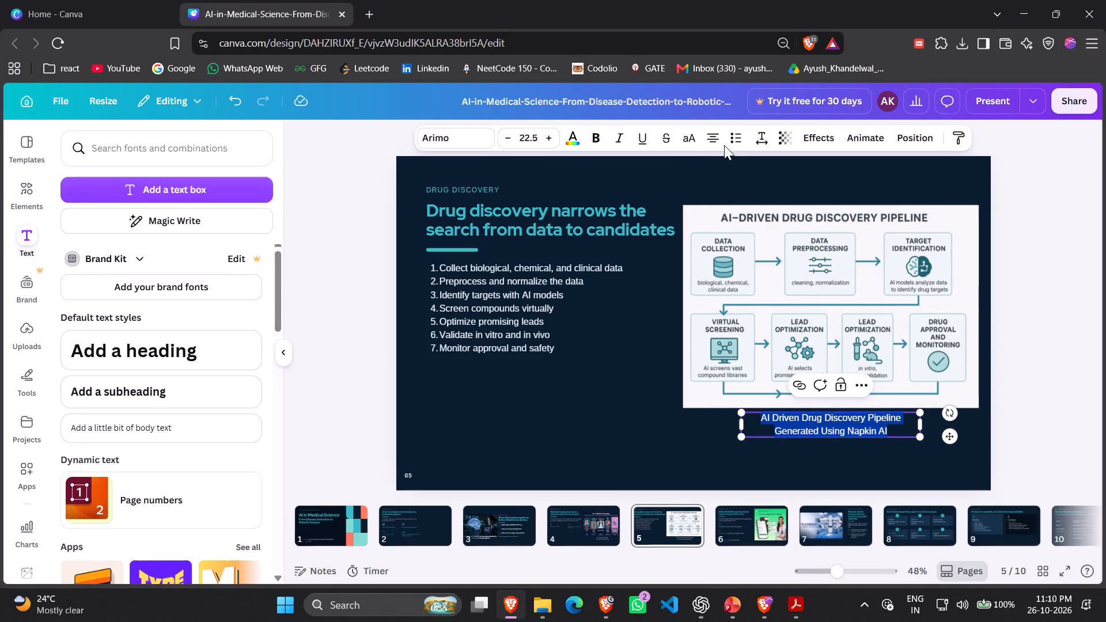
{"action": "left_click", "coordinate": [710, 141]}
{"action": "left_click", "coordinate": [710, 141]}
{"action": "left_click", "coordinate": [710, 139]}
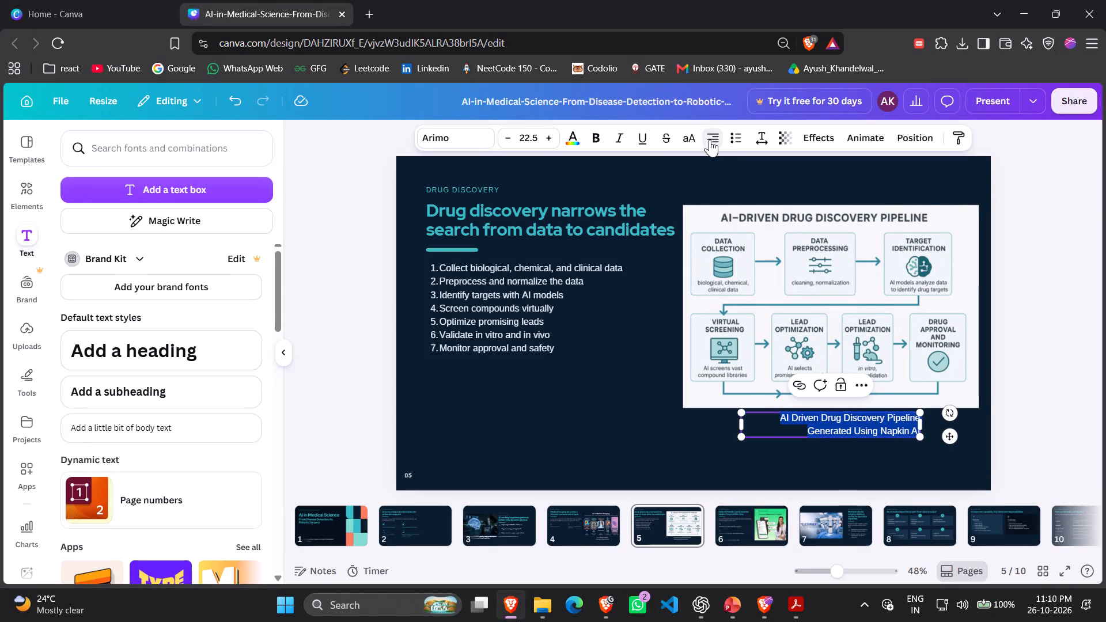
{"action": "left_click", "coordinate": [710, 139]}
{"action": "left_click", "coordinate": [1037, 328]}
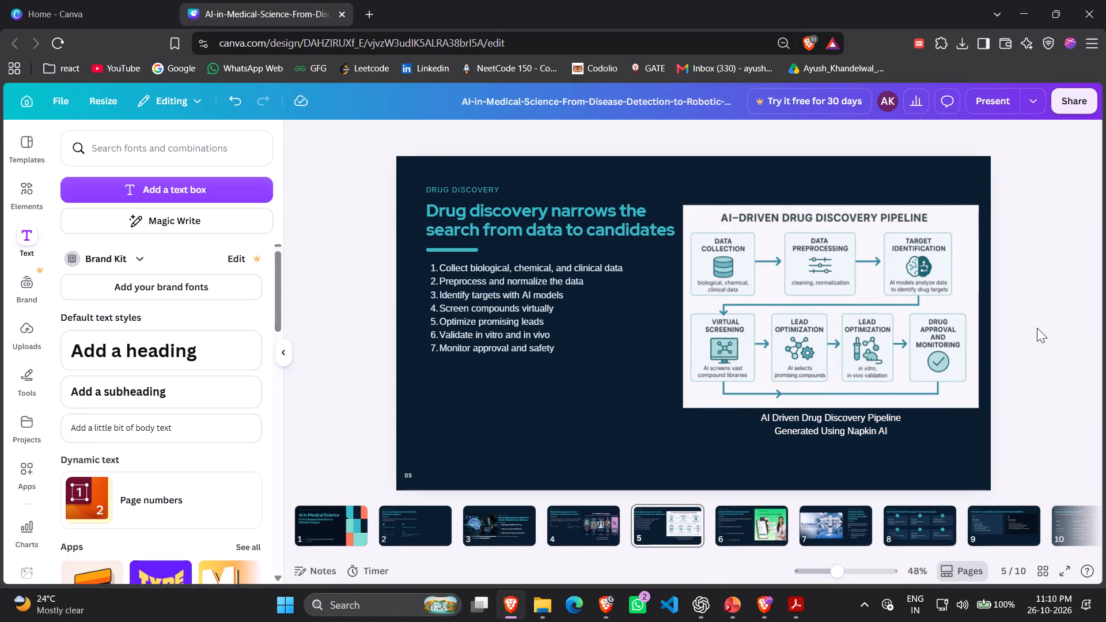
Look over the captioned visuals on slides 3, 4 and 5.
{"action": "left_click", "coordinate": [645, 529]}
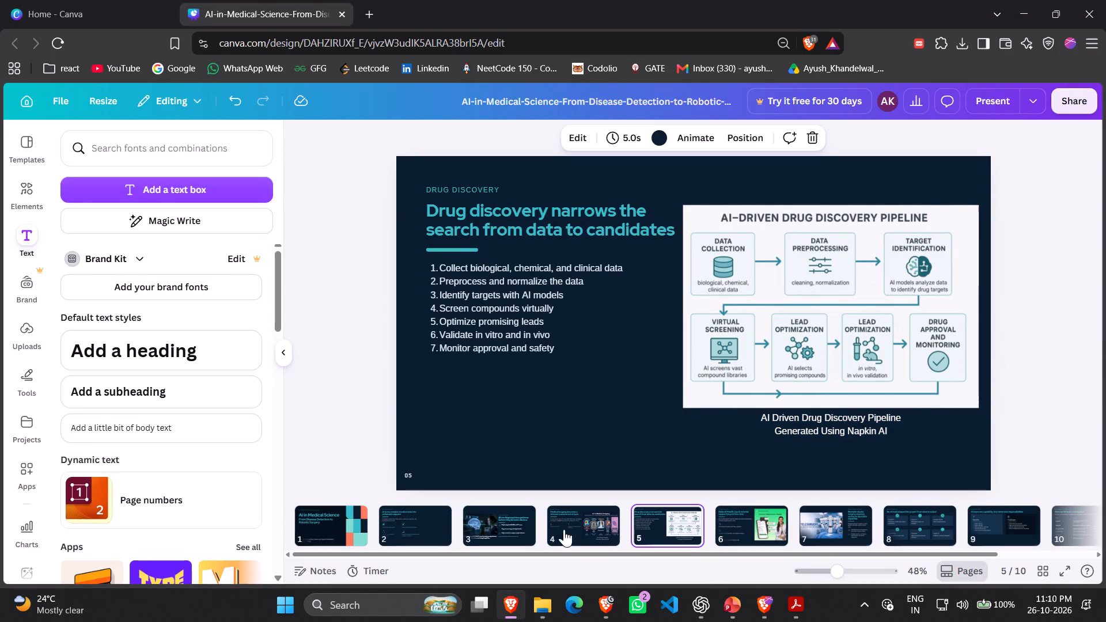
{"action": "left_click", "coordinate": [537, 529]}
{"action": "left_click", "coordinate": [599, 529]}
{"action": "left_click", "coordinate": [520, 528]}
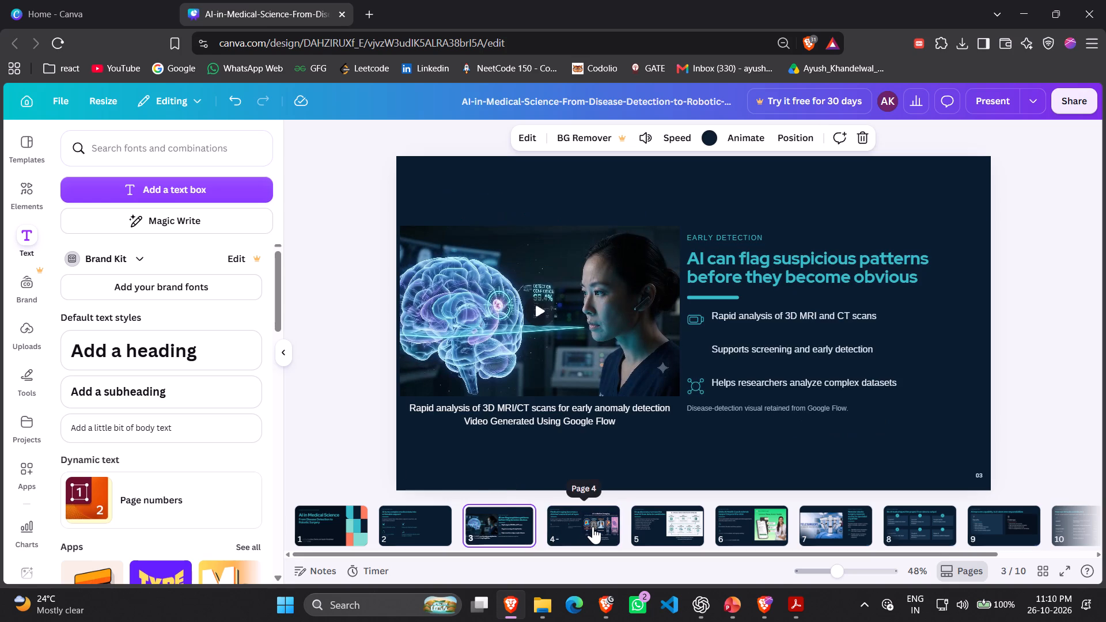
{"action": "left_click", "coordinate": [592, 525]}
{"action": "left_click", "coordinate": [641, 522]}
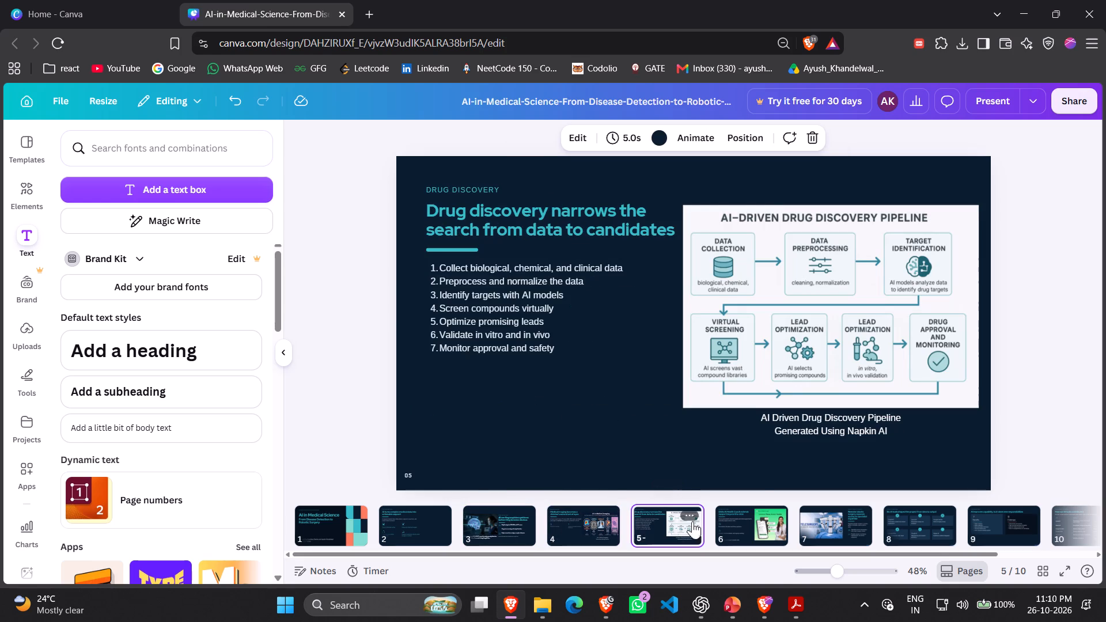
On slide 6, insert "Real World Example 1 : " before the BEYOND THE CLINIC label above the title.
{"action": "left_click", "coordinate": [737, 522]}
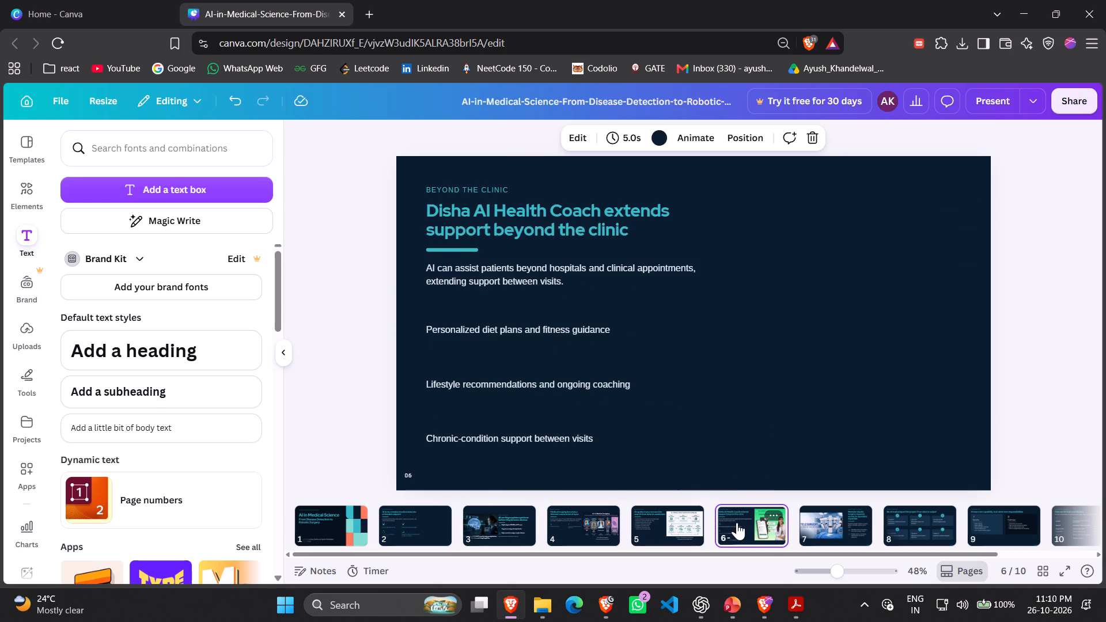
{"action": "left_click", "coordinate": [537, 186]}
{"action": "left_click", "coordinate": [535, 189]}
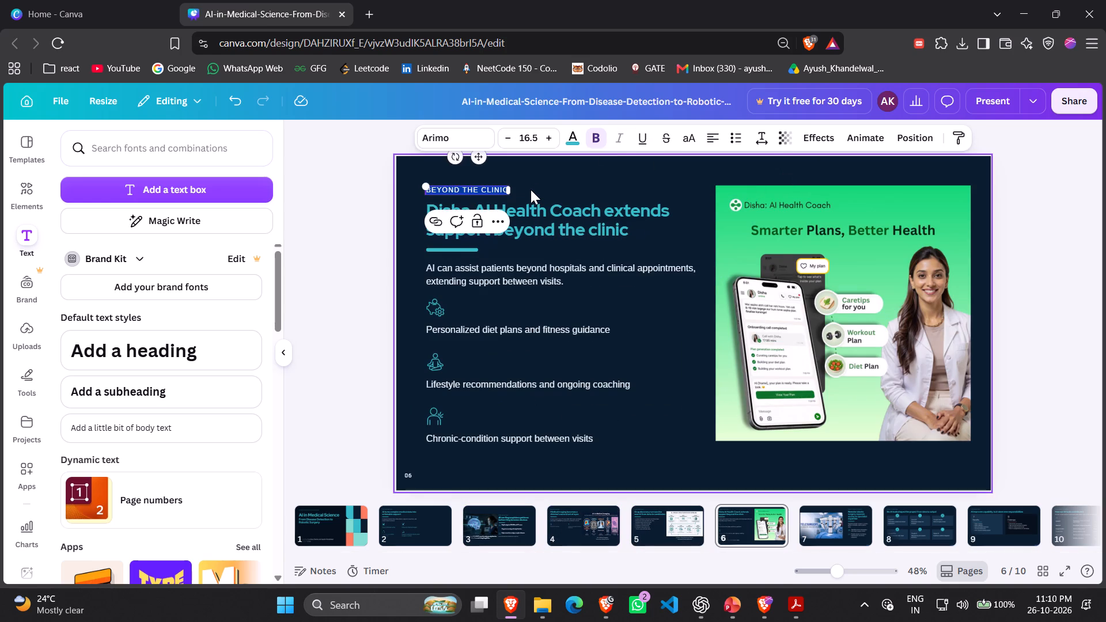
{"action": "left_click", "coordinate": [531, 189]}
{"action": "left_click", "coordinate": [474, 188]}
{"action": "left_click", "coordinate": [446, 187]}
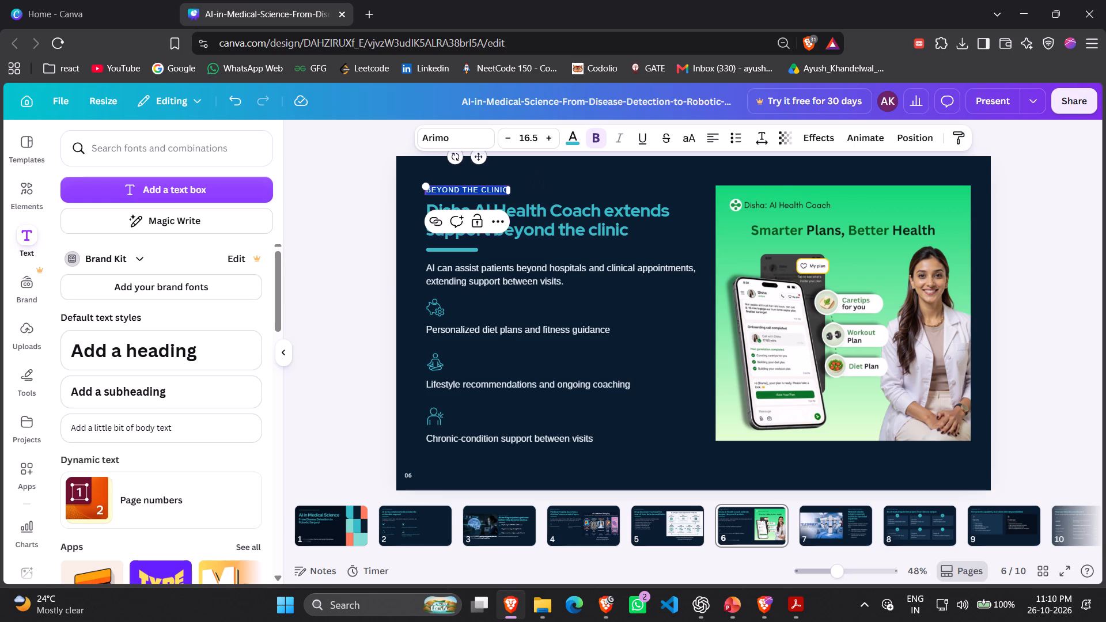
{"action": "left_click", "coordinate": [446, 187]}
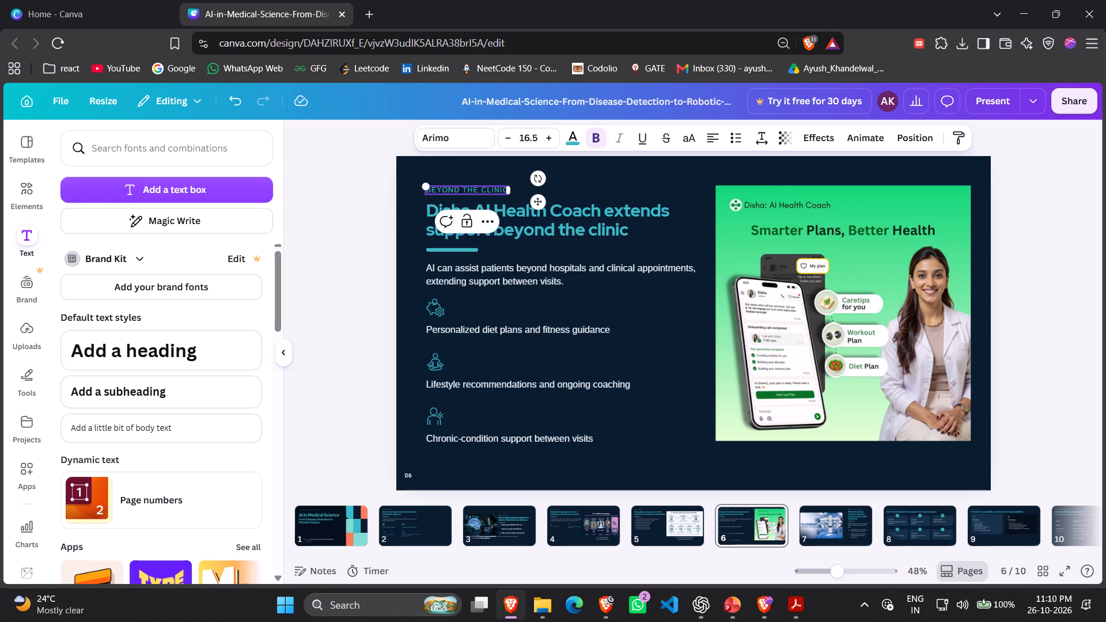
{"action": "left_click", "coordinate": [487, 187]}
{"action": "key", "text": "Left"}
{"action": "key", "text": "Left"}
{"action": "key", "text": "Left"}
{"action": "key", "text": "Left"}
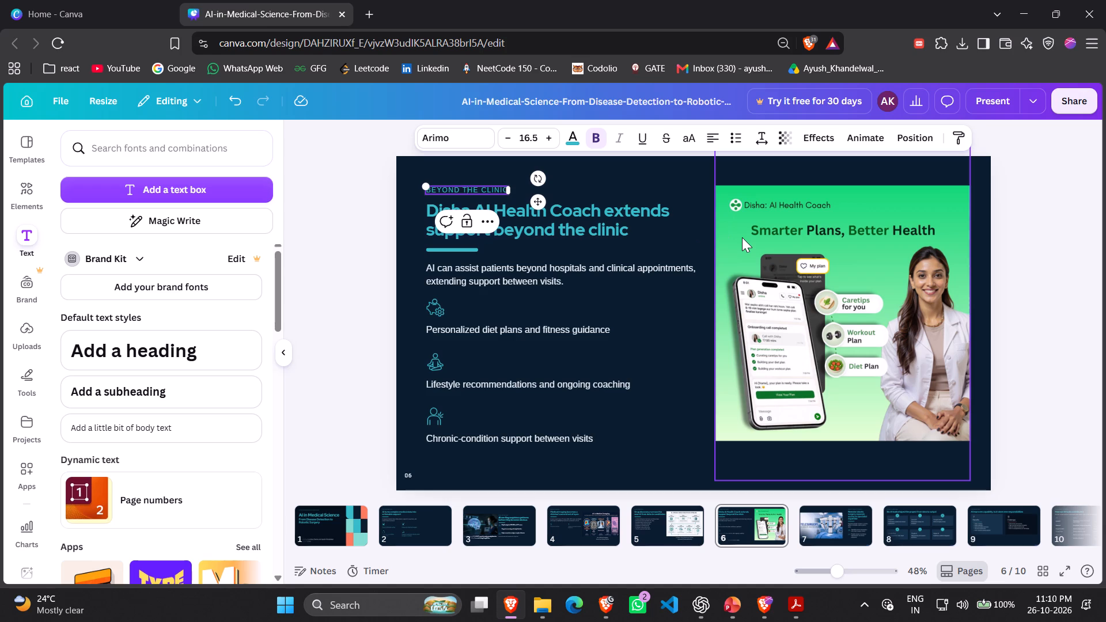
{"action": "key", "text": "Left"}
{"action": "key", "text": "Left"}
{"action": "key", "text": "Left"}
{"action": "key", "text": "Left"}
{"action": "key", "text": "Left"}
{"action": "key", "text": "Left"}
{"action": "key", "text": "Left"}
{"action": "key", "text": "Left"}
{"action": "type", "text": "Real World Example"}
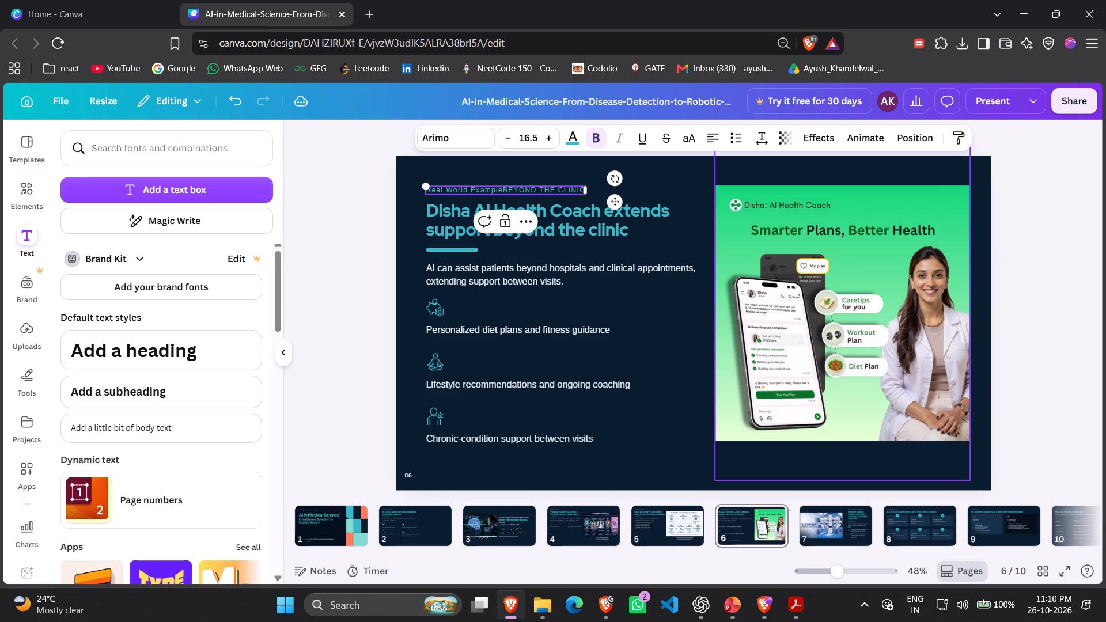
{"action": "key", "text": "space"}
{"action": "type", "text": "!"}
{"action": "key", "text": "BackSpace"}
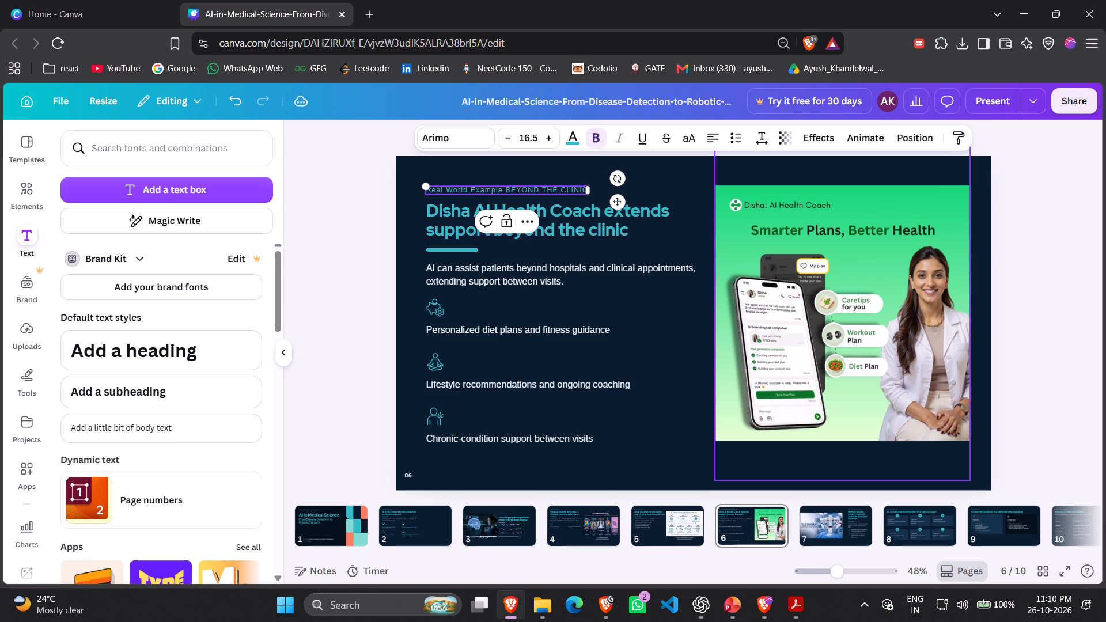
{"action": "key", "text": "1"}
{"action": "key", "text": "space"}
{"action": "type", "text": ":"}
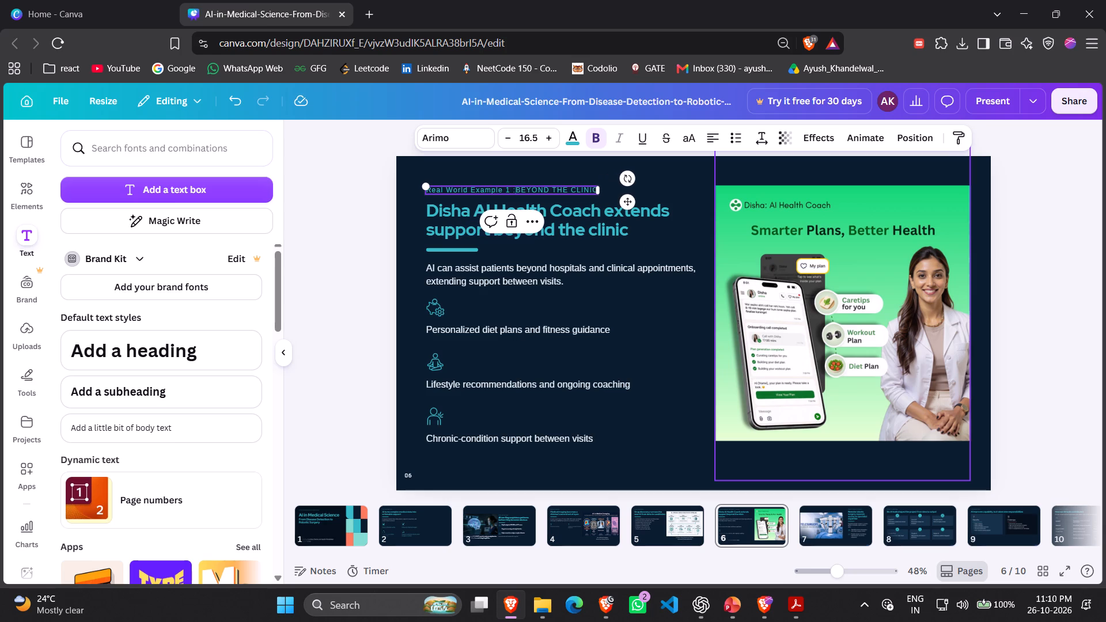
{"action": "key", "text": "space"}
{"action": "left_click", "coordinate": [1040, 200]}
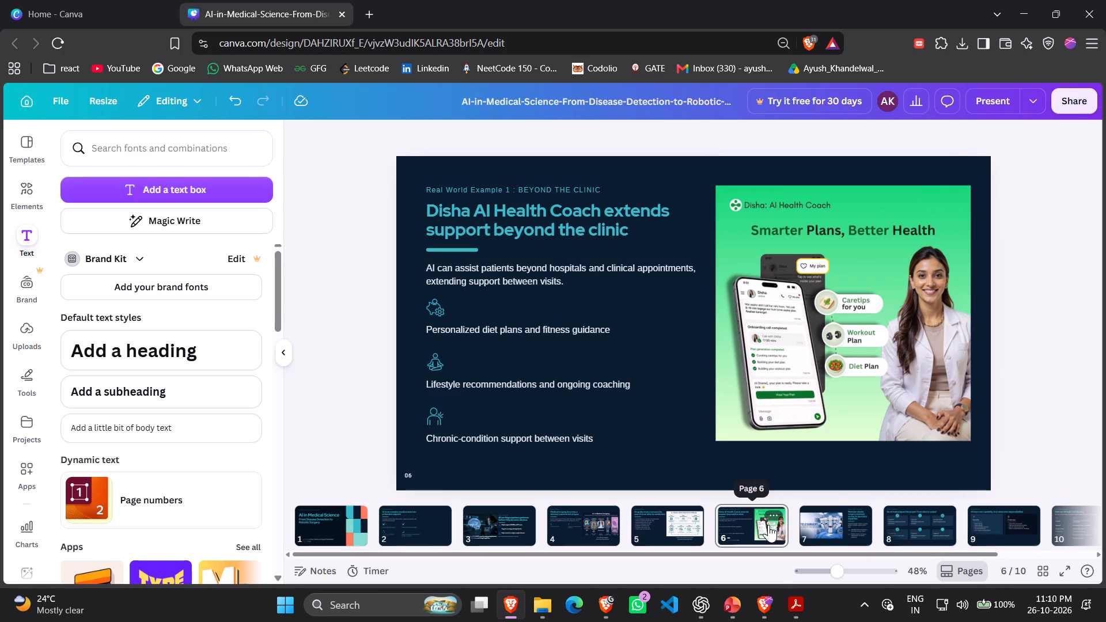
Copy slide 6's "Real World Example 1 : BEYOND THE CLINIC" label.
{"action": "left_click", "coordinate": [827, 524]}
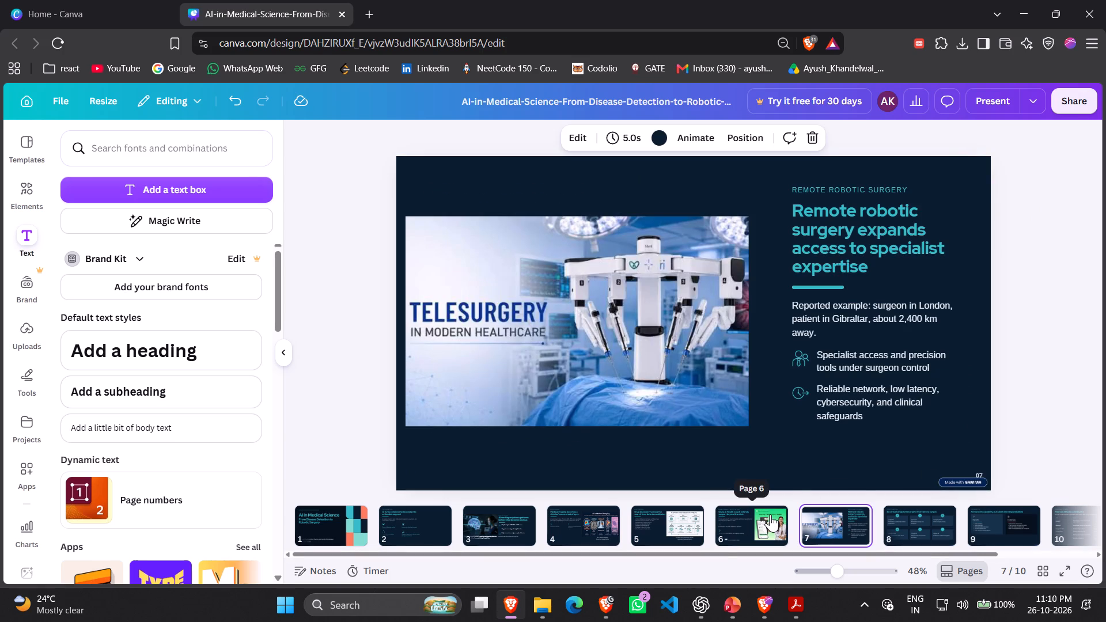
{"action": "left_click", "coordinate": [770, 514]}
{"action": "left_click", "coordinate": [568, 193]}
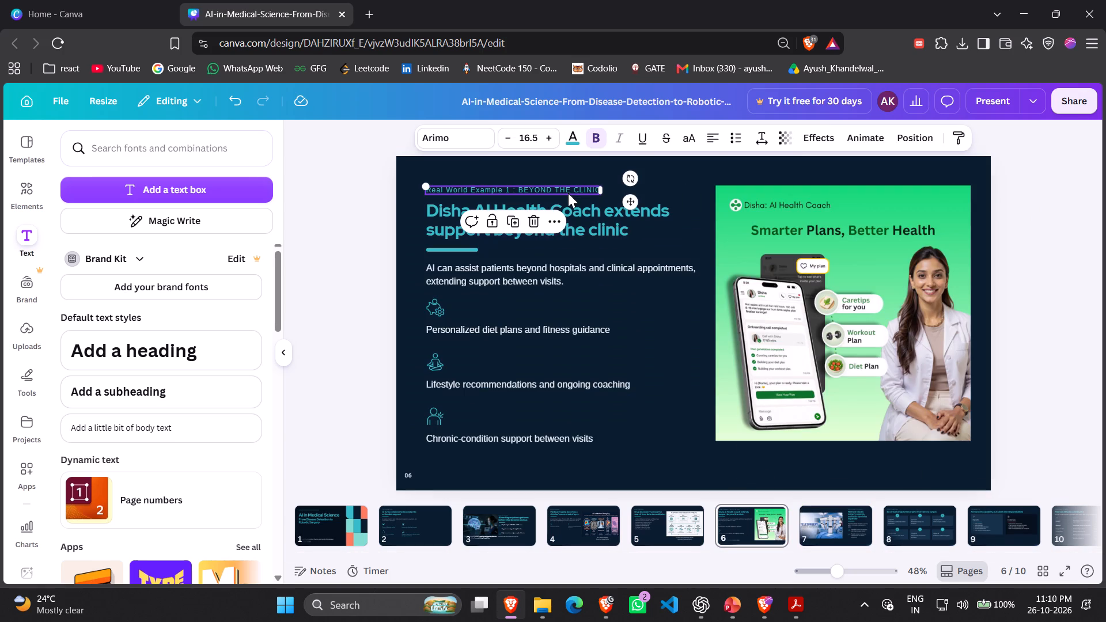
{"action": "key", "text": "ctrl+c"}
Preview slide 6 in full screen.
{"action": "left_click", "coordinate": [1056, 567]}
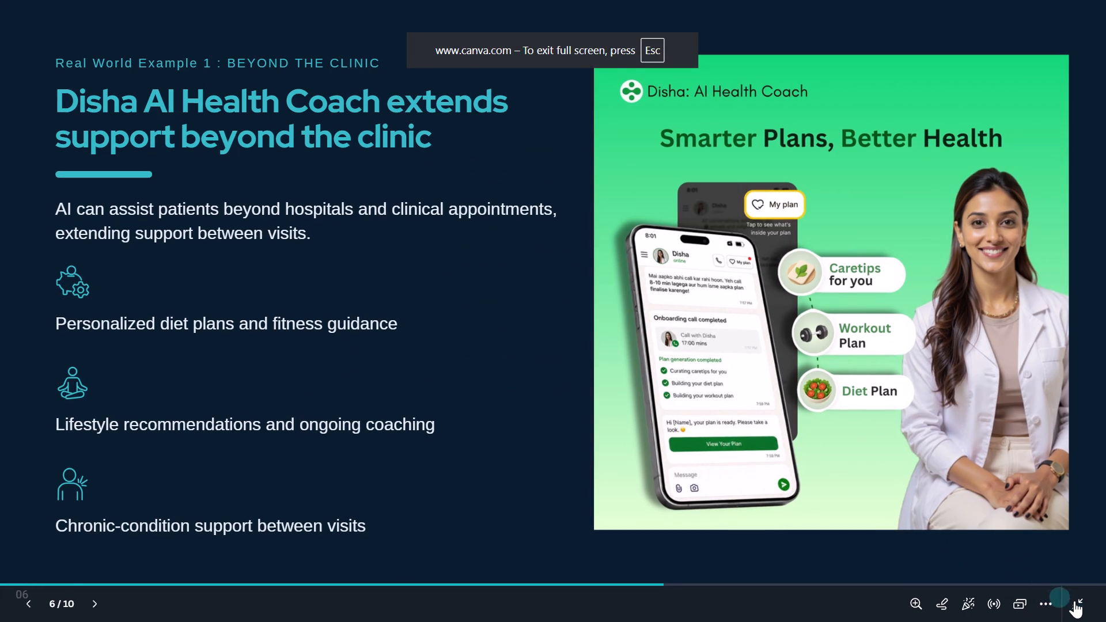
{"action": "left_click", "coordinate": [1082, 603]}
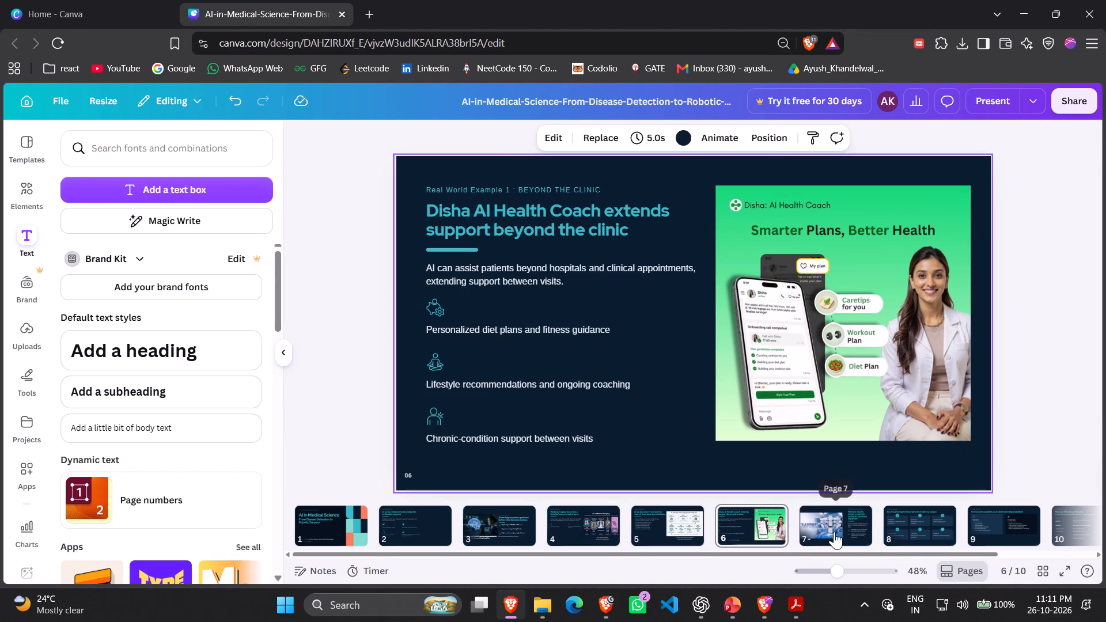
Paste the copied "Real World Example 1 : BEYOND THE CLINIC" label onto slide 7.
{"action": "left_click", "coordinate": [834, 532]}
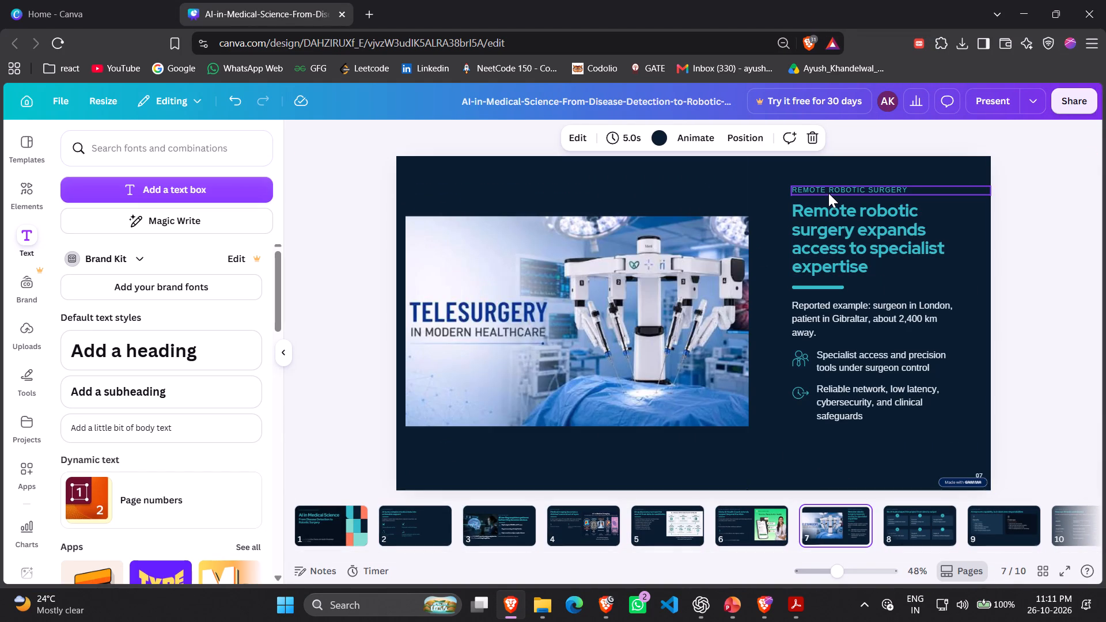
{"action": "left_click", "coordinate": [806, 189]}
{"action": "left_click", "coordinate": [796, 187]}
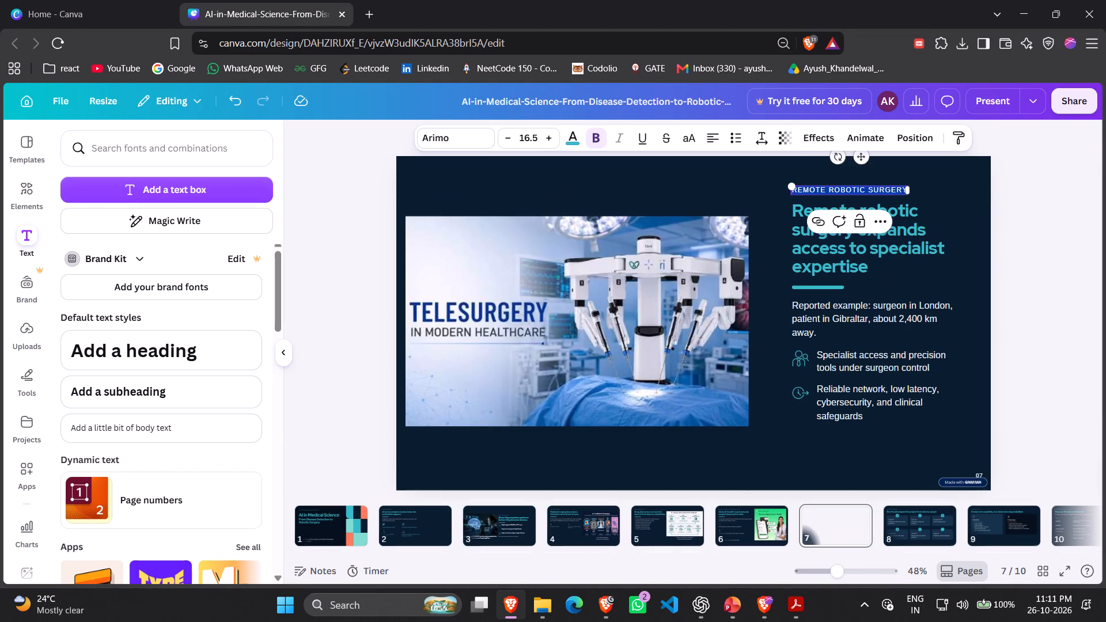
{"action": "left_click", "coordinate": [797, 187]}
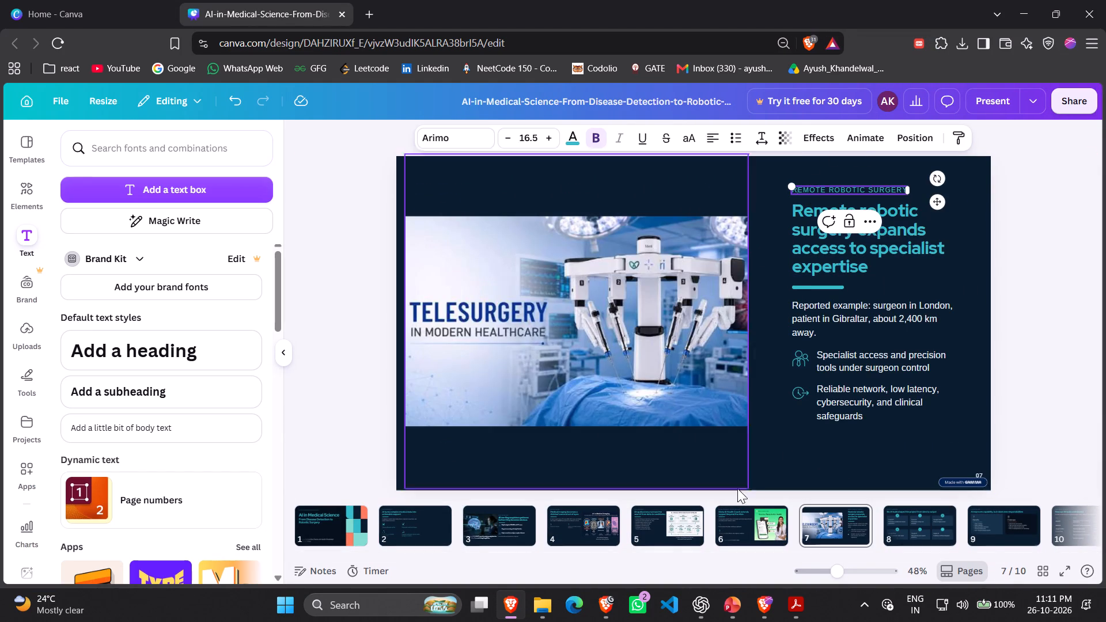
{"action": "left_click", "coordinate": [693, 519]}
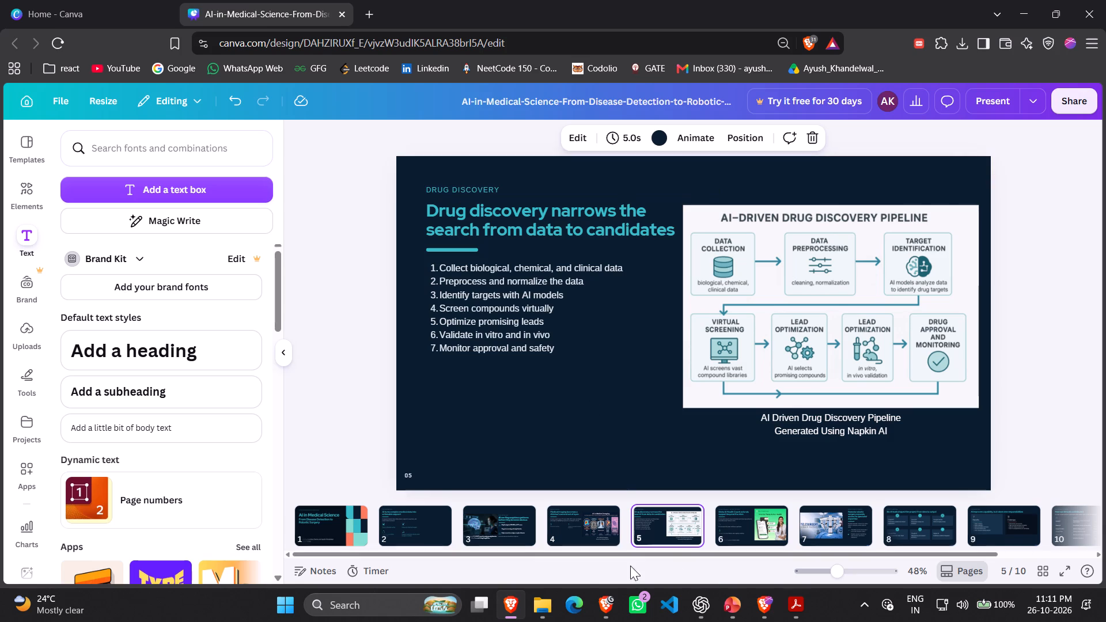
{"action": "left_click", "coordinate": [822, 516]}
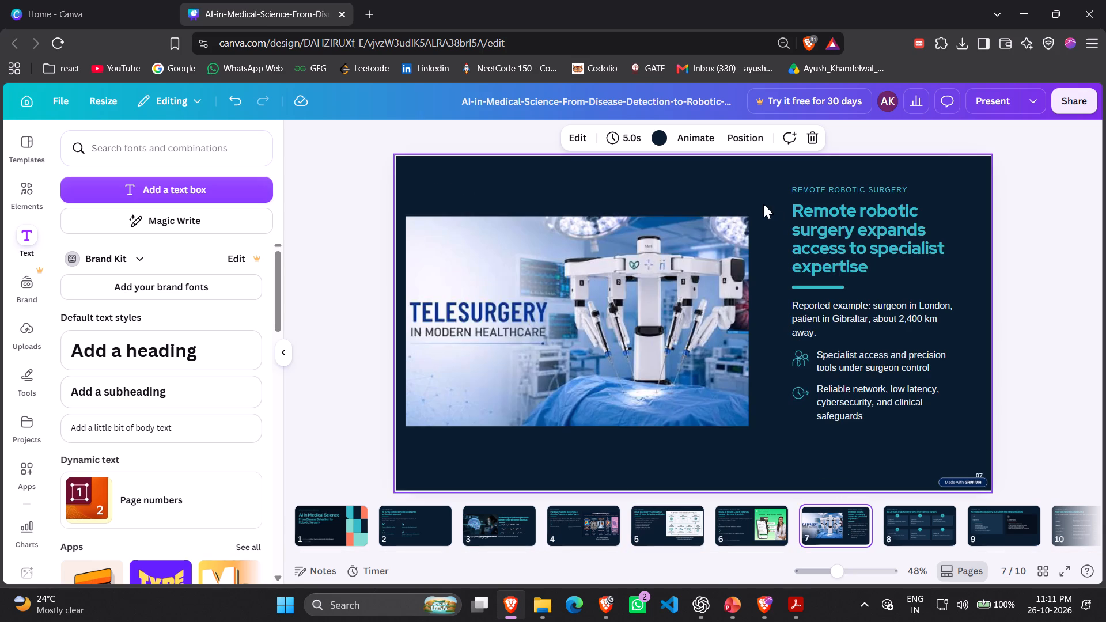
{"action": "key", "text": "ctrl+v"}
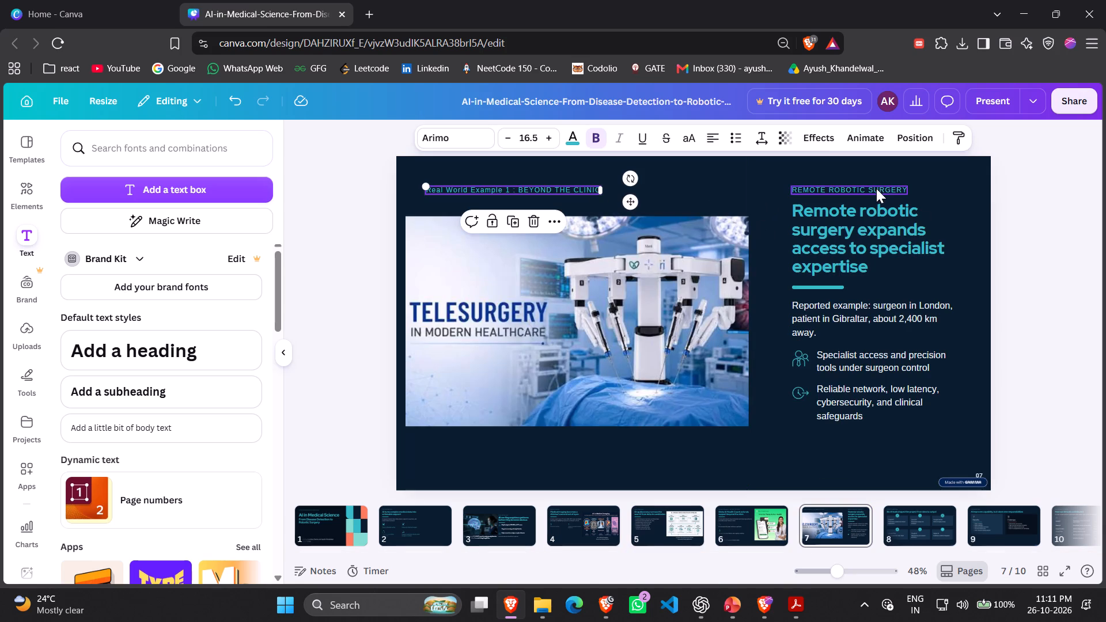
In slide 7's pasted label, replace BEYOND THE CLINIC with the copied text REMOTE ROBOTIC SURGERY.
{"action": "double_click", "coordinate": [876, 188]}
{"action": "left_click", "coordinate": [826, 191]}
{"action": "triple_click", "coordinate": [829, 187]}
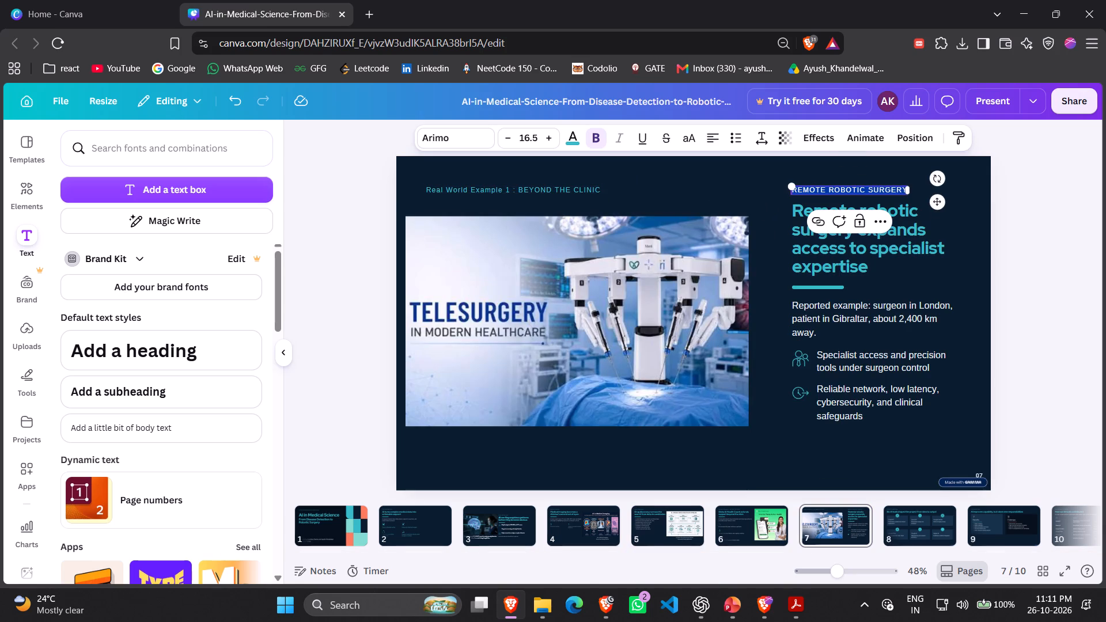
{"action": "key", "text": "ctrl+c"}
{"action": "double_click", "coordinate": [574, 189]}
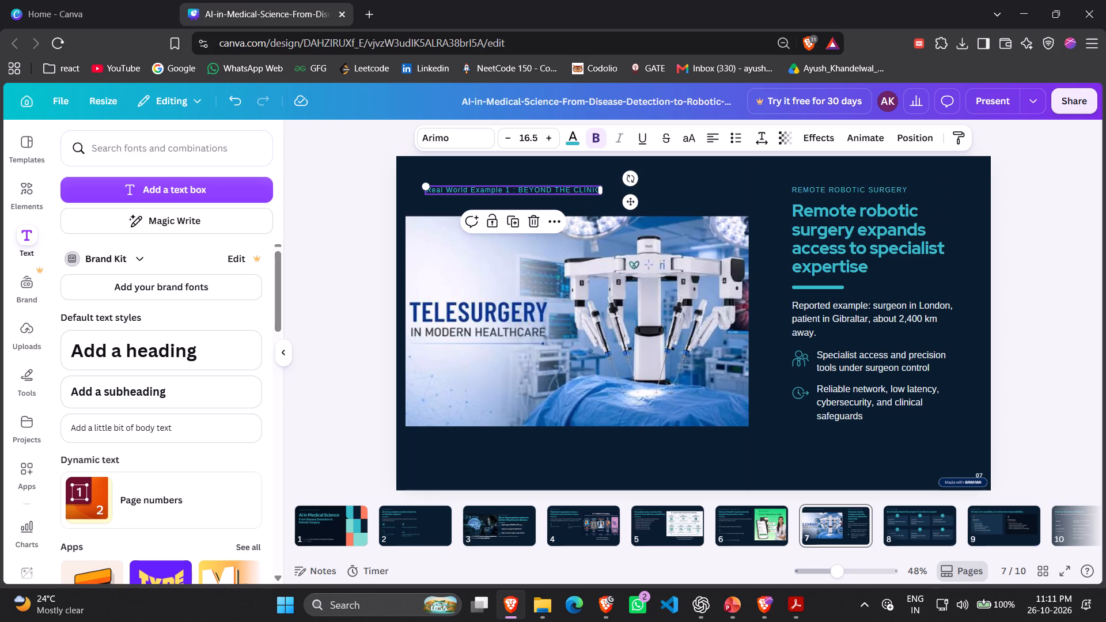
{"action": "left_click", "coordinate": [516, 187]}
{"action": "left_click_drag", "start_coordinate": [517, 187], "coordinate": [597, 189]}
{"action": "key", "text": "ctrl+v"}
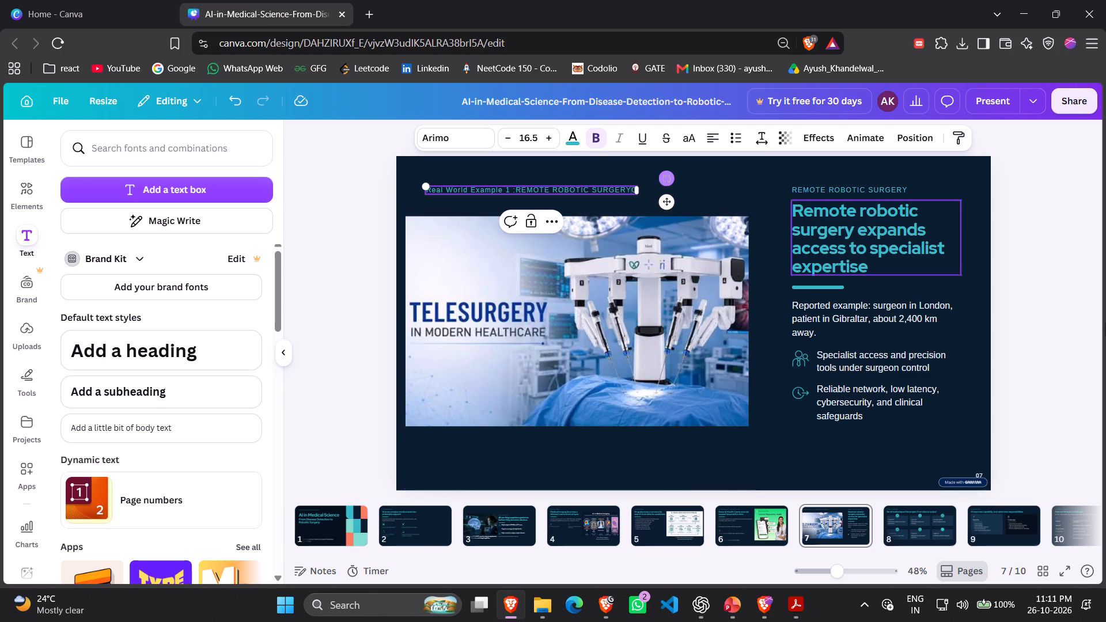
{"action": "key", "text": "Right"}
{"action": "key", "text": "BackSpace"}
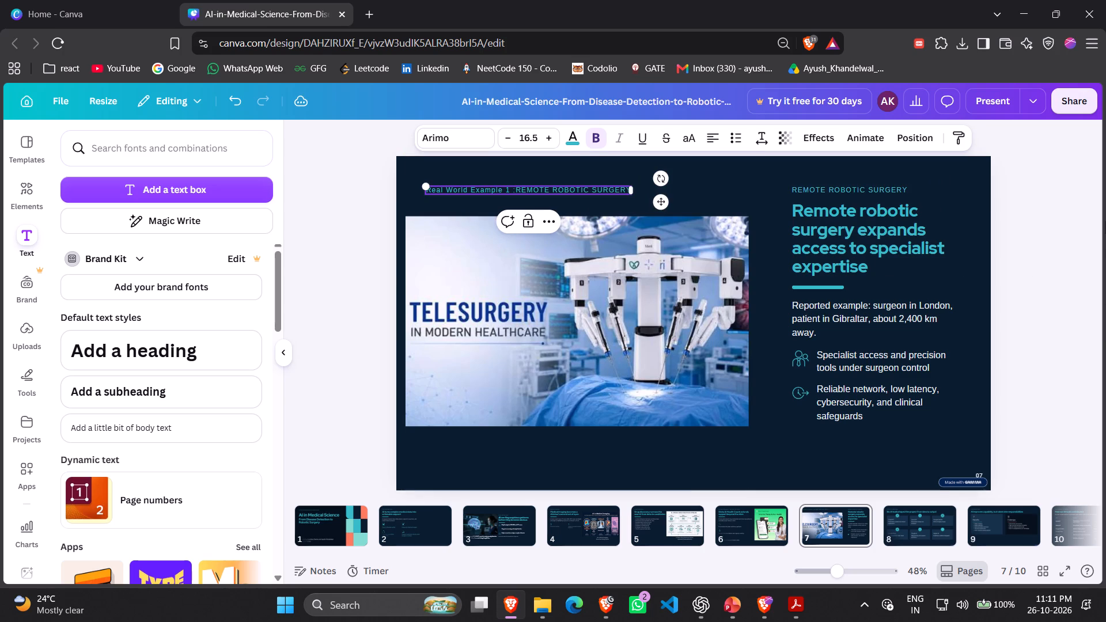
{"action": "left_click", "coordinate": [1073, 225]}
Delete the original REMOTE ROBOTIC SURGERY label above slide 7's title.
{"action": "left_click", "coordinate": [891, 184]}
{"action": "left_click", "coordinate": [889, 191]}
{"action": "key", "text": "BackSpace"}
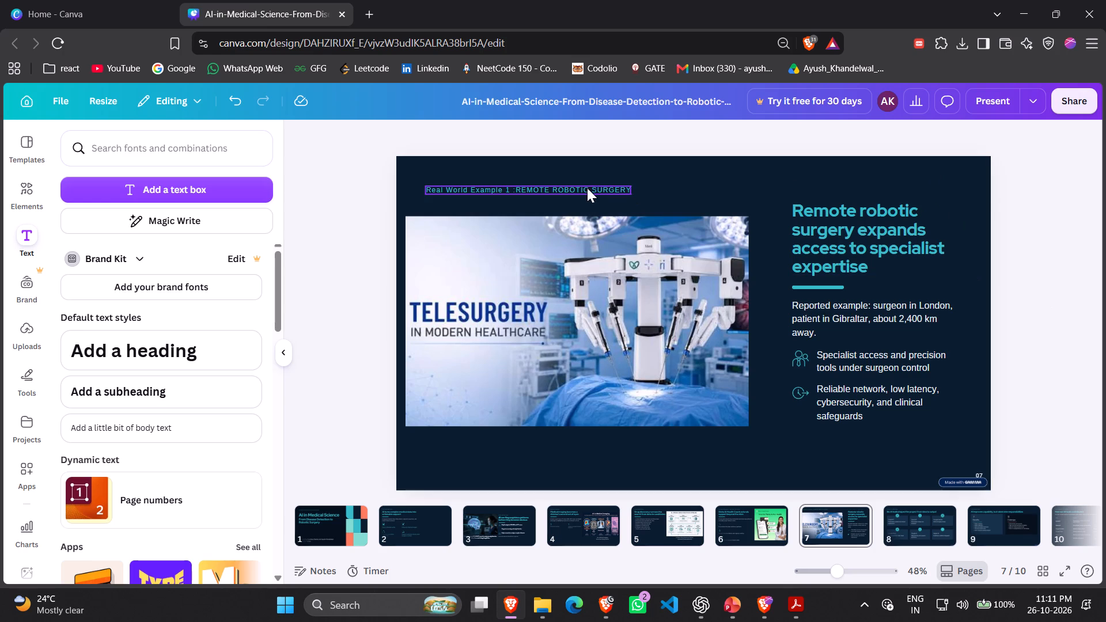
Change the example number in slide 7's "Real World Example" label to 2.
{"action": "left_click", "coordinate": [513, 188]}
{"action": "left_click", "coordinate": [512, 188]}
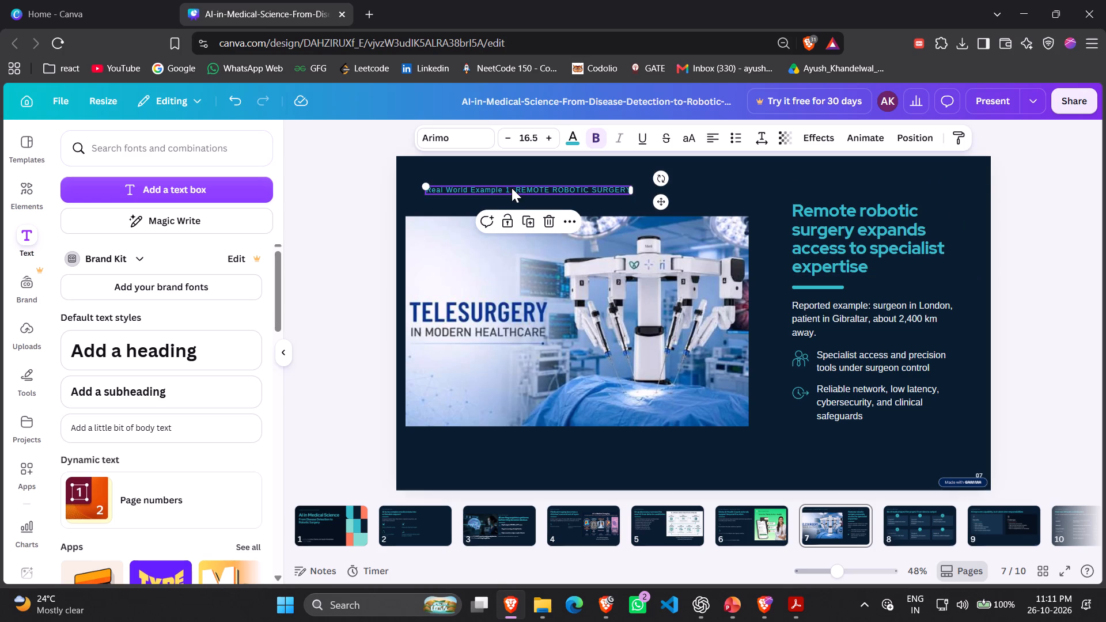
{"action": "left_click", "coordinate": [511, 188]}
{"action": "key", "text": "BackSpace"}
{"action": "key", "text": "2"}
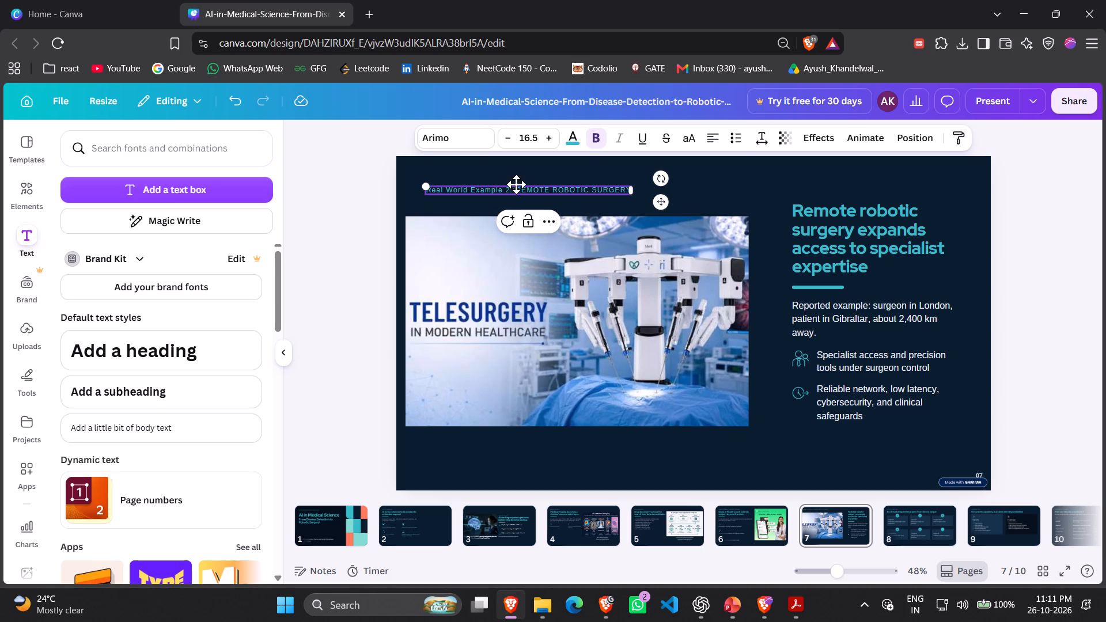
{"action": "left_click", "coordinate": [1051, 255]}
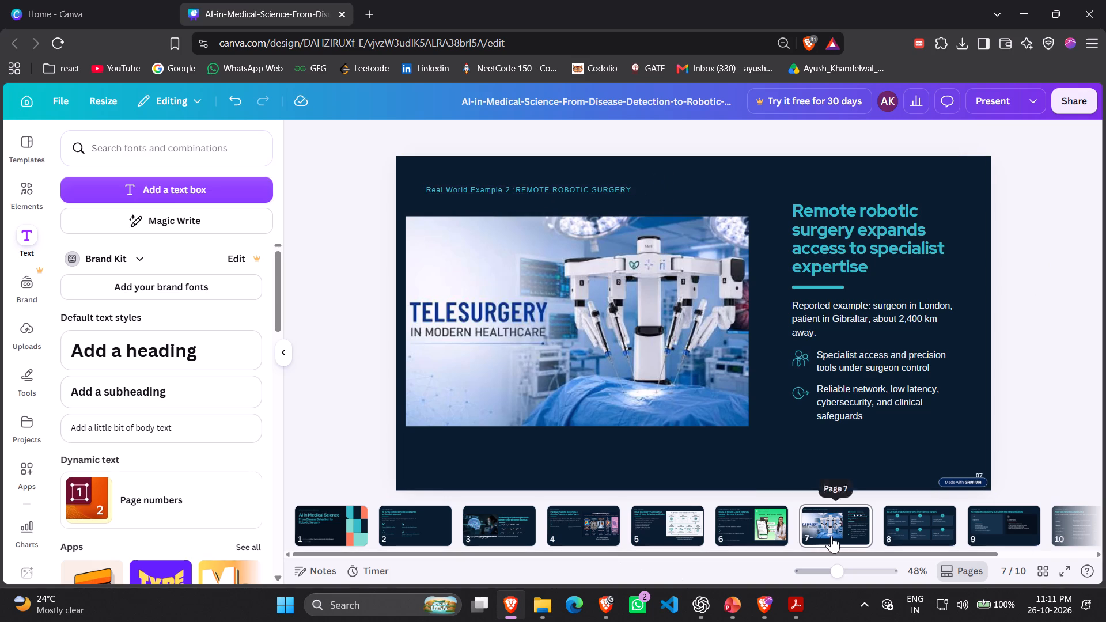
Move slide 7's real-world example label slightly down and left, closer to the top of the telesurgery image.
{"action": "left_click", "coordinate": [722, 521]}
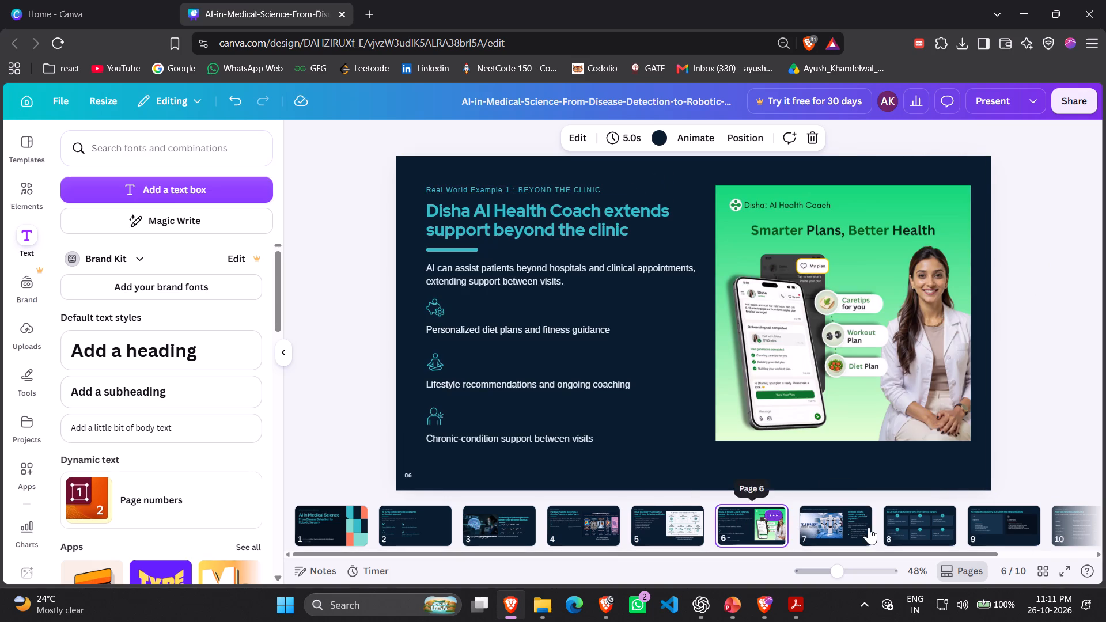
{"action": "left_click", "coordinate": [869, 527]}
{"action": "left_click_drag", "start_coordinate": [564, 191], "coordinate": [563, 194]}
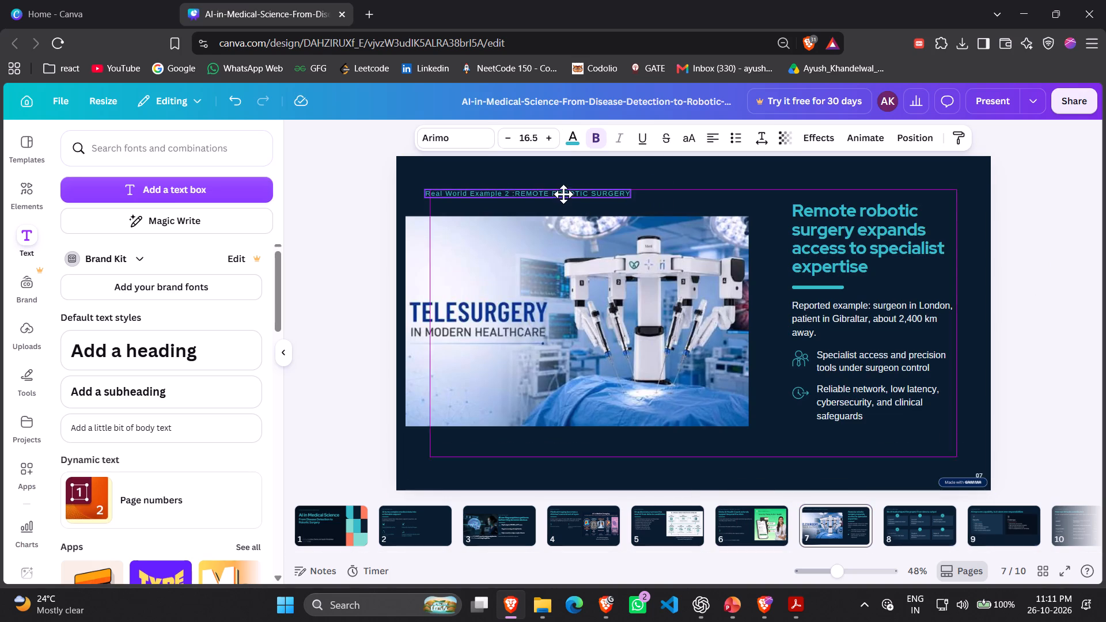
{"action": "left_click_drag", "start_coordinate": [563, 194], "coordinate": [554, 198]}
{"action": "left_click", "coordinate": [1028, 221]}
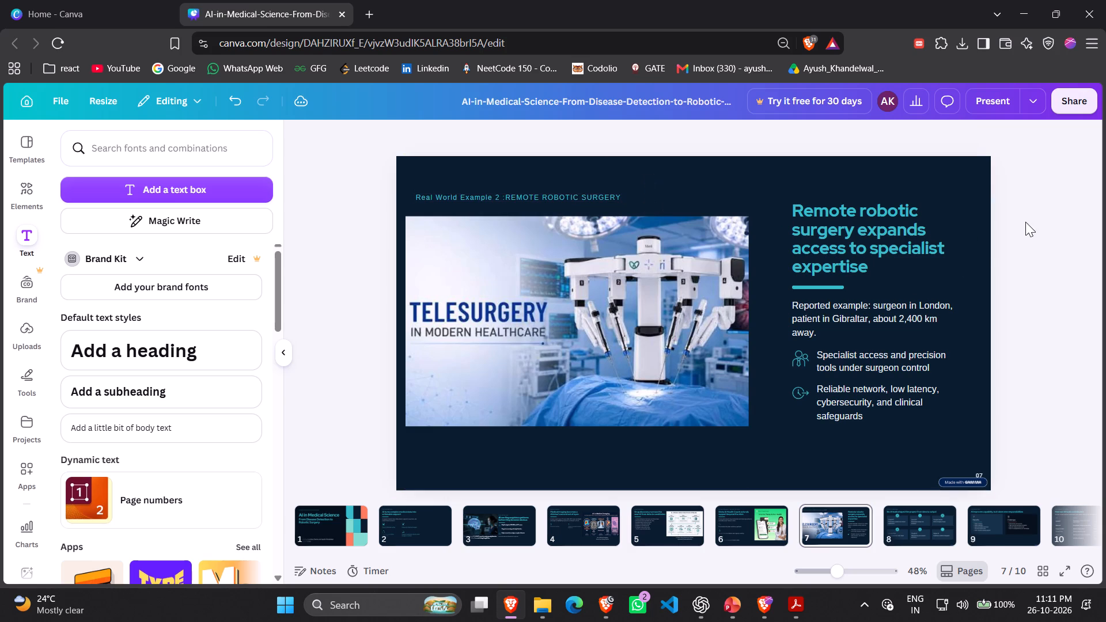
Insert the uploaded "Usage of AI in Medical Science" infographic on slide 2.
{"action": "left_click", "coordinate": [588, 522]}
{"action": "left_click", "coordinate": [479, 523]}
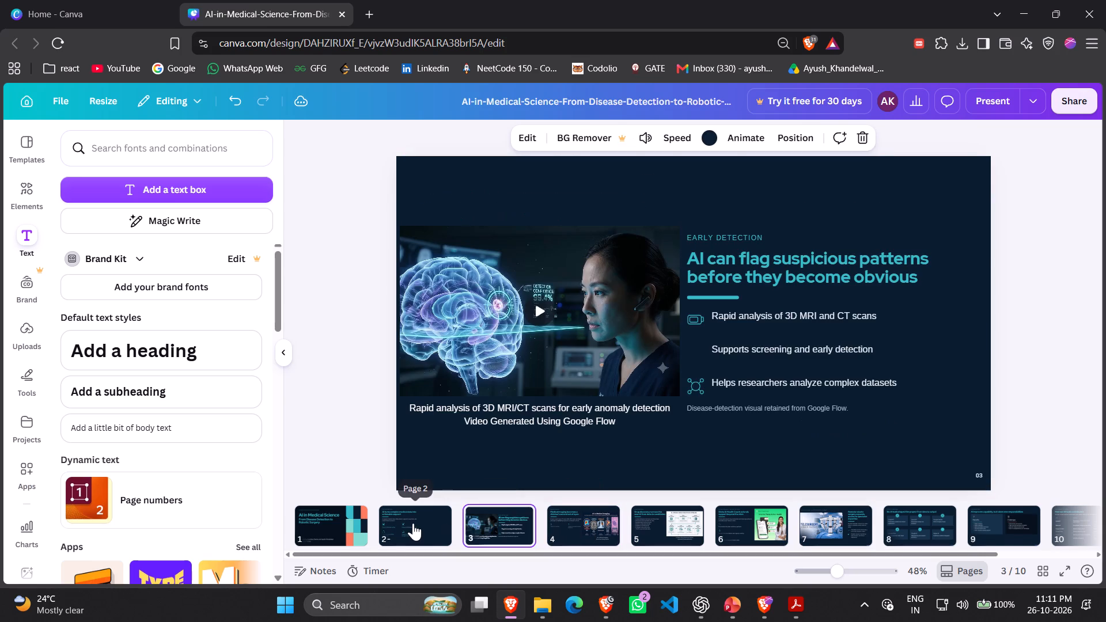
{"action": "left_click", "coordinate": [413, 523]}
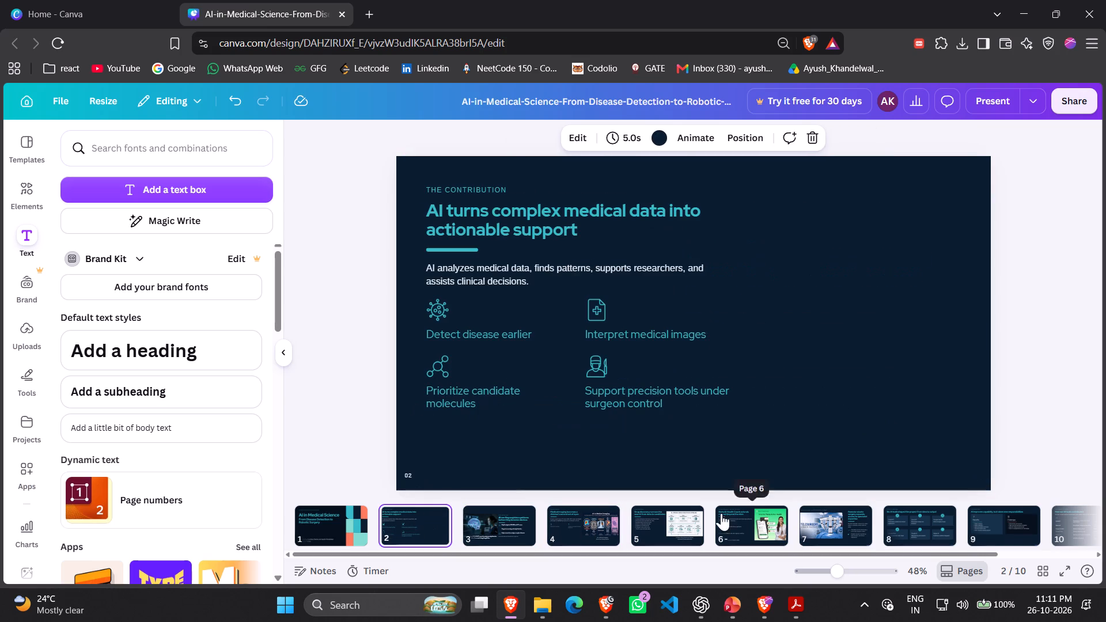
{"action": "left_click", "coordinate": [688, 513]}
{"action": "left_click", "coordinate": [516, 515]}
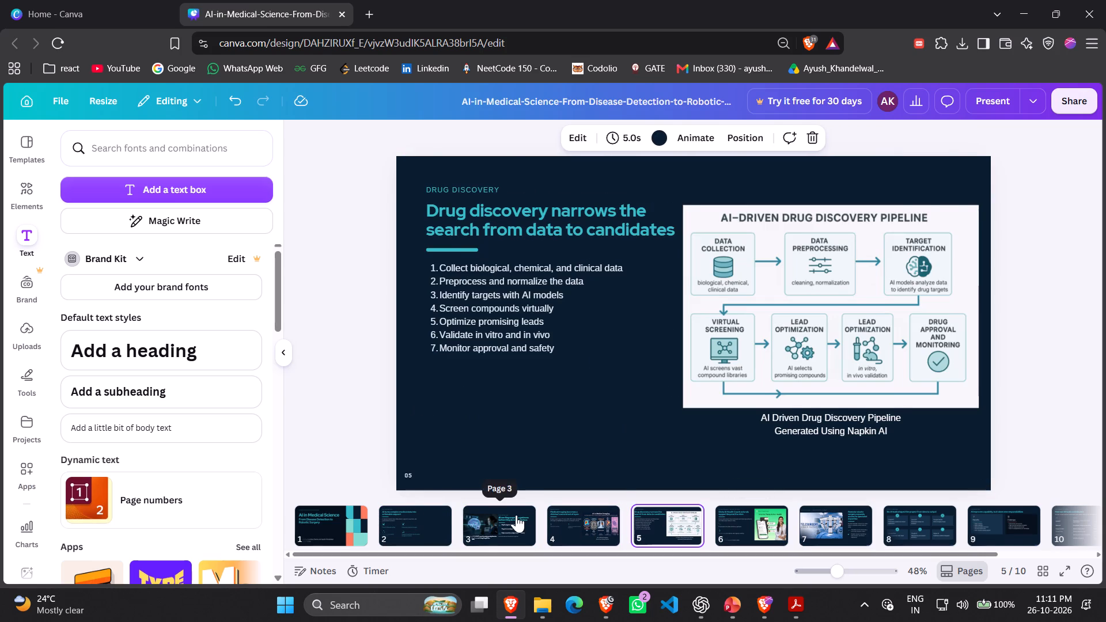
{"action": "left_click", "coordinate": [422, 517]}
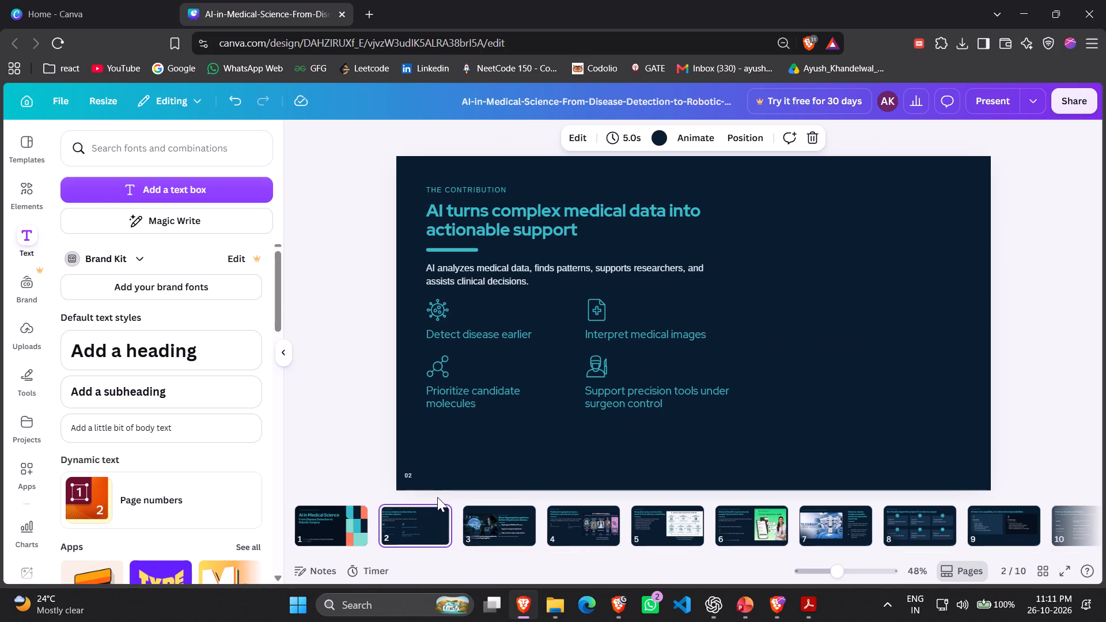
{"action": "left_click", "coordinate": [24, 209]}
{"action": "left_click", "coordinate": [24, 328]}
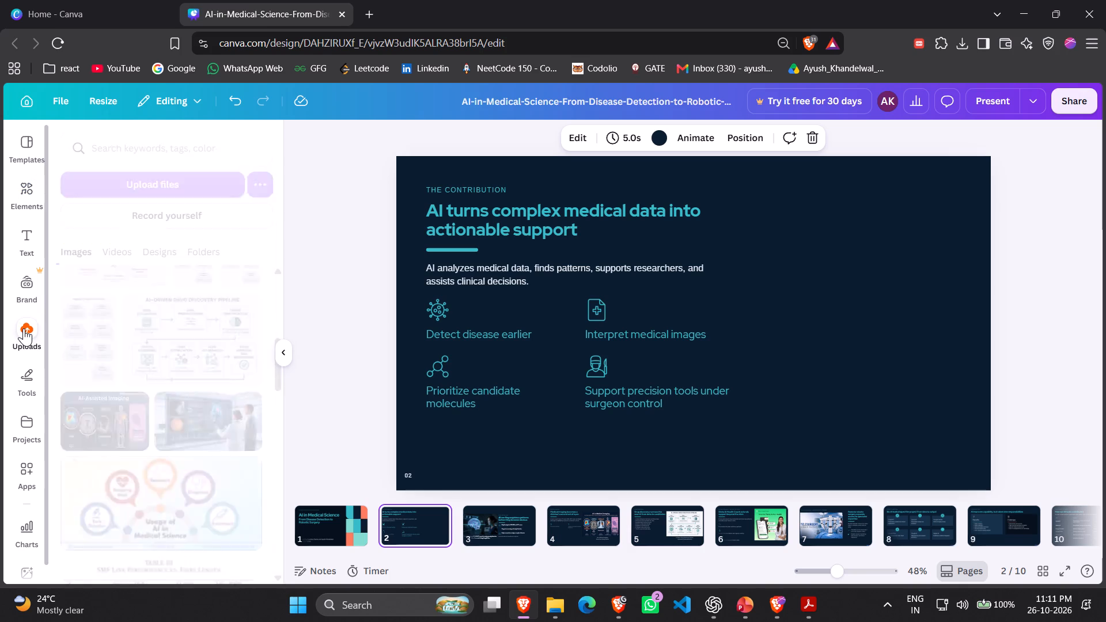
{"action": "scroll", "coordinate": [157, 373], "scroll_direction": "down", "scroll_amount": 4}
{"action": "scroll", "coordinate": [160, 376], "scroll_direction": "up", "scroll_amount": 2}
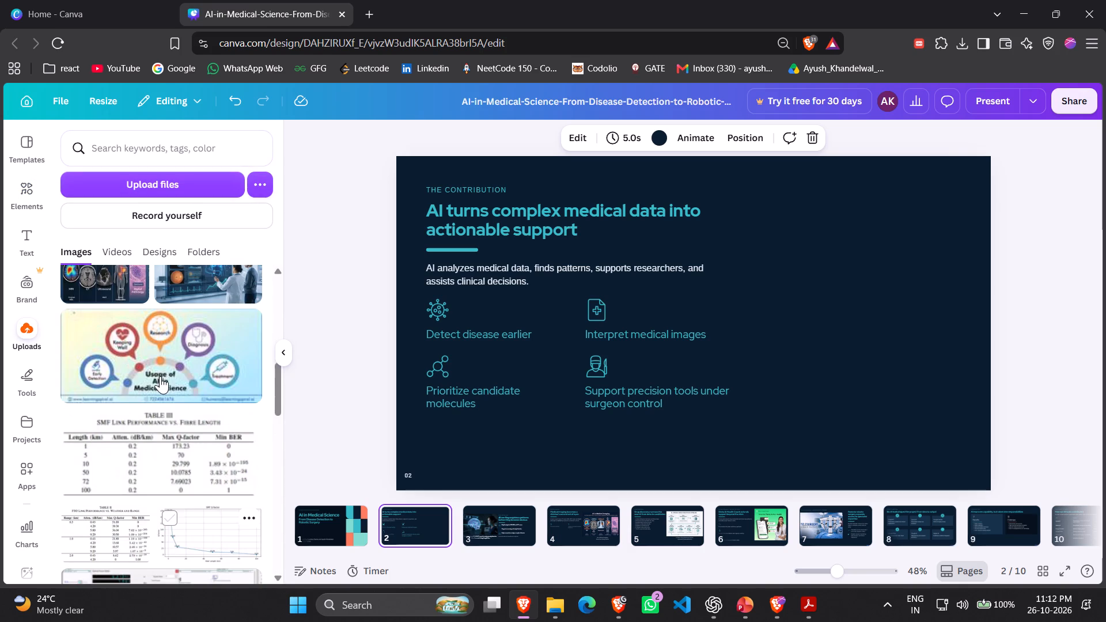
{"action": "left_click", "coordinate": [162, 375]}
{"action": "left_click", "coordinate": [825, 325]}
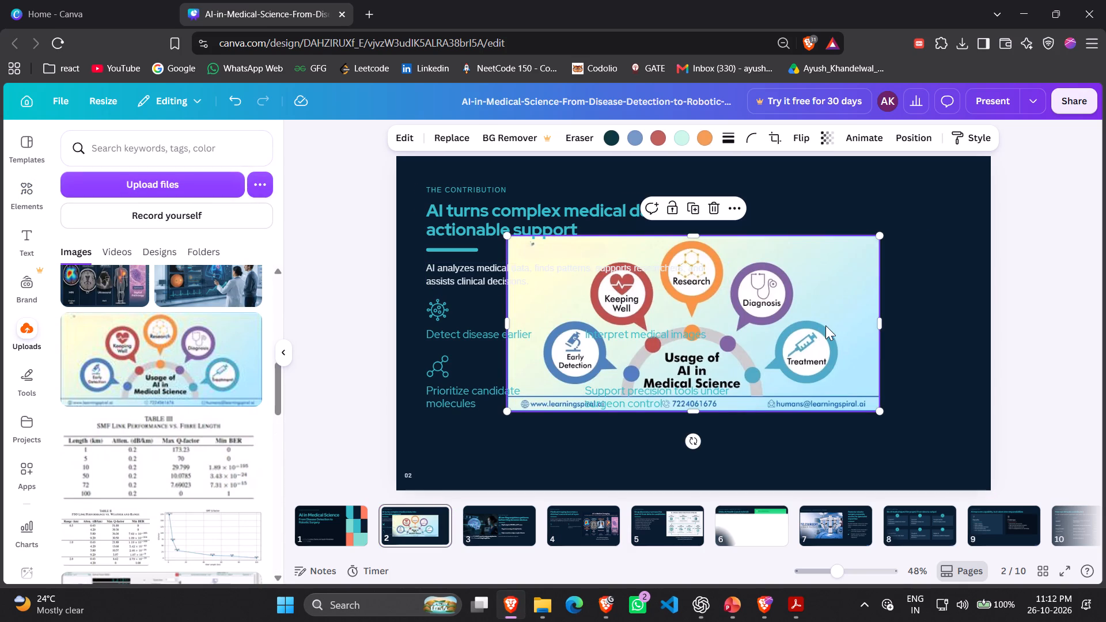
{"action": "left_click", "coordinate": [836, 290]}
Add the recently used landscape picture frame to slide 2 and place the infographic inside it.
{"action": "left_click", "coordinate": [29, 195]}
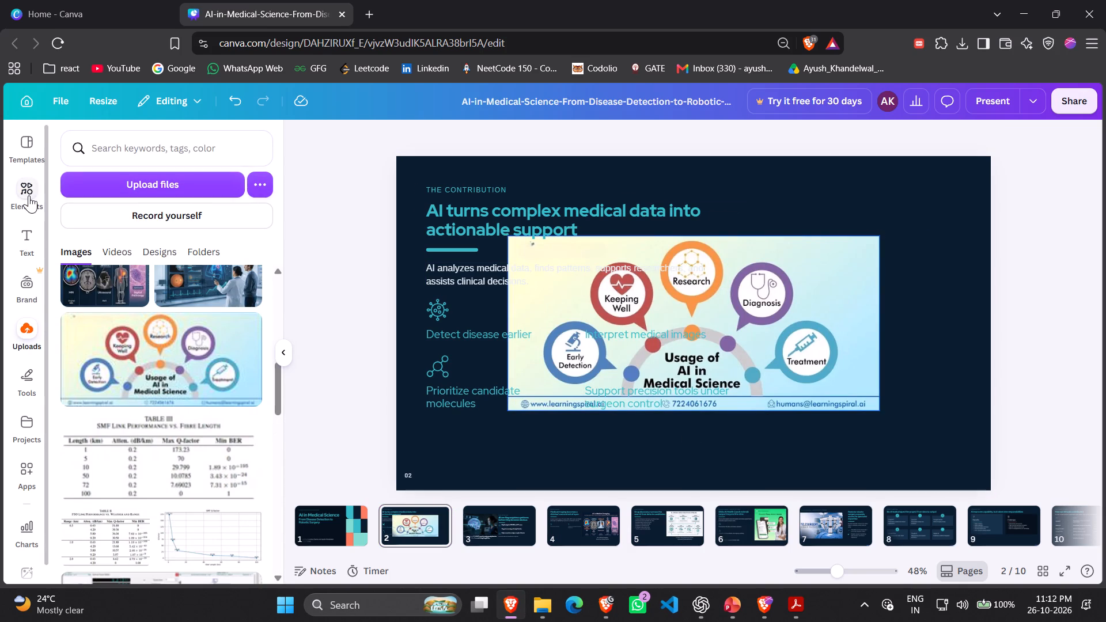
{"action": "left_click", "coordinate": [77, 217]}
{"action": "left_click_drag", "start_coordinate": [817, 278], "coordinate": [724, 284]}
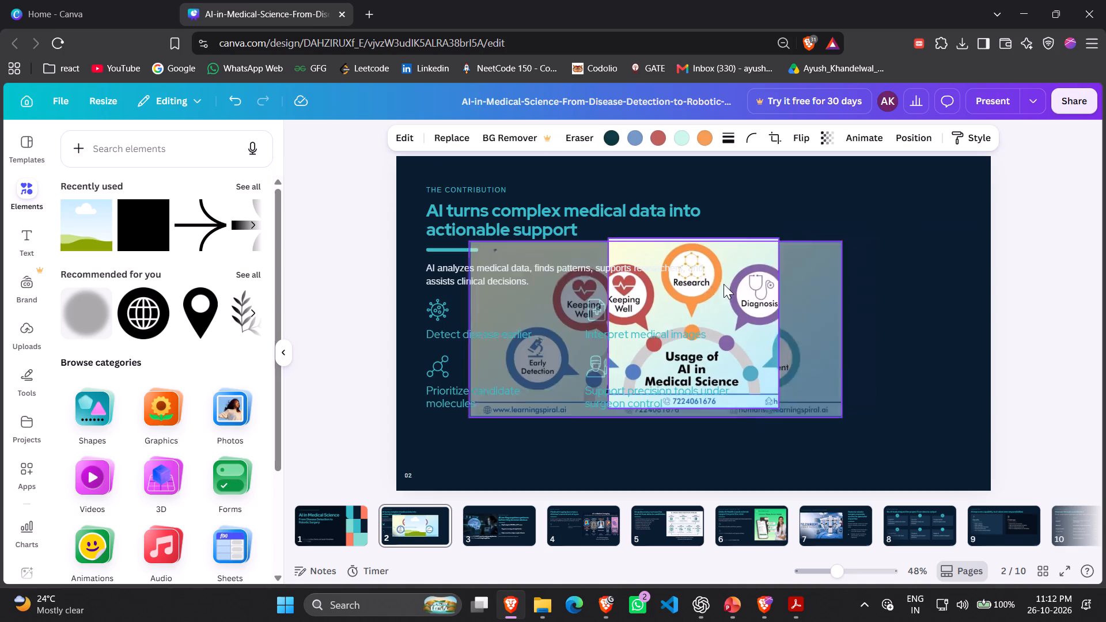
{"action": "left_click_drag", "start_coordinate": [724, 284], "coordinate": [706, 284]}
Move the framed infographic to slide 2's empty right side and widen it on both sides, reaching the slide's right edge.
{"action": "left_click_drag", "start_coordinate": [752, 248], "coordinate": [928, 237]}
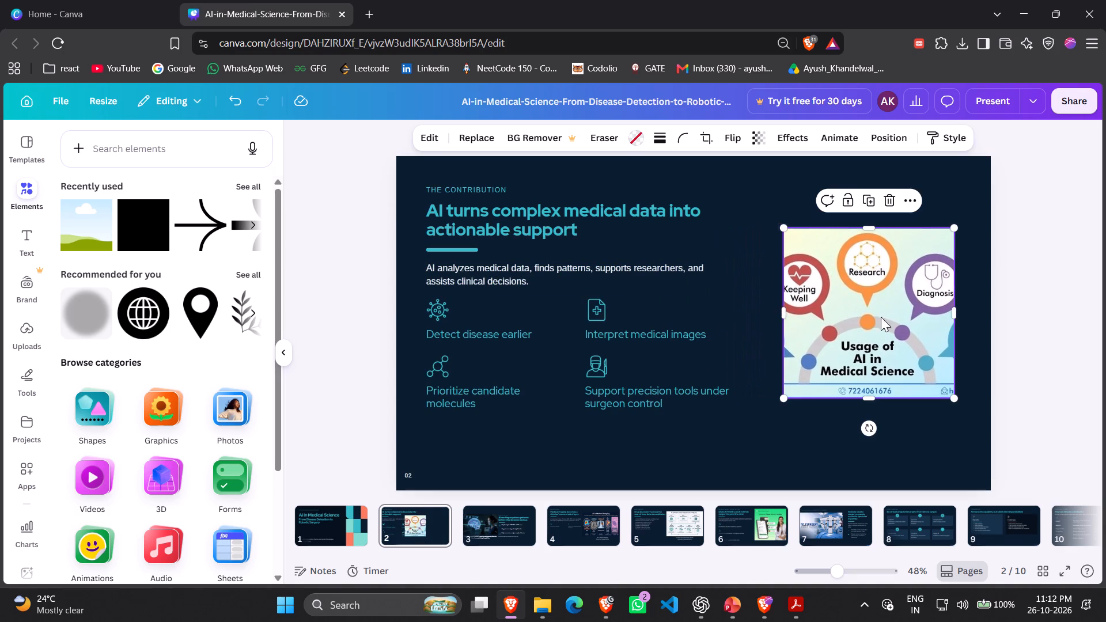
{"action": "left_click_drag", "start_coordinate": [781, 311], "coordinate": [723, 311]}
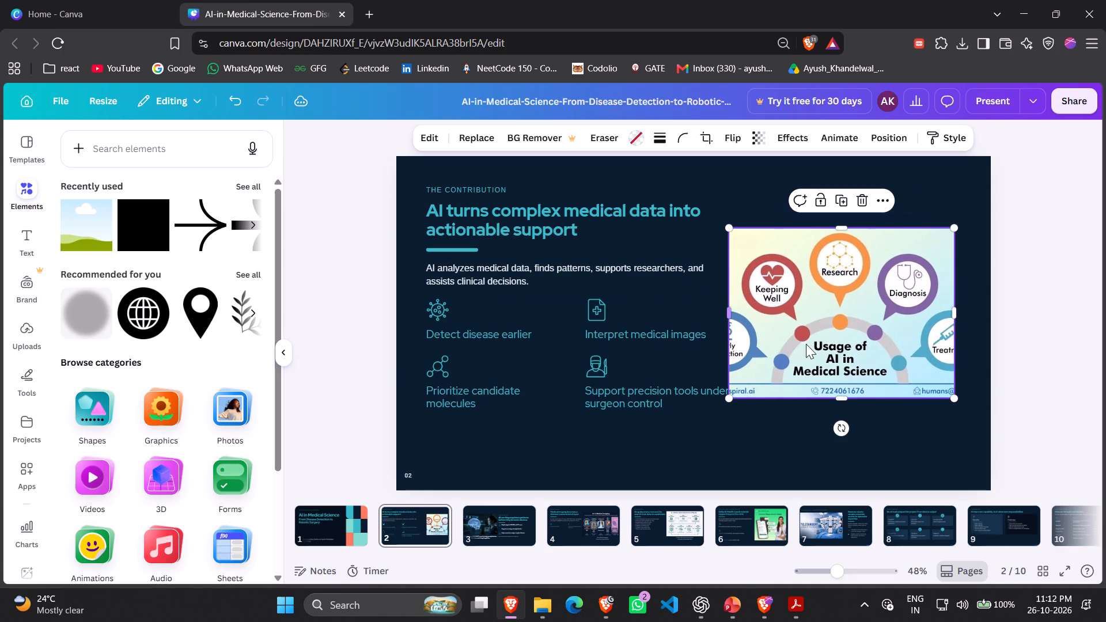
{"action": "left_click_drag", "start_coordinate": [956, 312], "coordinate": [994, 305]}
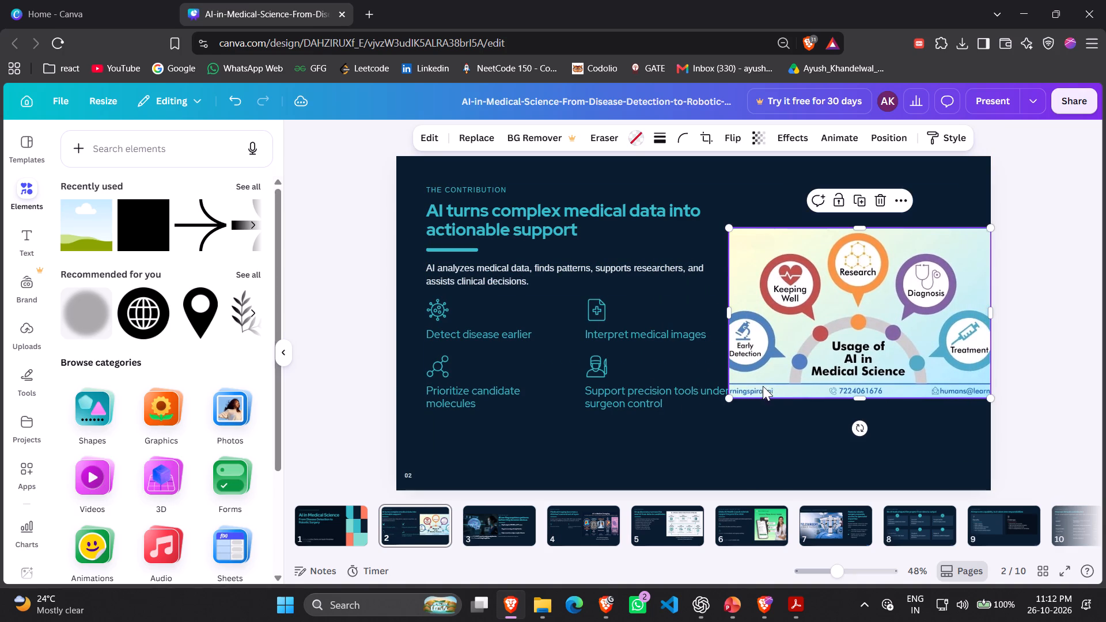
Shift slide 2's four benefit labels and the right column's two icons slightly left, away from the infographic.
{"action": "left_click_drag", "start_coordinate": [562, 295], "coordinate": [565, 296]}
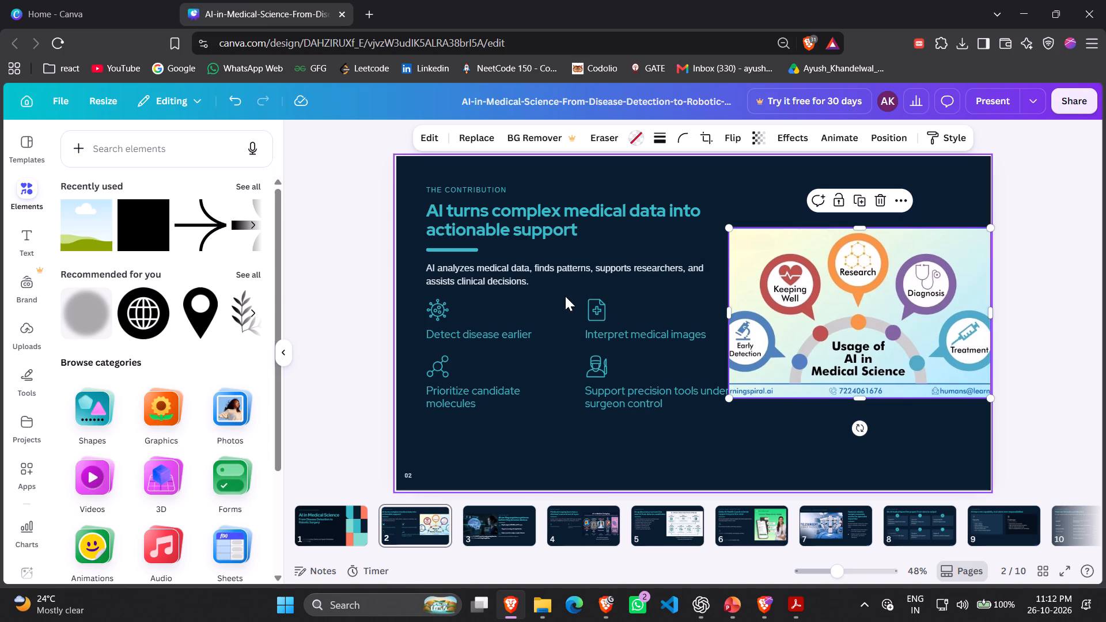
{"action": "left_click_drag", "start_coordinate": [565, 296], "coordinate": [701, 416]}
{"action": "left_click_drag", "start_coordinate": [634, 389], "coordinate": [626, 388]}
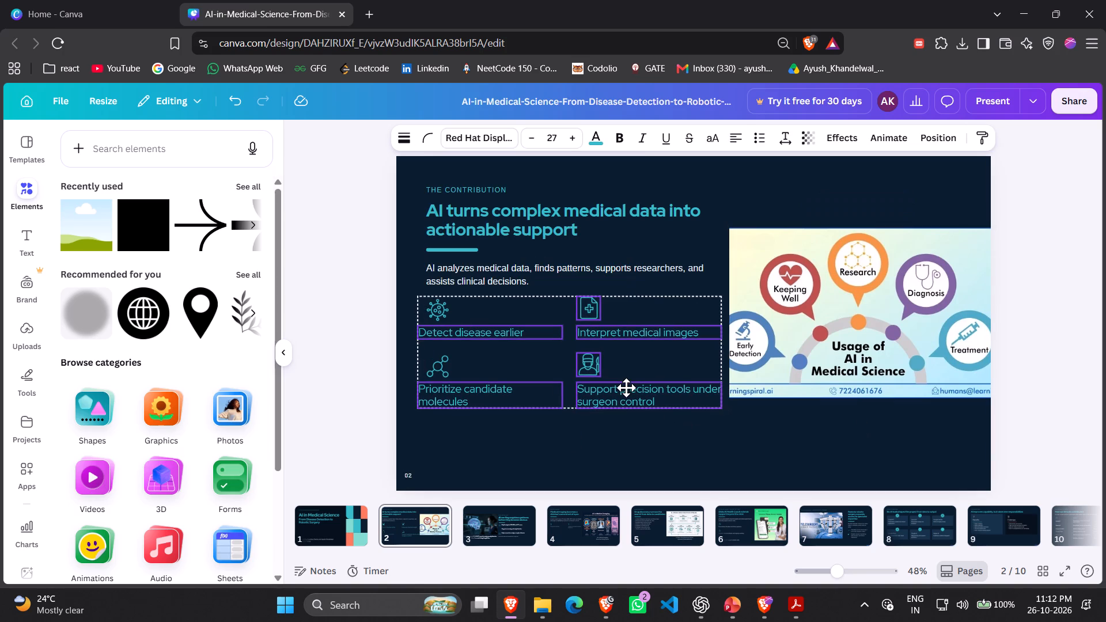
{"action": "left_click_drag", "start_coordinate": [626, 388], "coordinate": [619, 386]}
{"action": "left_click", "coordinate": [647, 449]}
Move the "Interpret medical images" and "Support precision tools" items with their icons further left, clear of the infographic.
{"action": "left_click_drag", "start_coordinate": [671, 444], "coordinate": [593, 308]}
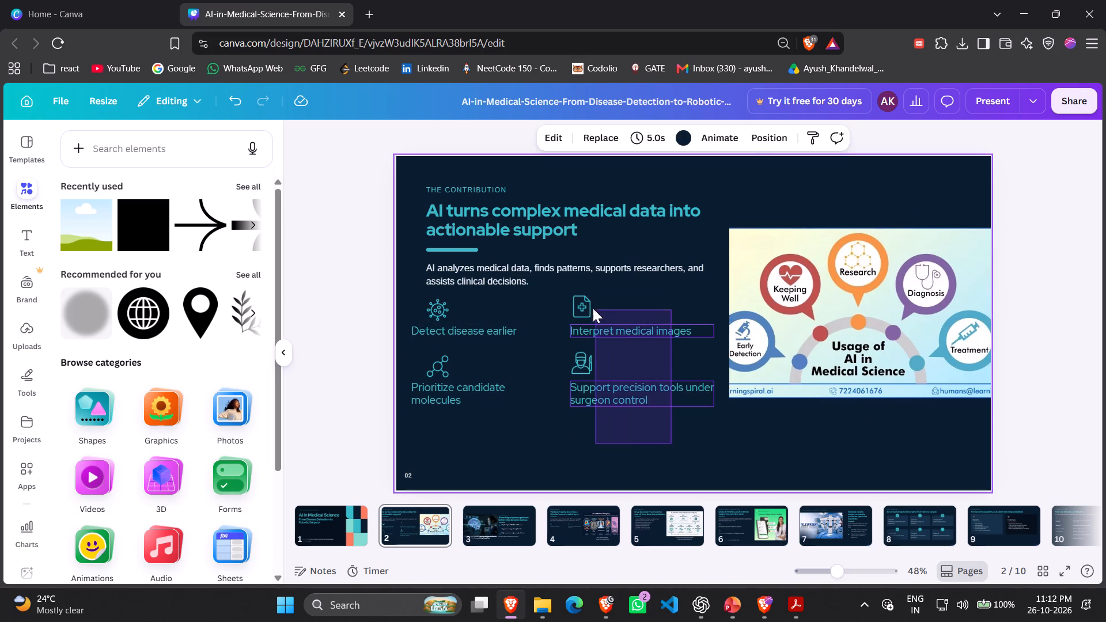
{"action": "left_click_drag", "start_coordinate": [593, 308], "coordinate": [585, 298]}
{"action": "left_click_drag", "start_coordinate": [622, 353], "coordinate": [595, 354]}
{"action": "left_click", "coordinate": [716, 442]}
Shift slide 2's "Detect disease earlier" and "Prioritize candidate molecules" items with their icons slightly right, aligning them with the heading's left edge.
{"action": "left_click_drag", "start_coordinate": [412, 289], "coordinate": [494, 377]}
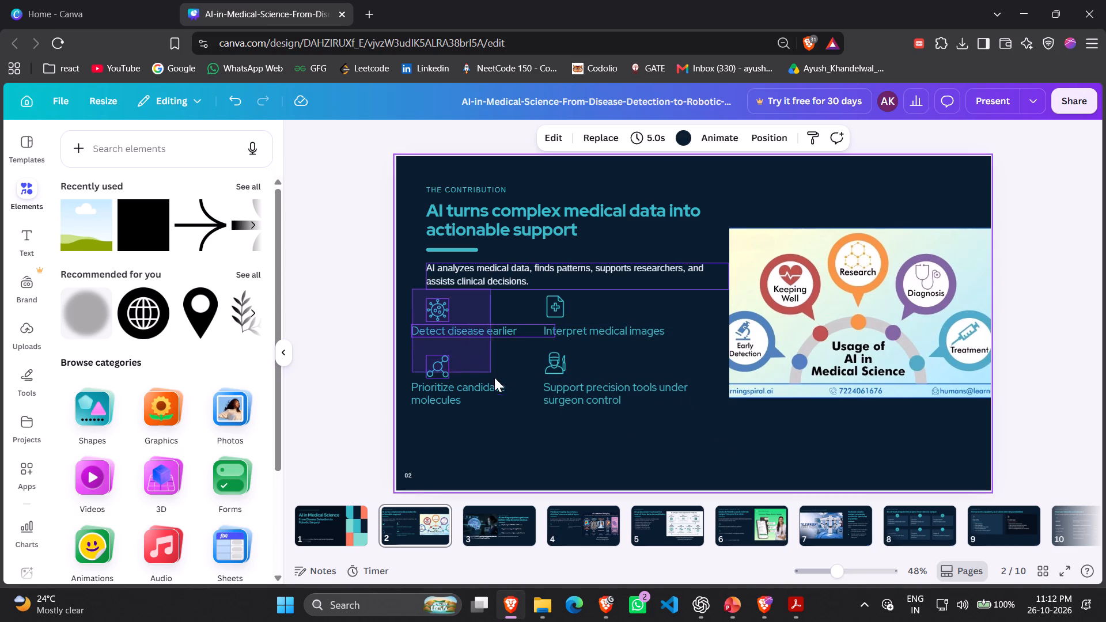
{"action": "left_click_drag", "start_coordinate": [494, 377], "coordinate": [507, 418]}
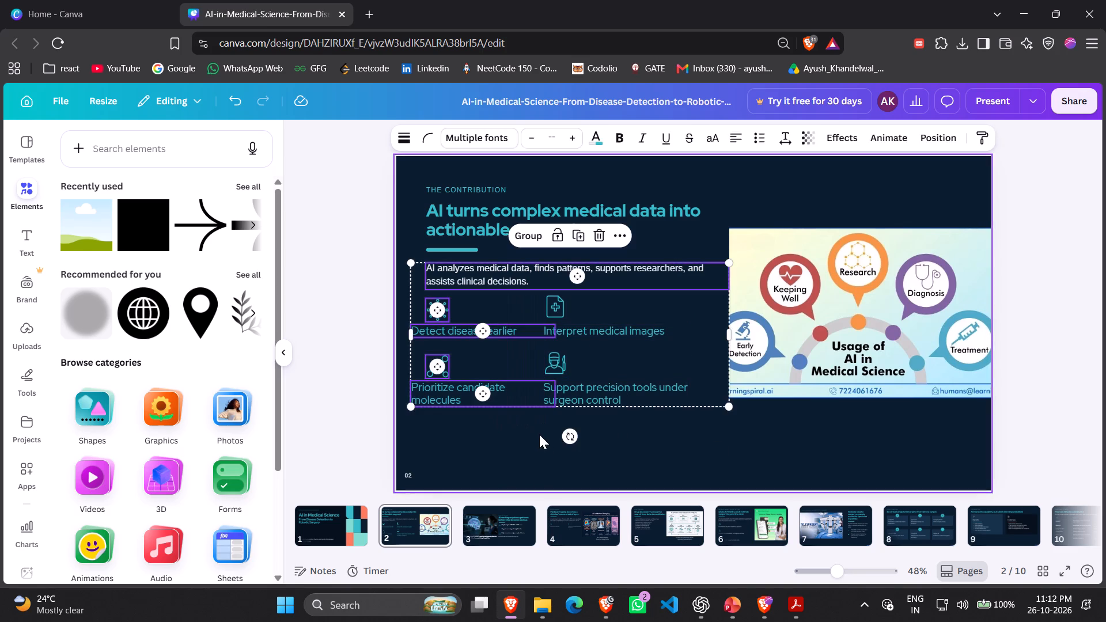
{"action": "left_click_drag", "start_coordinate": [539, 434], "coordinate": [533, 433]}
{"action": "left_click_drag", "start_coordinate": [492, 428], "coordinate": [432, 318]}
{"action": "left_click", "coordinate": [539, 443]}
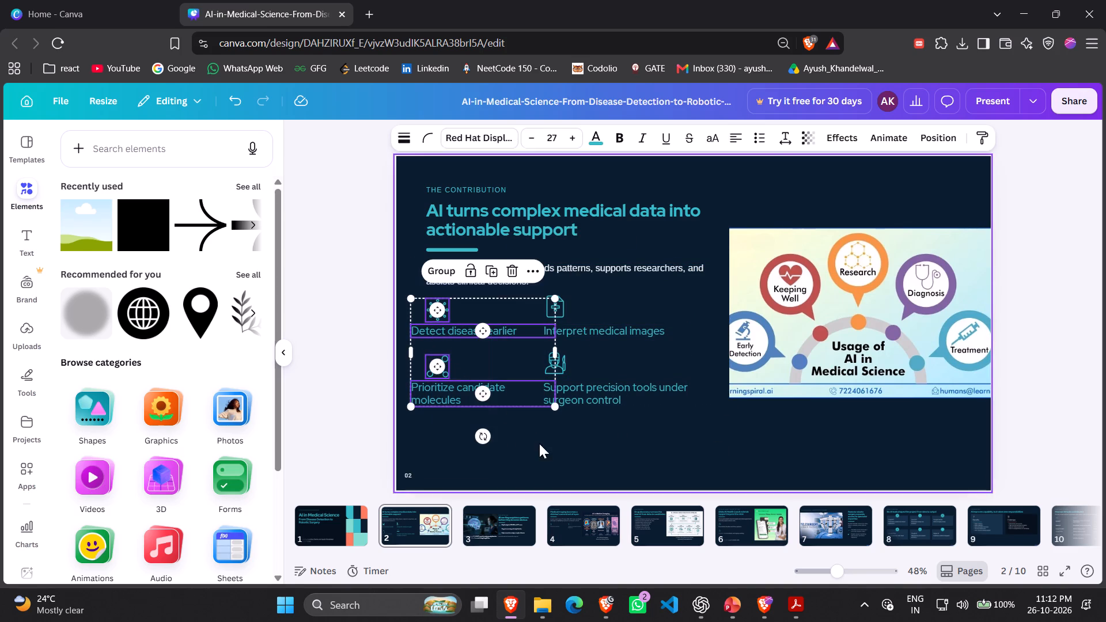
{"action": "left_click_drag", "start_coordinate": [452, 423], "coordinate": [429, 320]}
{"action": "left_click", "coordinate": [501, 445]}
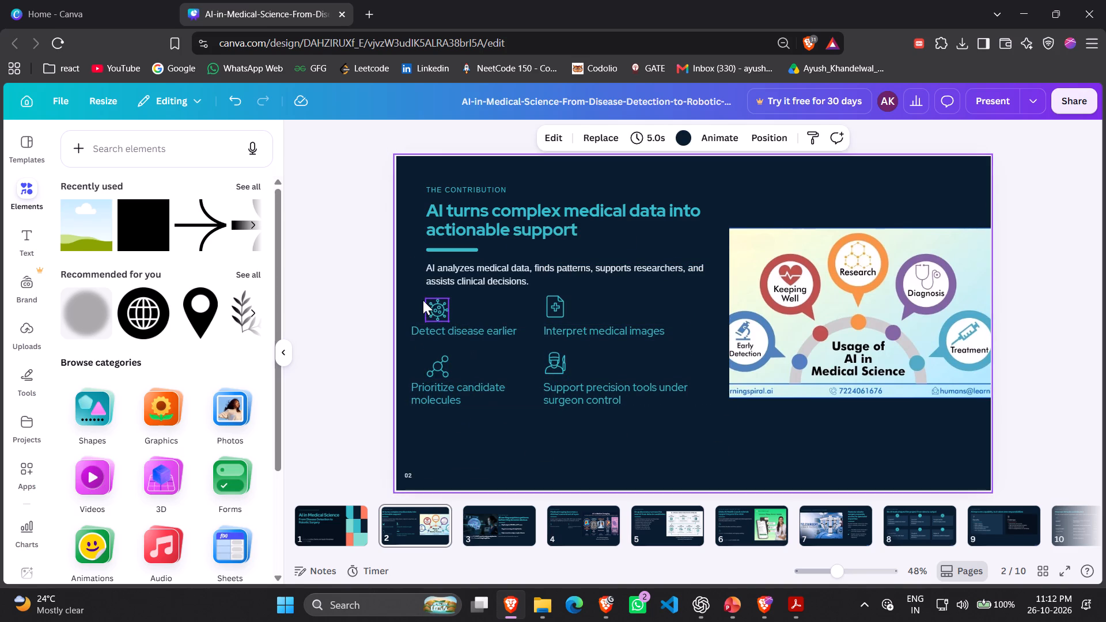
{"action": "left_click_drag", "start_coordinate": [414, 297], "coordinate": [520, 424]}
{"action": "left_click_drag", "start_coordinate": [501, 388], "coordinate": [516, 386]}
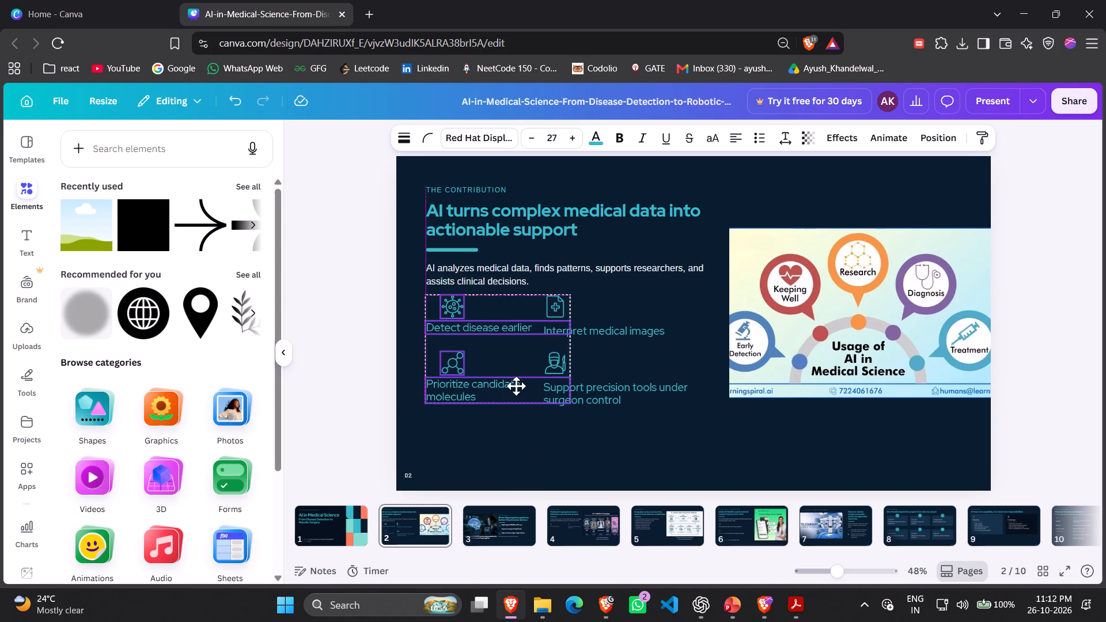
{"action": "left_click_drag", "start_coordinate": [516, 386], "coordinate": [514, 389]}
{"action": "left_click", "coordinate": [592, 440]}
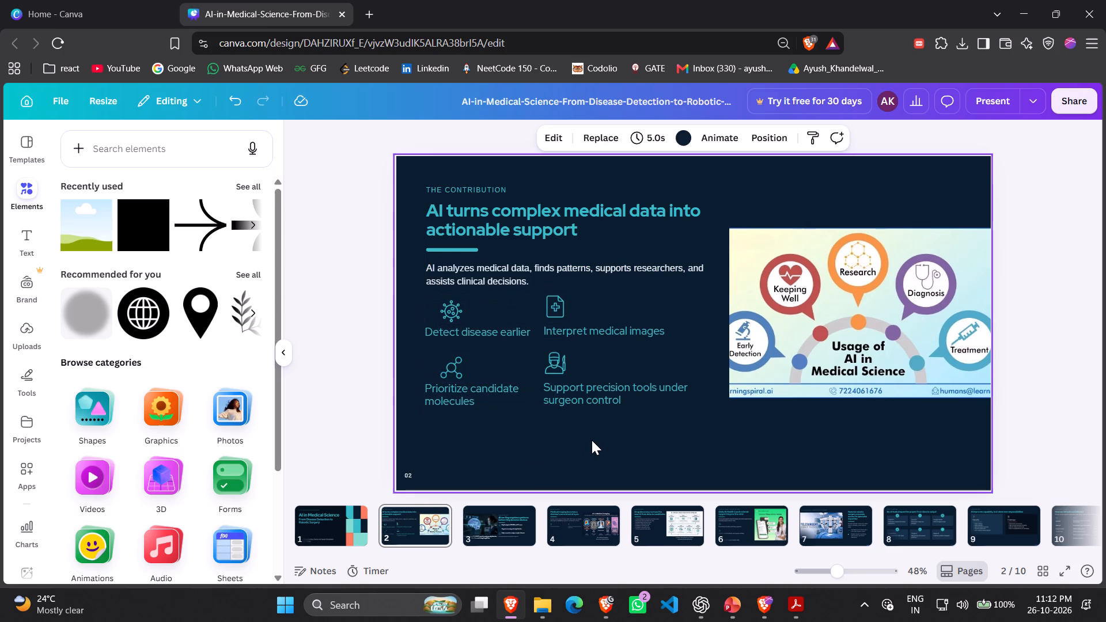
Make slide 2's infographic frame wider on its left side and shorter, and place it slightly lower against the slide's right edge.
{"action": "left_click", "coordinate": [912, 319]}
{"action": "left_click_drag", "start_coordinate": [728, 310], "coordinate": [710, 310]}
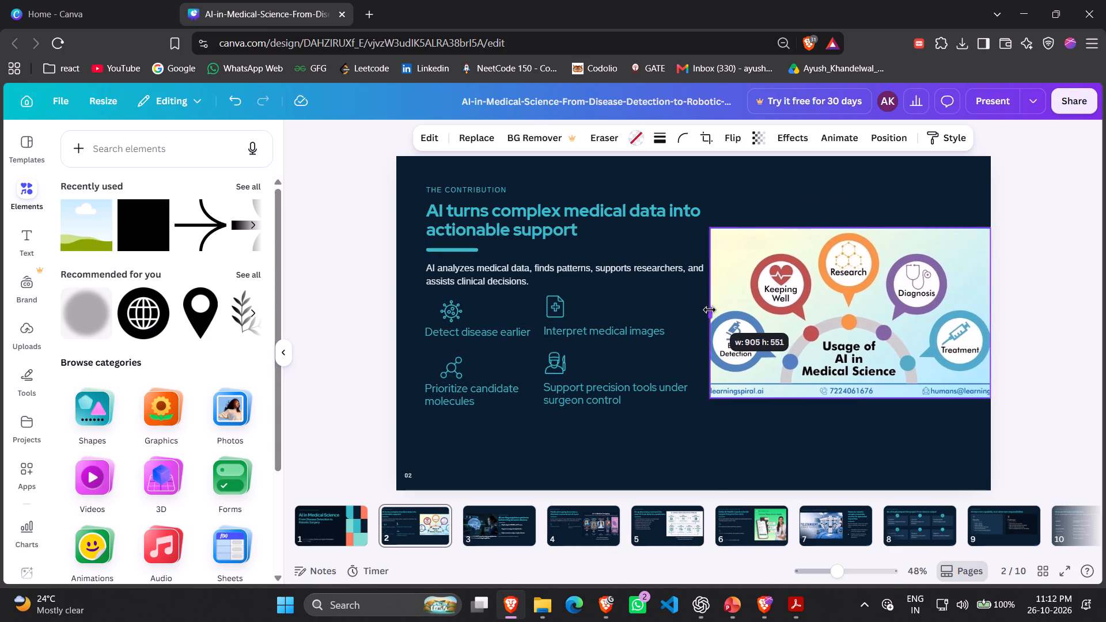
{"action": "left_click_drag", "start_coordinate": [710, 310], "coordinate": [703, 311]}
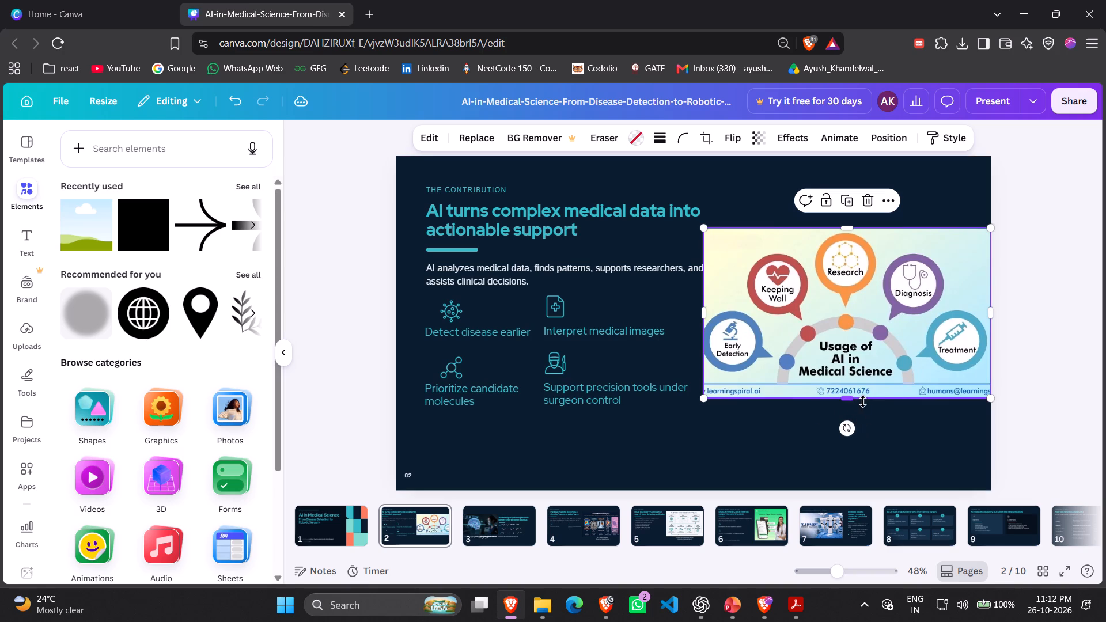
{"action": "left_click_drag", "start_coordinate": [850, 397], "coordinate": [849, 385]}
{"action": "left_click_drag", "start_coordinate": [847, 386], "coordinate": [849, 381]}
{"action": "left_click_drag", "start_coordinate": [834, 304], "coordinate": [843, 324]}
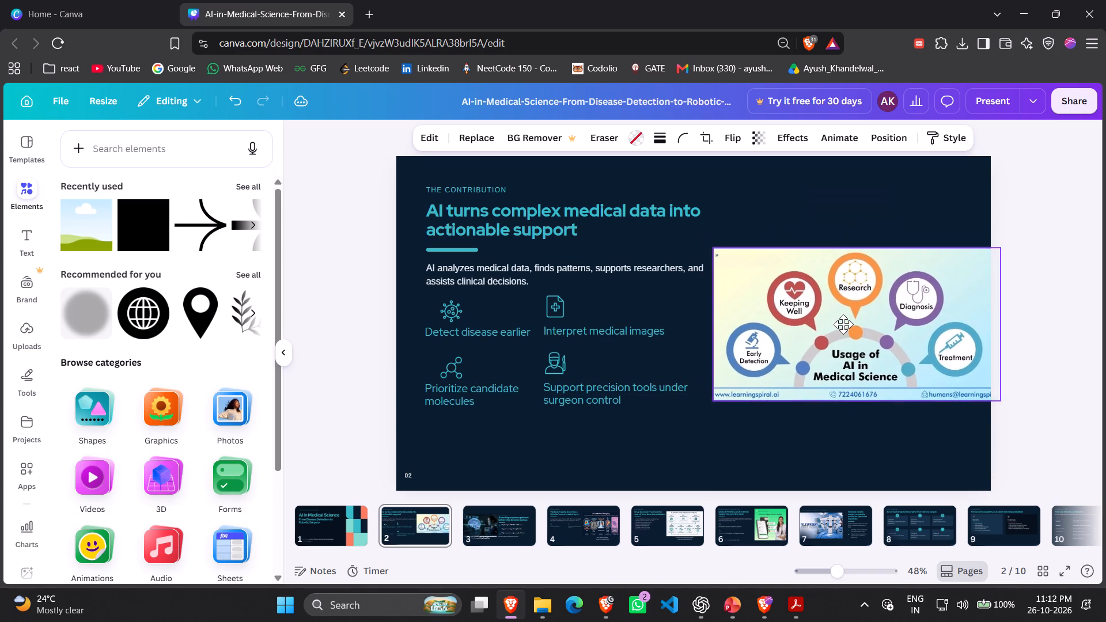
{"action": "left_click_drag", "start_coordinate": [843, 324], "coordinate": [835, 325]}
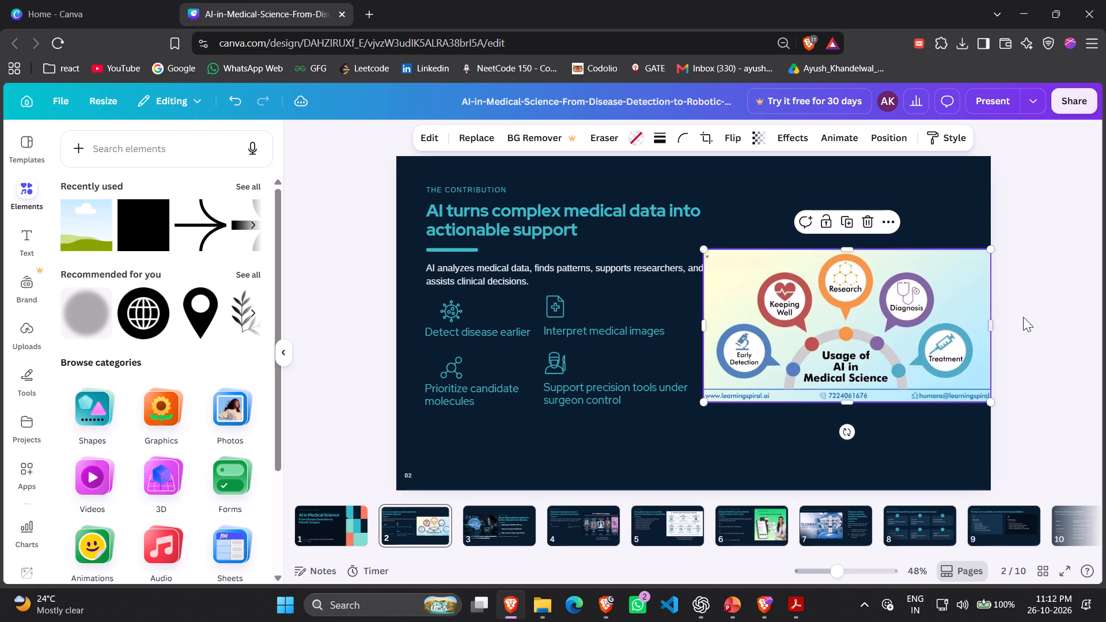
{"action": "left_click", "coordinate": [1023, 317]}
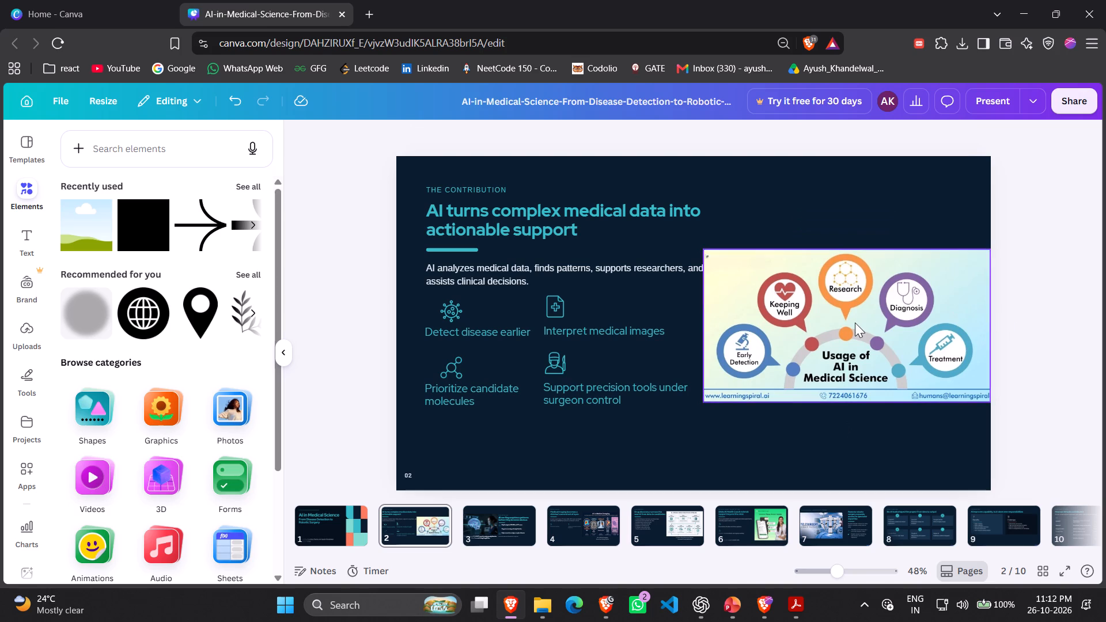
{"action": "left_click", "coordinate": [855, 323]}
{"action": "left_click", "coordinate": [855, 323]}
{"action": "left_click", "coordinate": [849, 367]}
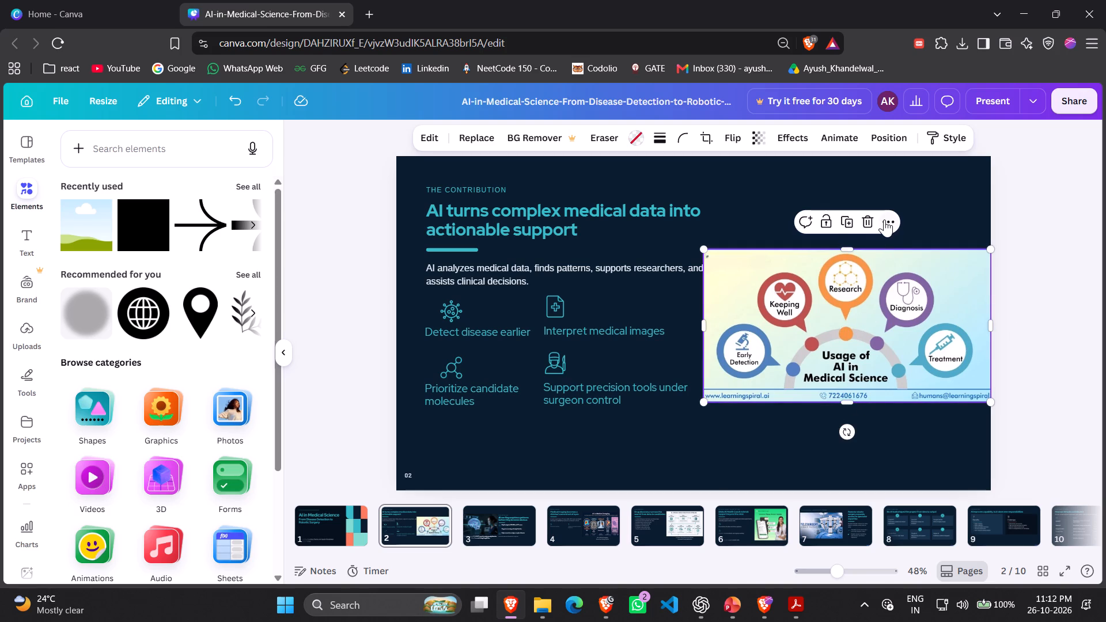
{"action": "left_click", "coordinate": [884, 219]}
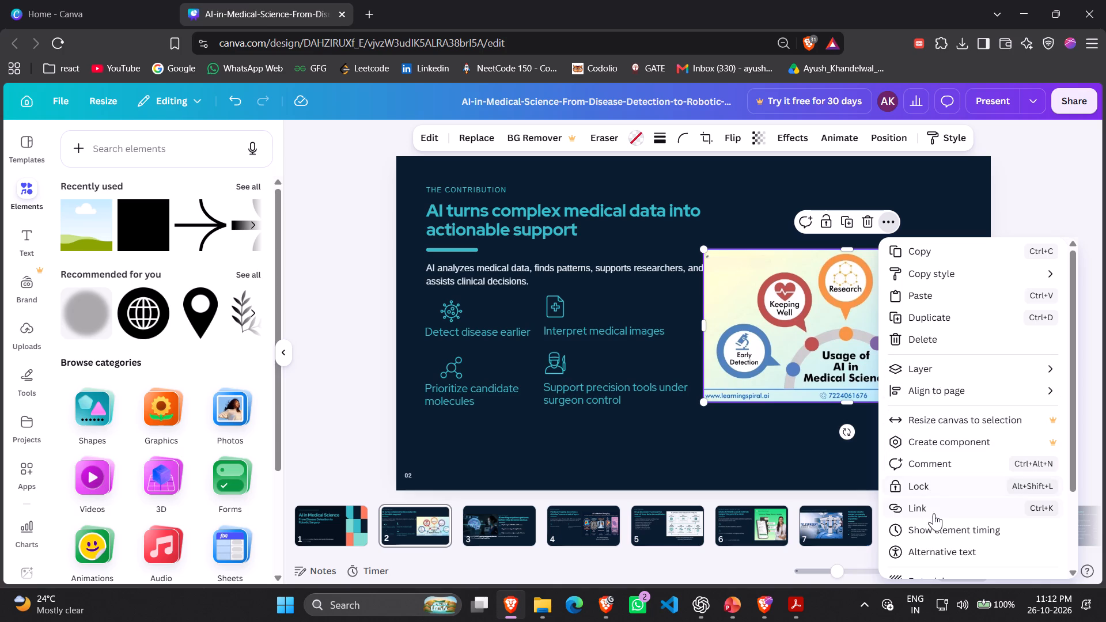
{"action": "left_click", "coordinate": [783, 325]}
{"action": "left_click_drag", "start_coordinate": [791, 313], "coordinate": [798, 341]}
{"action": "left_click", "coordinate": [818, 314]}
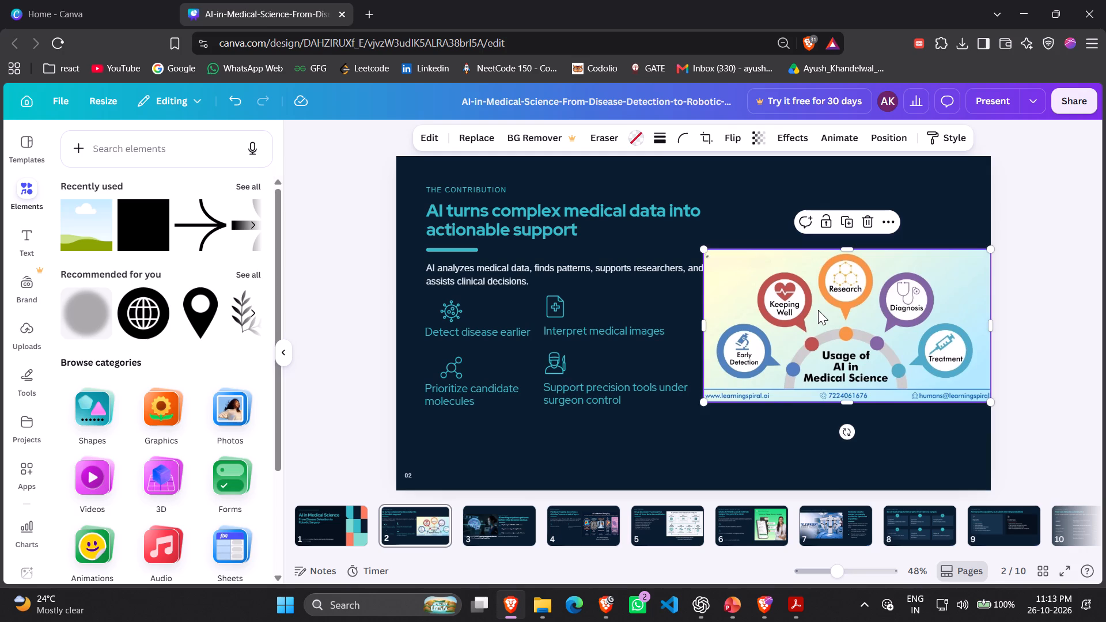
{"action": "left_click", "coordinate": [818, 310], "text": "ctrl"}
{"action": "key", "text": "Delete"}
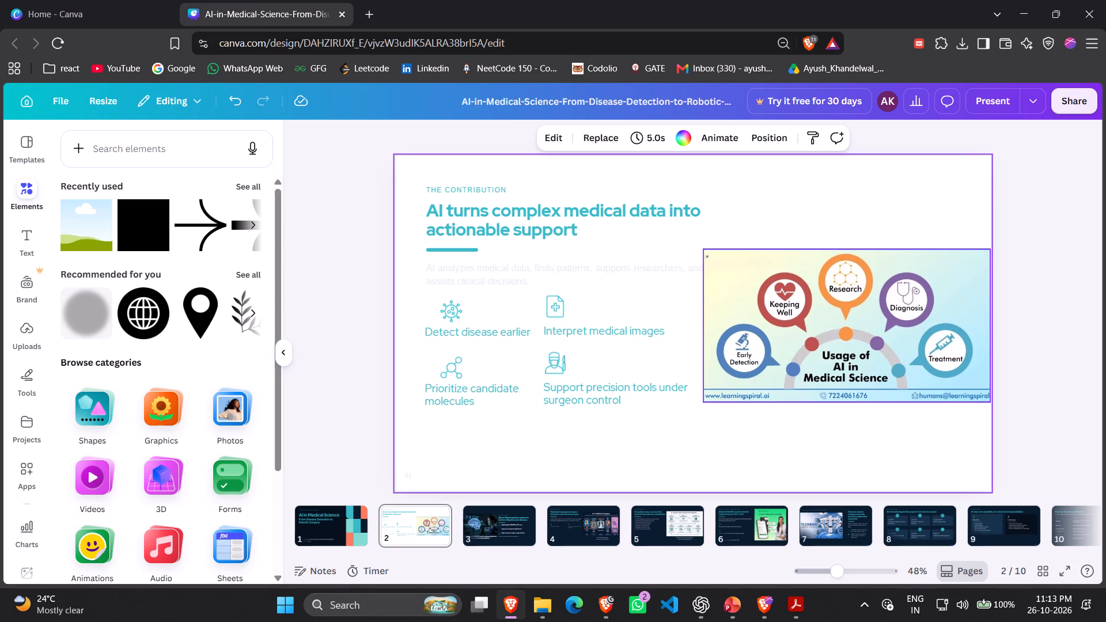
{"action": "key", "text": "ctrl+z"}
Replace the infographic in slide 2's frame with a fresh copy from the uploads, cropping off its bottom contact strip.
{"action": "left_click", "coordinate": [818, 310]}
{"action": "key", "text": "Delete"}
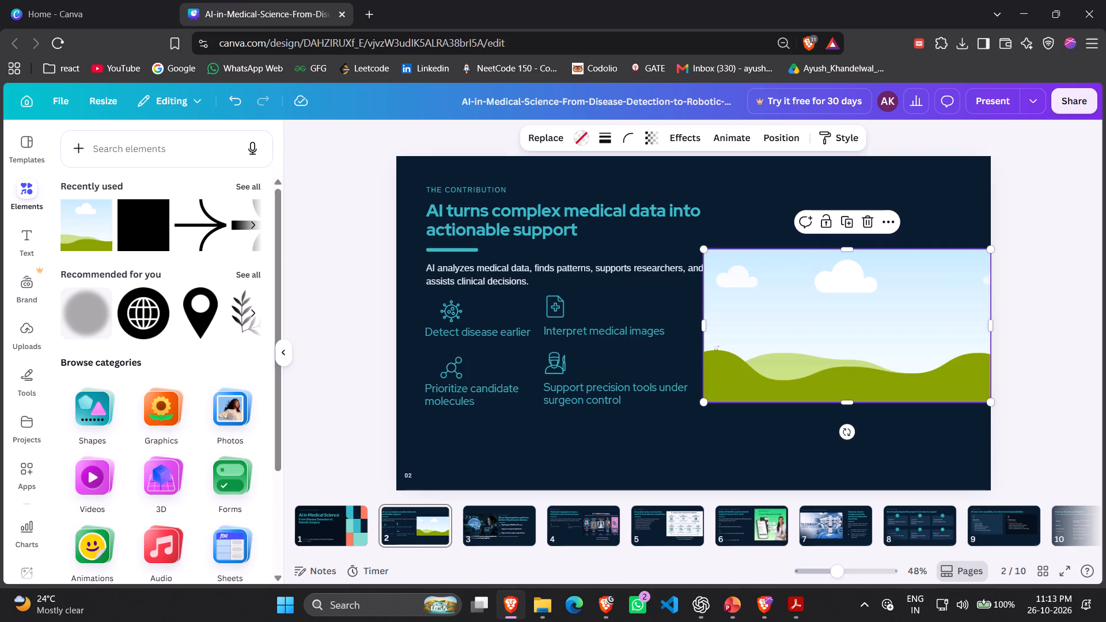
{"action": "left_click", "coordinate": [30, 321]}
{"action": "left_click", "coordinate": [126, 345]}
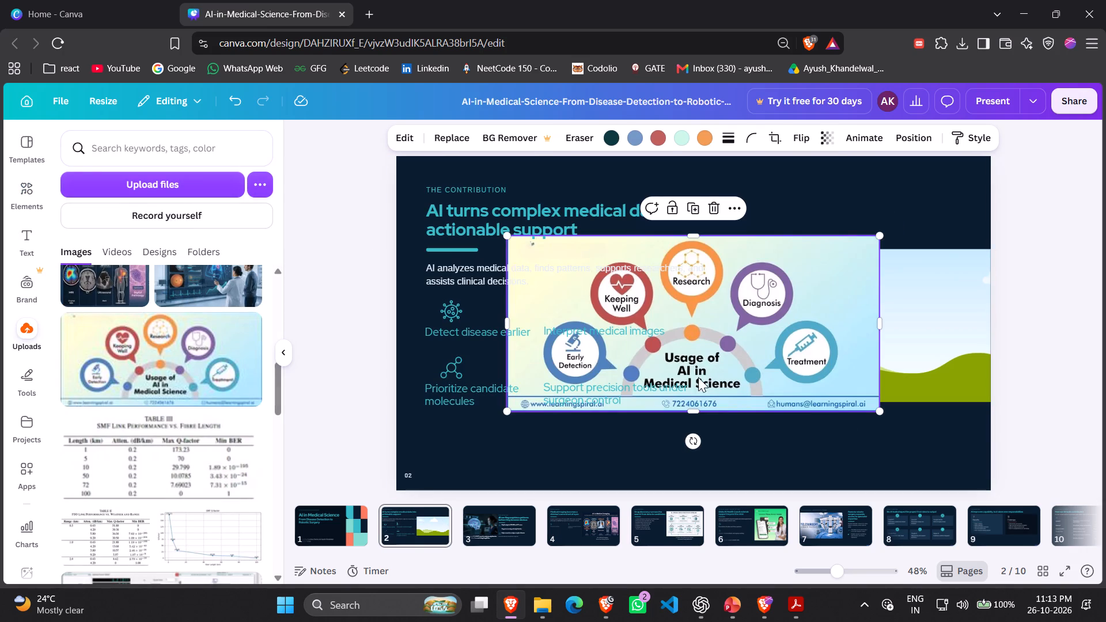
{"action": "left_click_drag", "start_coordinate": [696, 409], "coordinate": [696, 399]}
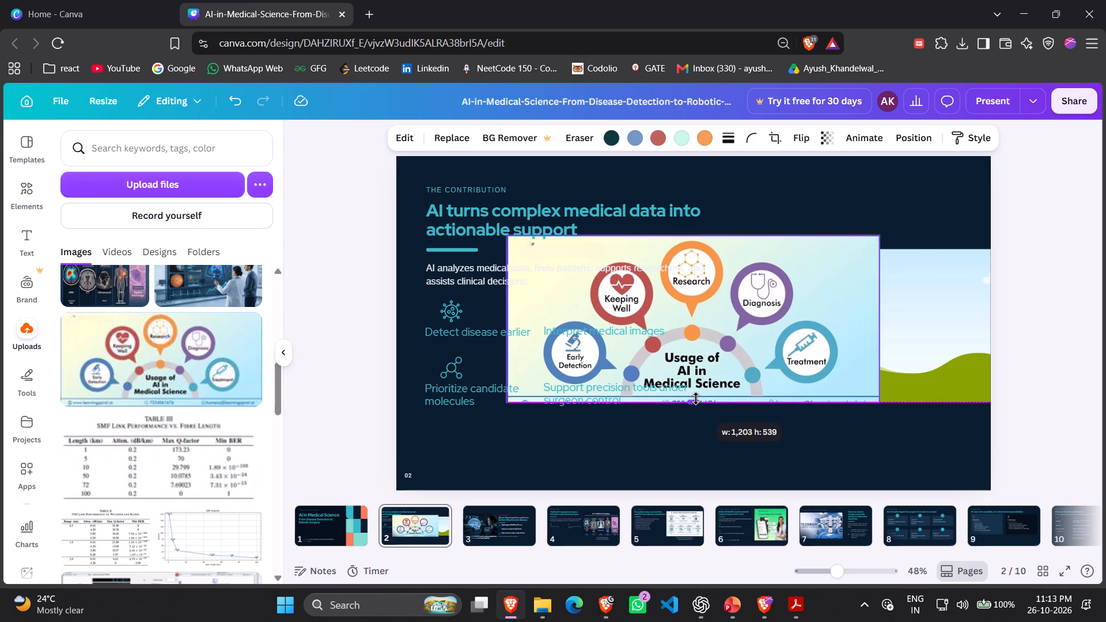
{"action": "left_click_drag", "start_coordinate": [696, 399], "coordinate": [696, 396]}
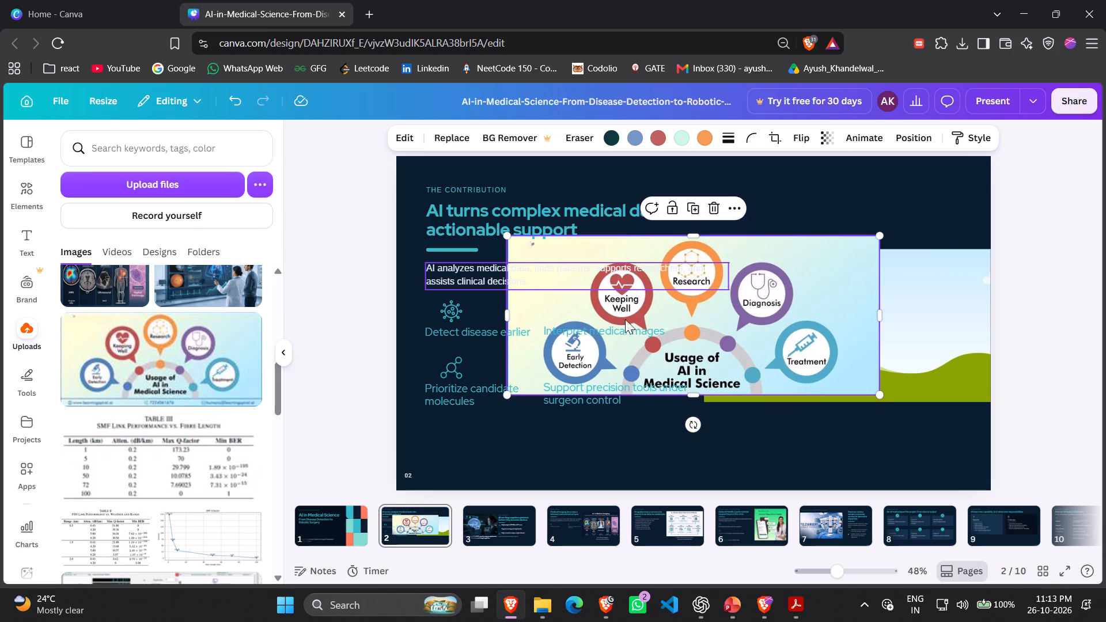
{"action": "left_click_drag", "start_coordinate": [815, 251], "coordinate": [895, 263]}
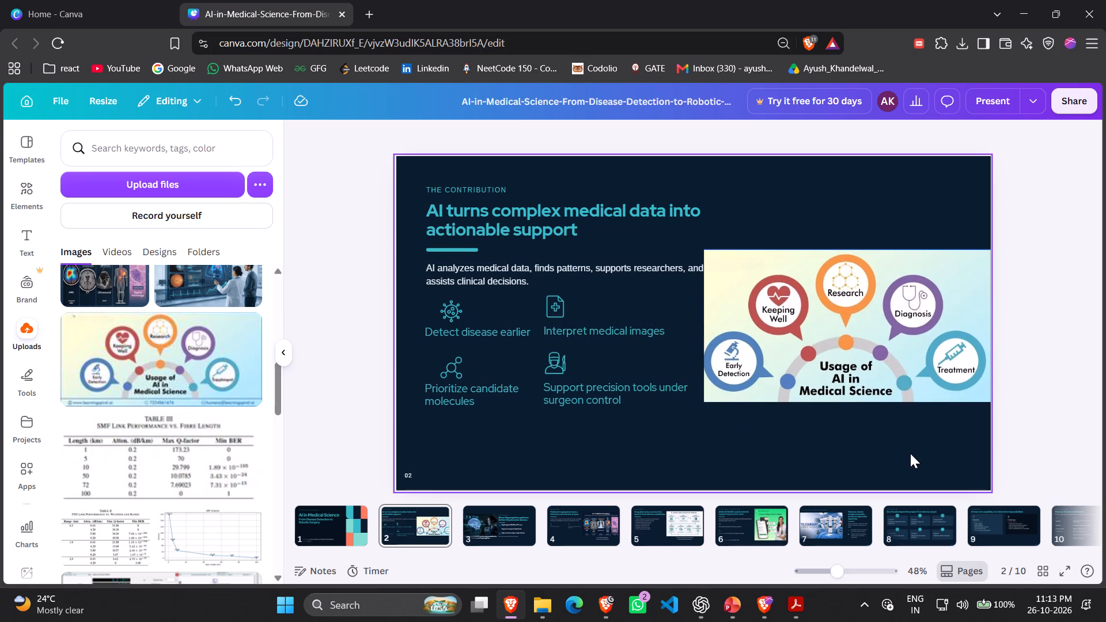
Nudge the infographic frame slightly right and pull in its right side, leaving a small margin at the slide's edge.
{"action": "left_click", "coordinate": [843, 326]}
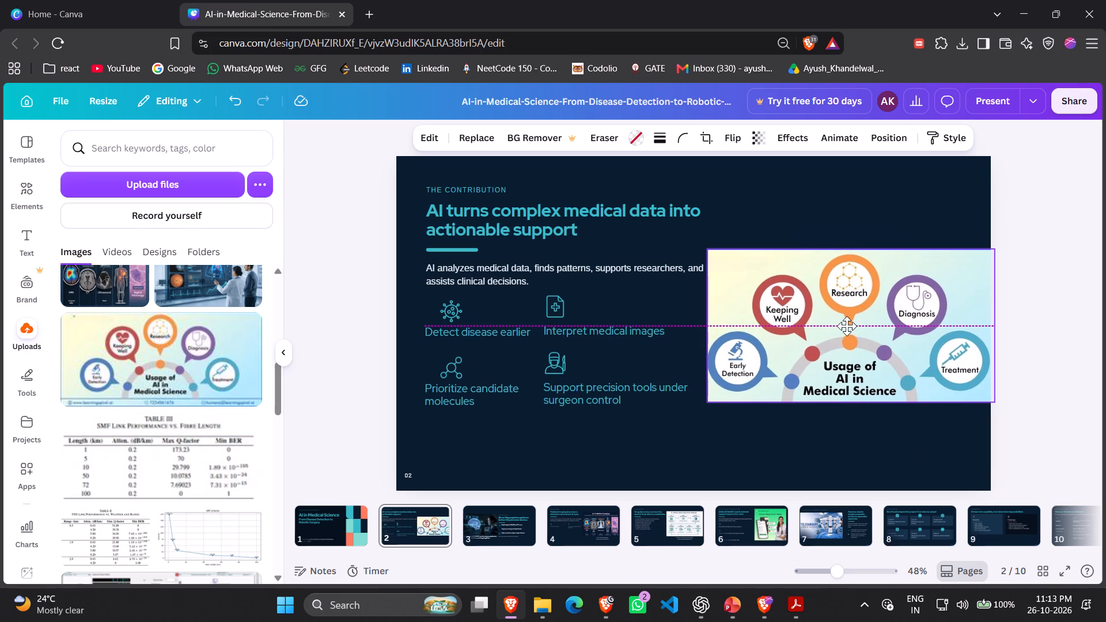
{"action": "left_click_drag", "start_coordinate": [993, 321], "coordinate": [984, 321]}
{"action": "left_click", "coordinate": [829, 448]}
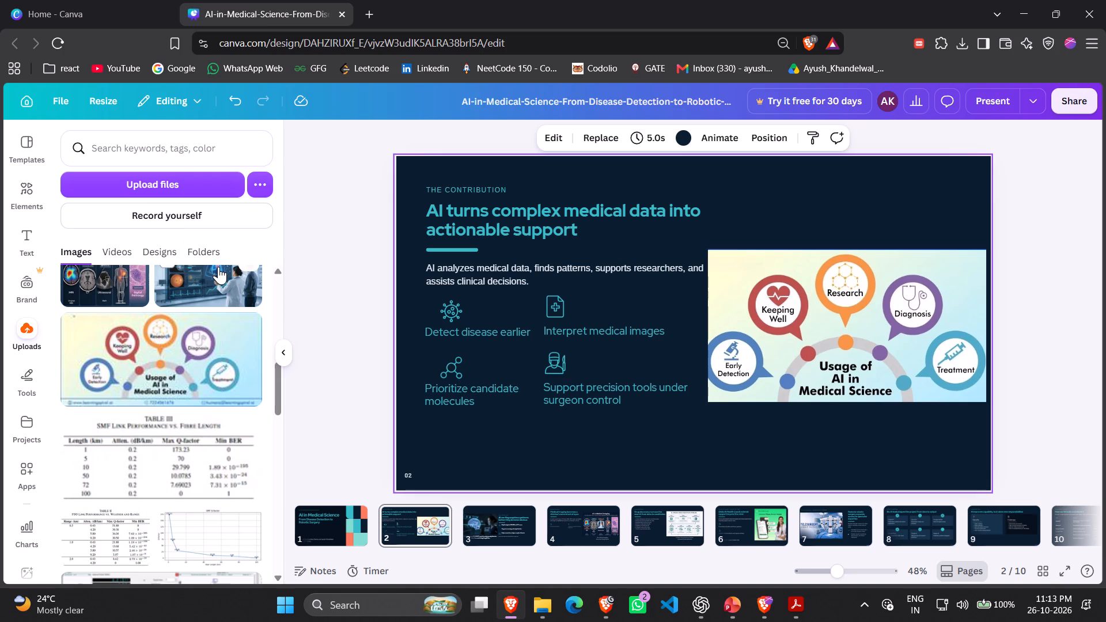
Add a text box centred below slide 2's infographic and set its text colour to white.
{"action": "left_click", "coordinate": [28, 240]}
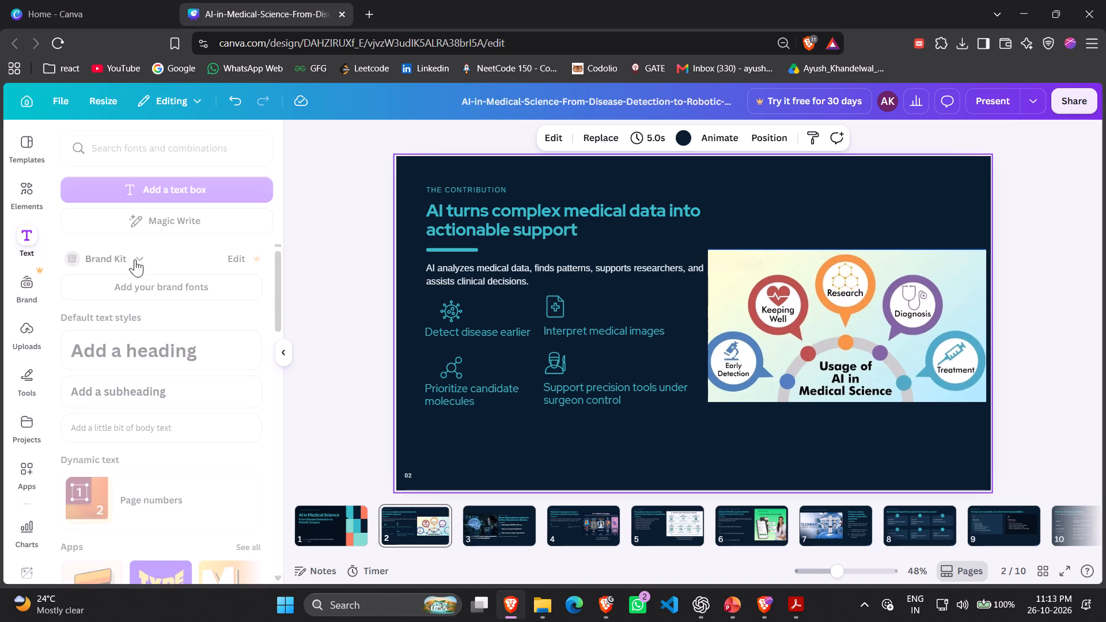
{"action": "left_click", "coordinate": [138, 184]}
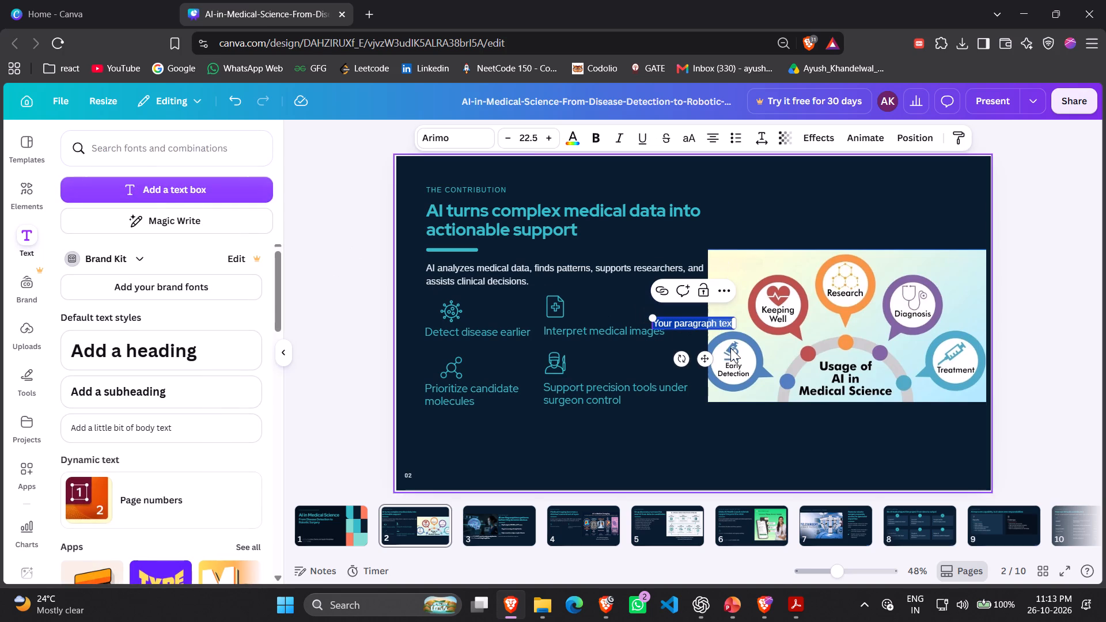
{"action": "type", "text": "Ai"}
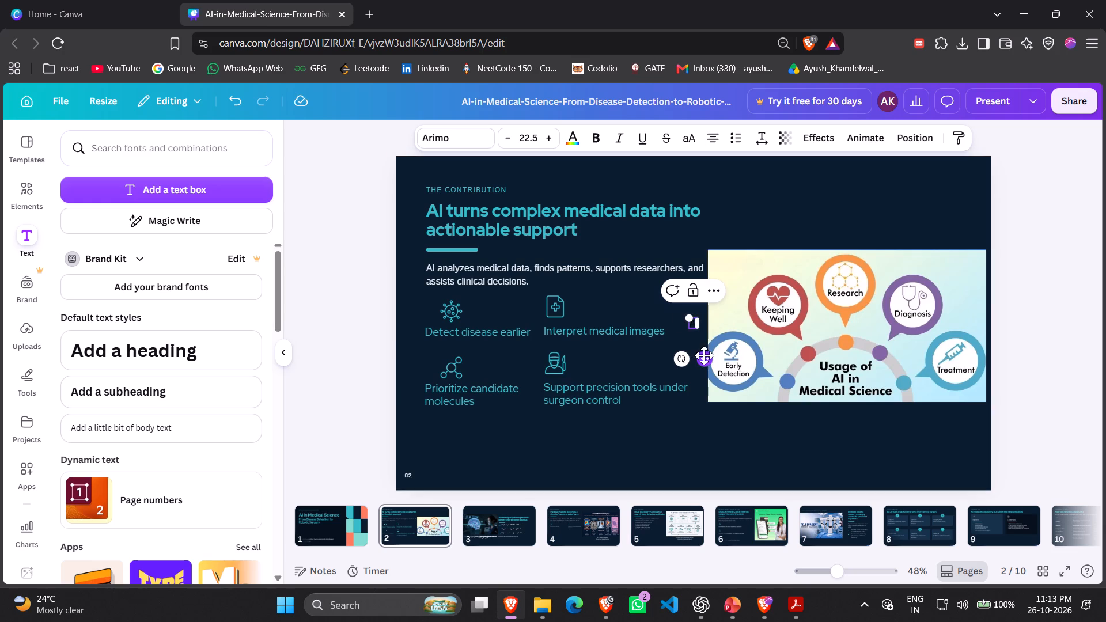
{"action": "left_click_drag", "start_coordinate": [704, 355], "coordinate": [836, 448]}
{"action": "double_click", "coordinate": [824, 416]}
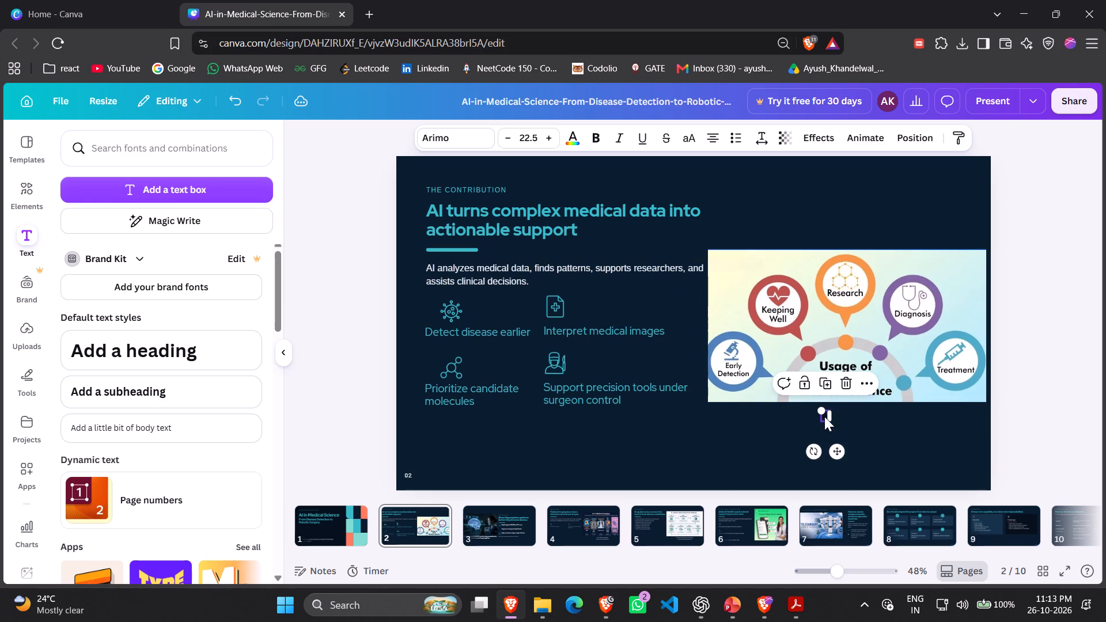
{"action": "left_click", "coordinate": [579, 143]}
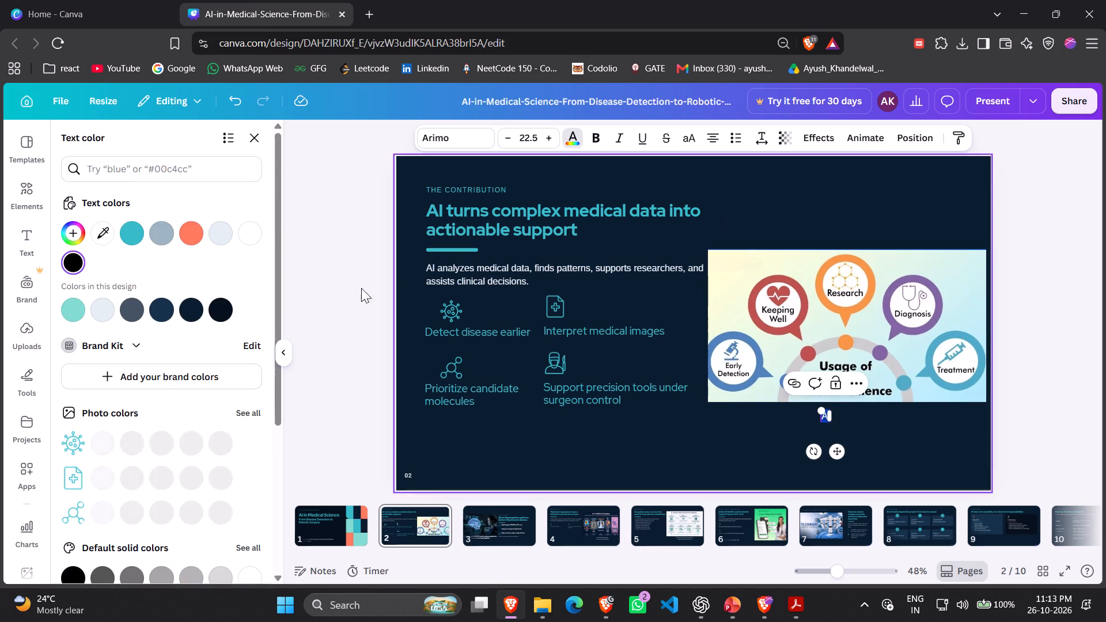
{"action": "left_click", "coordinate": [245, 236]}
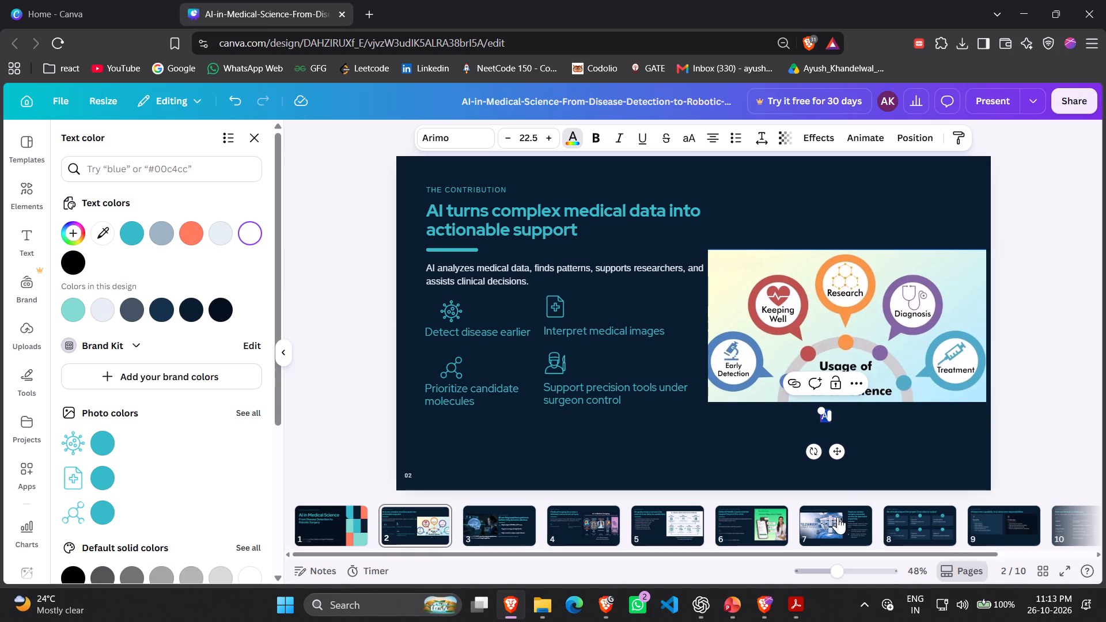
Write the two-line caption "AI in Medical Science" / "Taken From Google", widen its text box and adjust its position under the infographic.
{"action": "type", "text": "AI in Medical Science"}
{"action": "key", "text": "space"}
{"action": "key", "text": "shift+Return"}
{"action": "type", "text": "Taken From Goofle"}
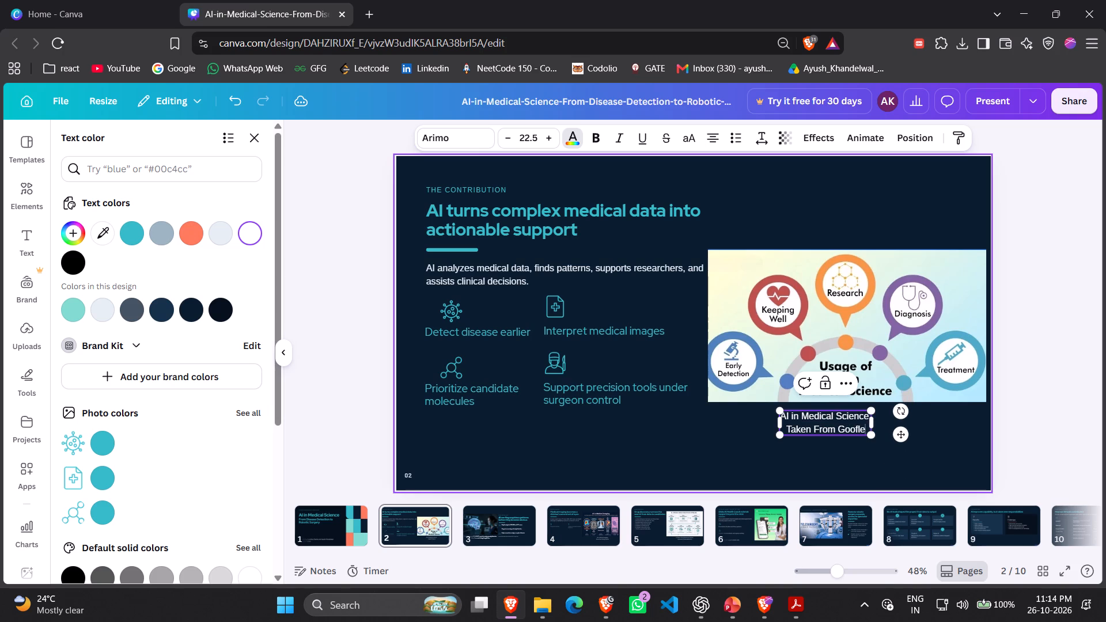
{"action": "key", "text": "BackSpace"}
{"action": "key", "text": "BackSpace"}
{"action": "key", "text": "BackSpace"}
{"action": "type", "text": "gle"}
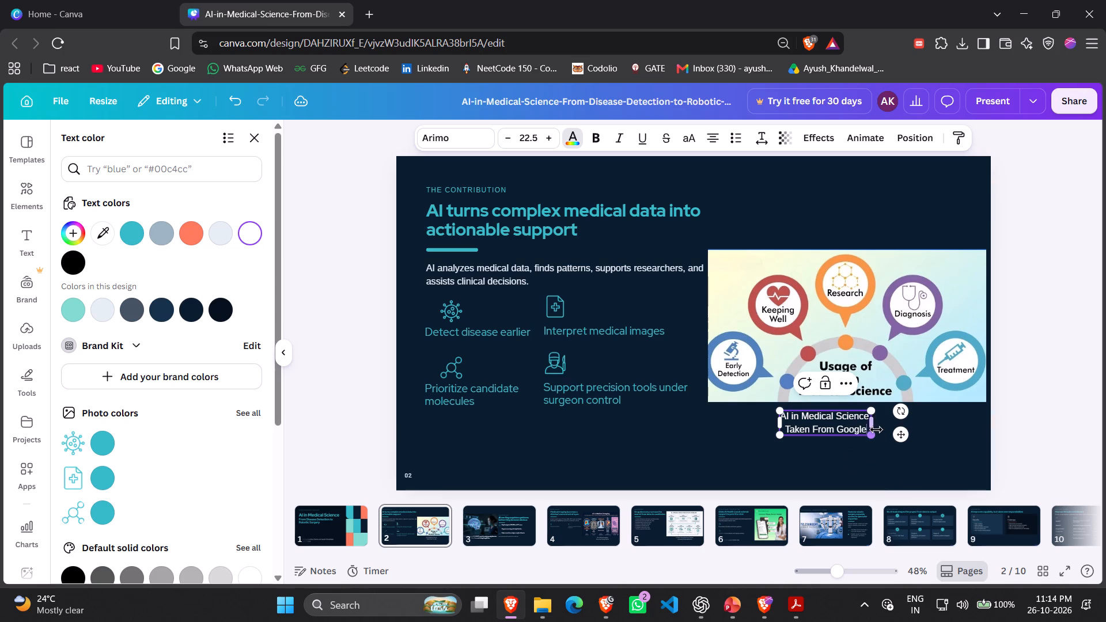
{"action": "left_click_drag", "start_coordinate": [874, 423], "coordinate": [906, 423]}
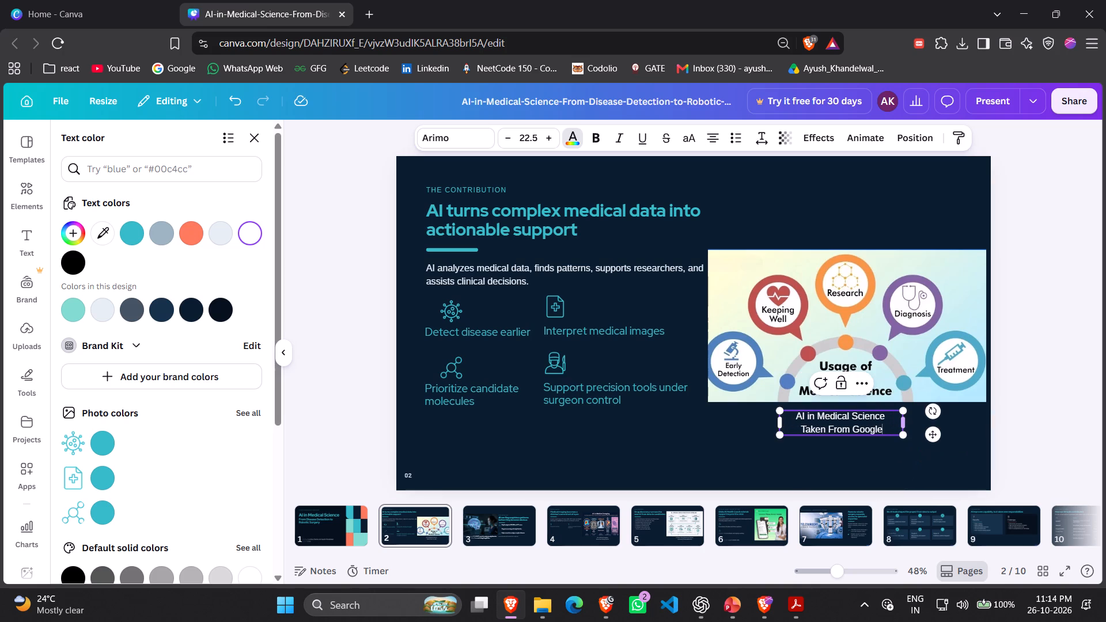
{"action": "left_click", "coordinate": [1046, 388]}
{"action": "left_click", "coordinate": [1022, 380]}
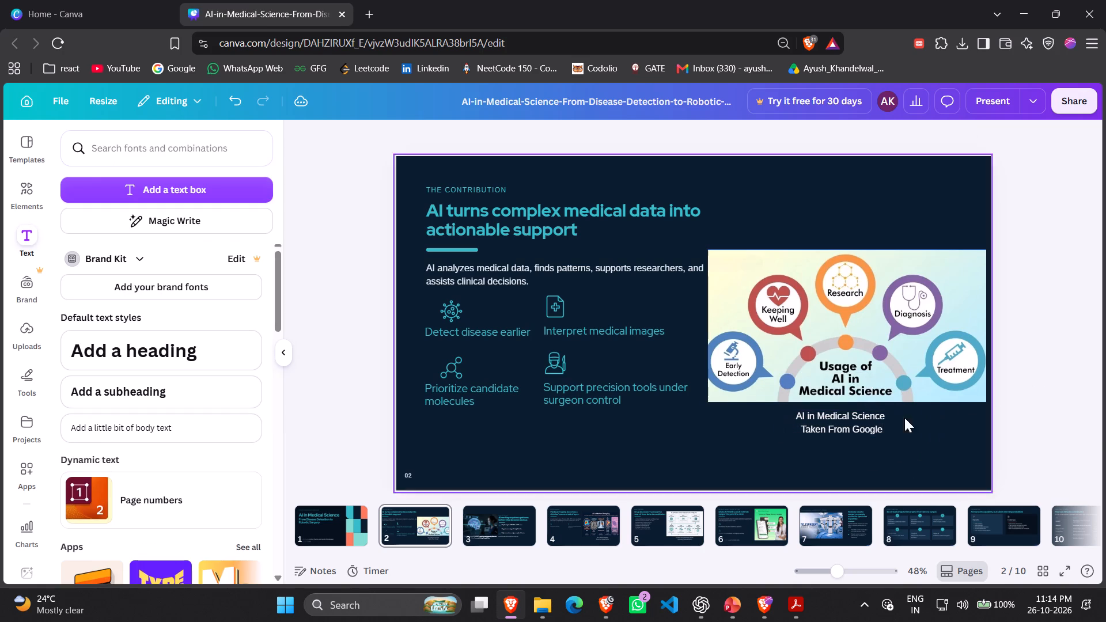
{"action": "left_click_drag", "start_coordinate": [863, 425], "coordinate": [873, 418]}
On slide 1, cut "Biyani Girls College" out of the presenter credit text.
{"action": "left_click", "coordinate": [324, 519]}
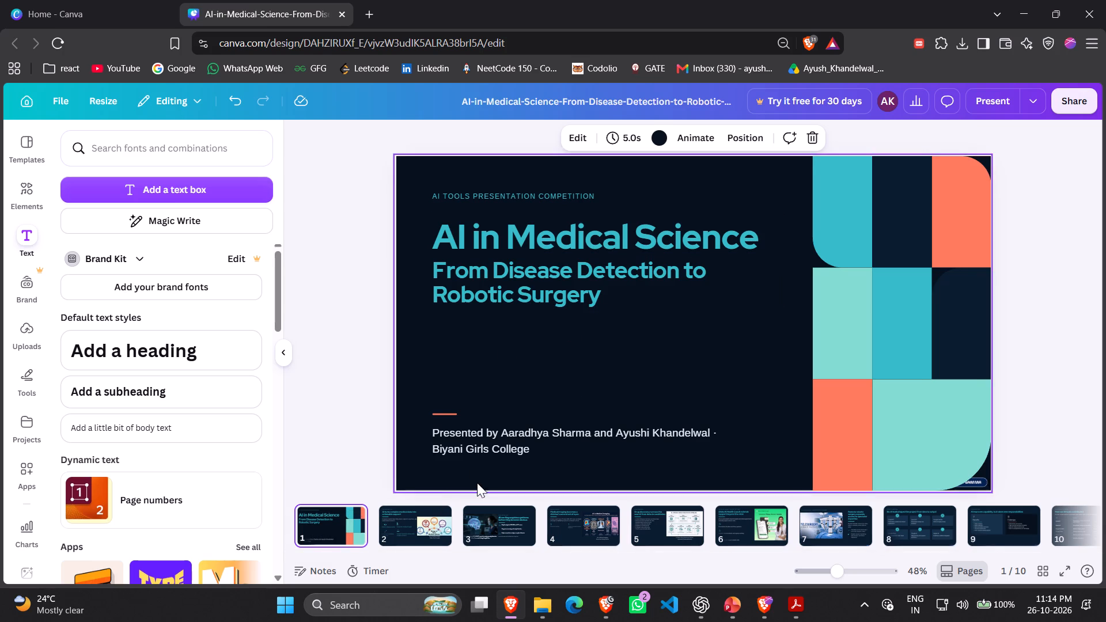
{"action": "double_click", "coordinate": [521, 449]}
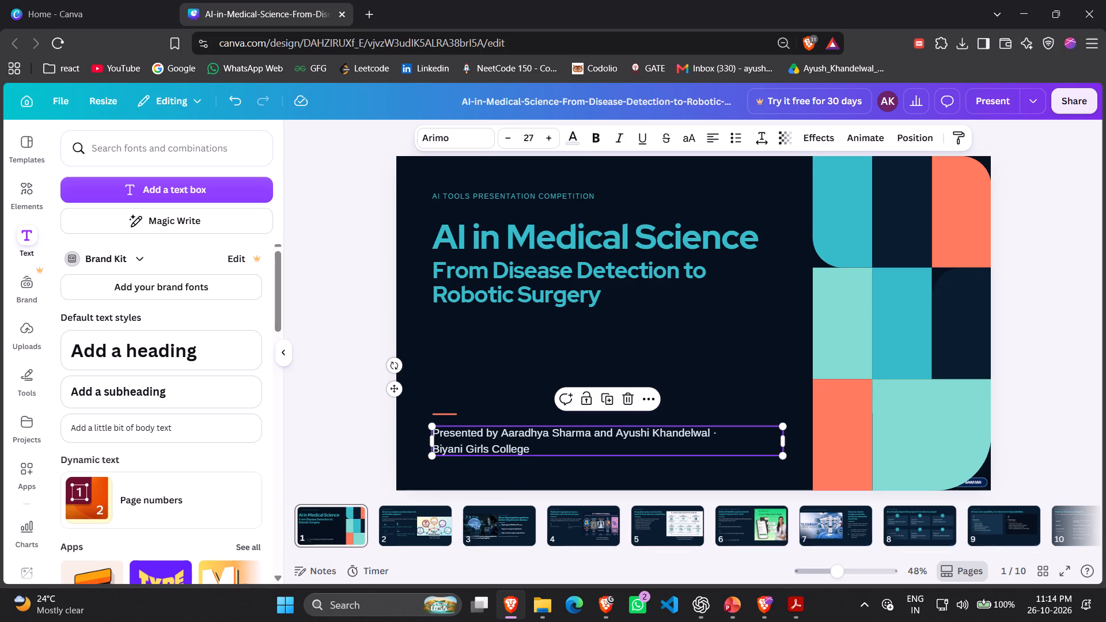
{"action": "left_click_drag", "start_coordinate": [532, 449], "coordinate": [431, 449]}
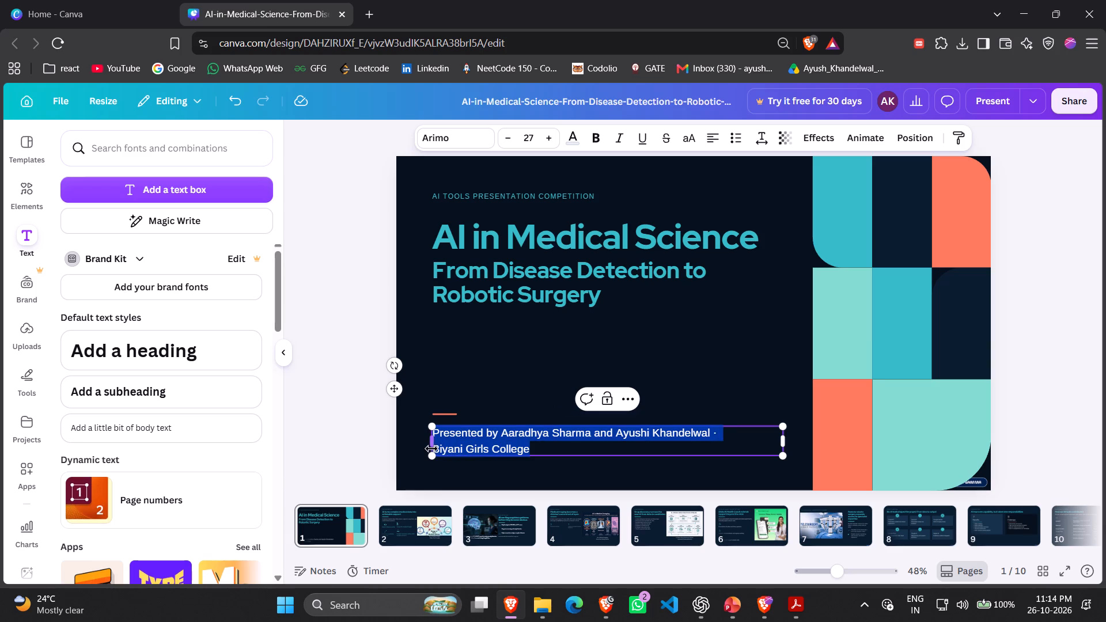
{"action": "left_click_drag", "start_coordinate": [431, 449], "coordinate": [436, 448]}
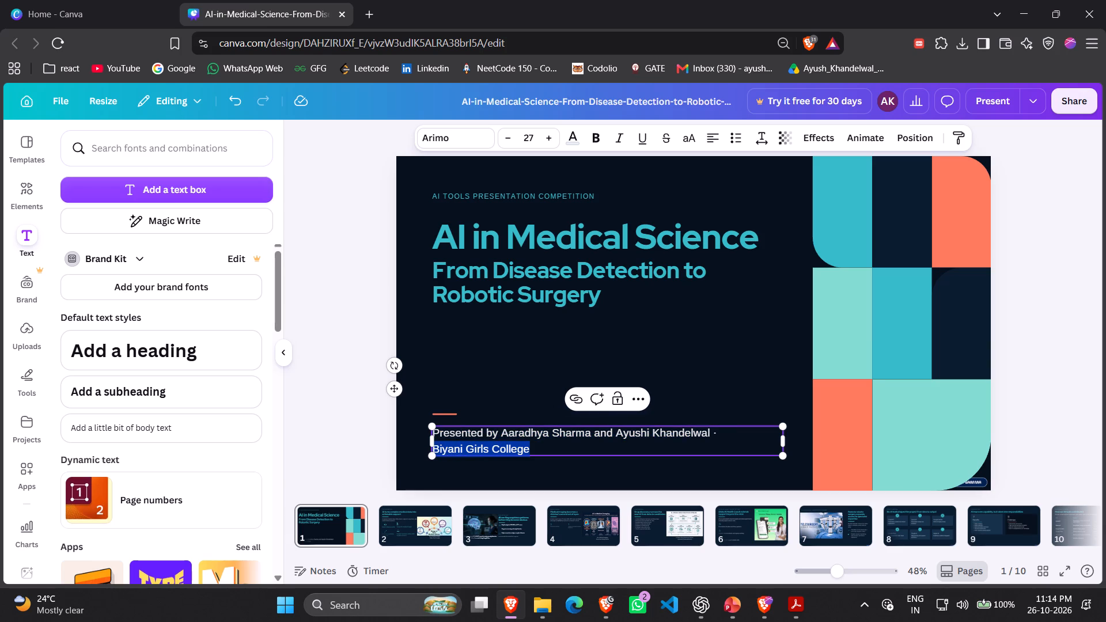
{"action": "key", "text": "ctrl+x"}
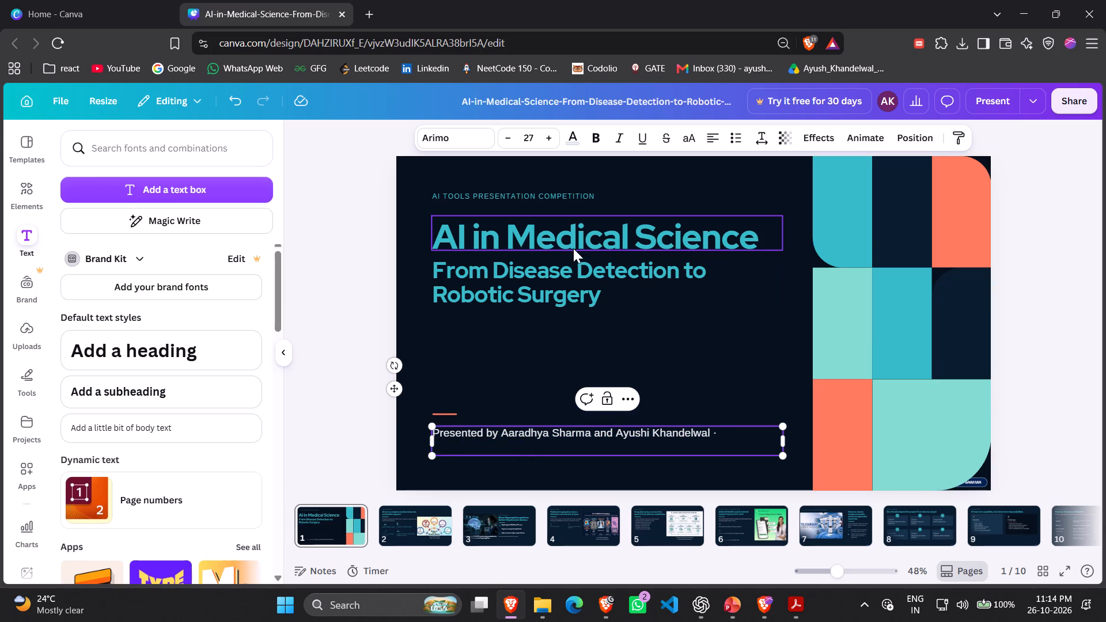
Move slide 1's title and subtitle down together, leaving space beneath the small competition line.
{"action": "left_click", "coordinate": [631, 336]}
{"action": "left_click_drag", "start_coordinate": [634, 323], "coordinate": [445, 222]}
{"action": "left_click_drag", "start_coordinate": [566, 248], "coordinate": [569, 293]}
{"action": "left_click", "coordinate": [513, 217]}
Duplicate the "AI TOOLS PRESENTATION COMPETITION" text, place the copy above the title, and replace its wording with "Biyani Girls College".
{"action": "left_click", "coordinate": [513, 198]}
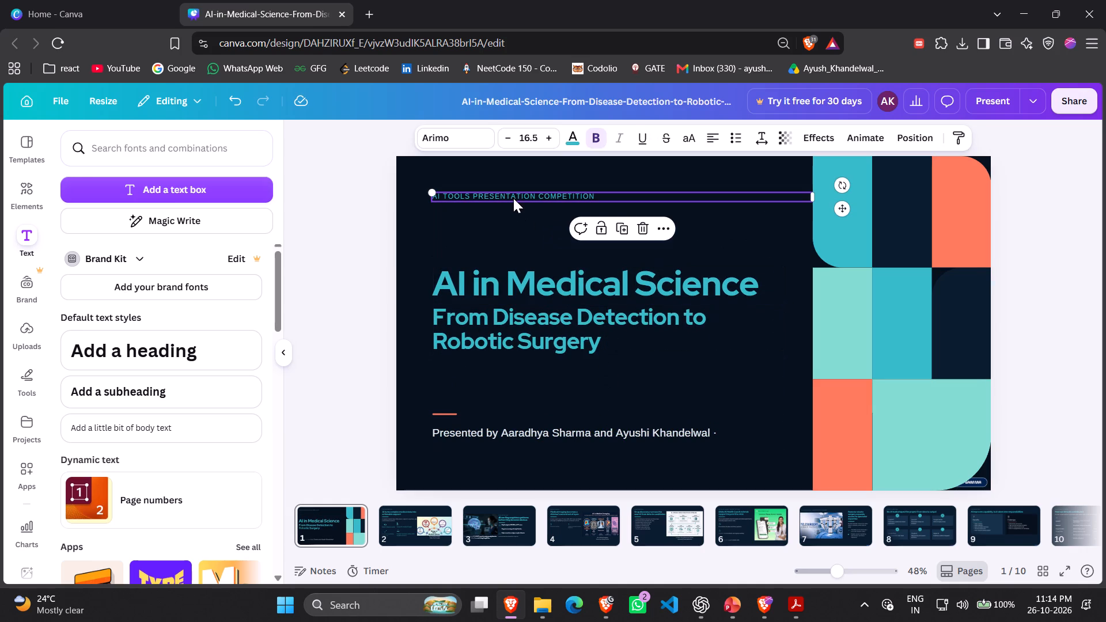
{"action": "key", "text": "ctrl+c"}
{"action": "left_click", "coordinate": [527, 225]}
{"action": "key", "text": "ctrl+v"}
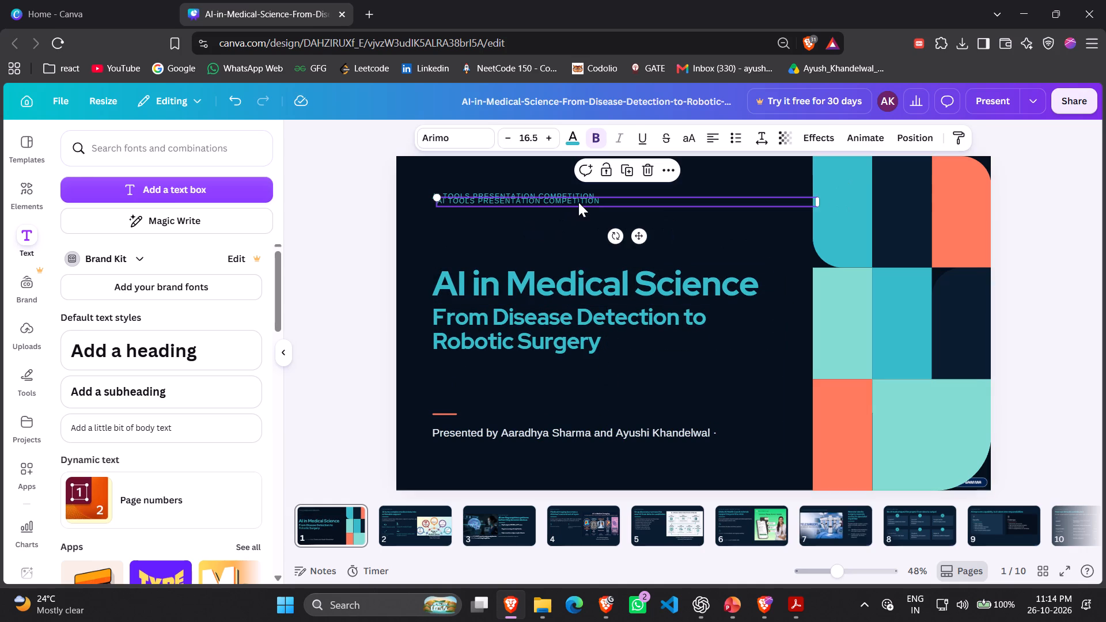
{"action": "left_click_drag", "start_coordinate": [580, 200], "coordinate": [602, 225]}
{"action": "double_click", "coordinate": [604, 227]}
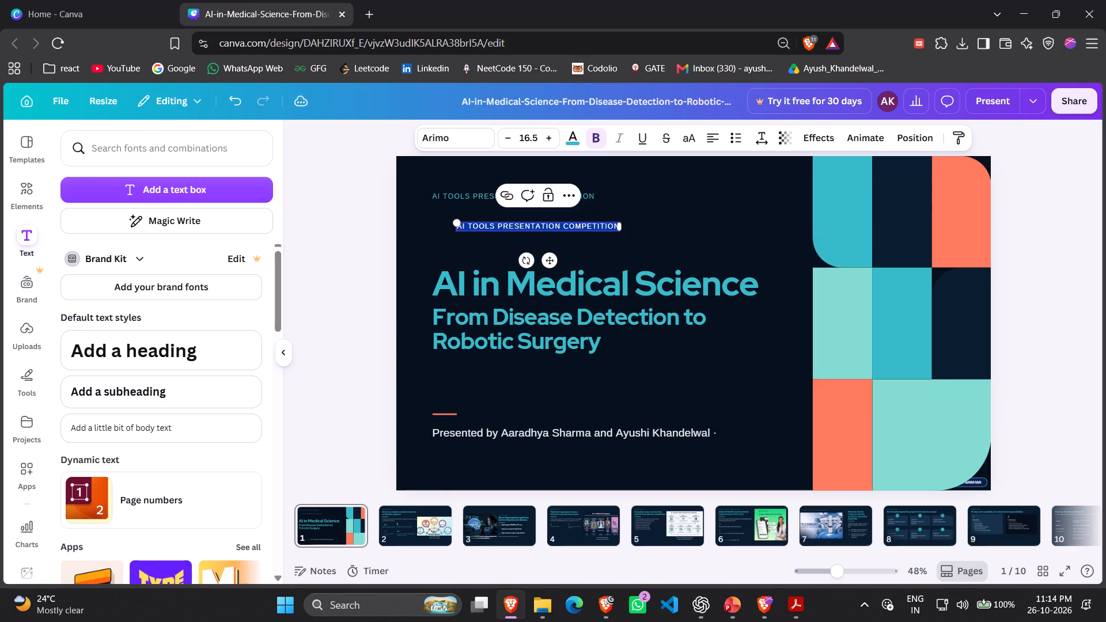
{"action": "key", "text": "super+v"}
{"action": "left_click", "coordinate": [544, 415]}
{"action": "key", "text": "ctrl+v"}
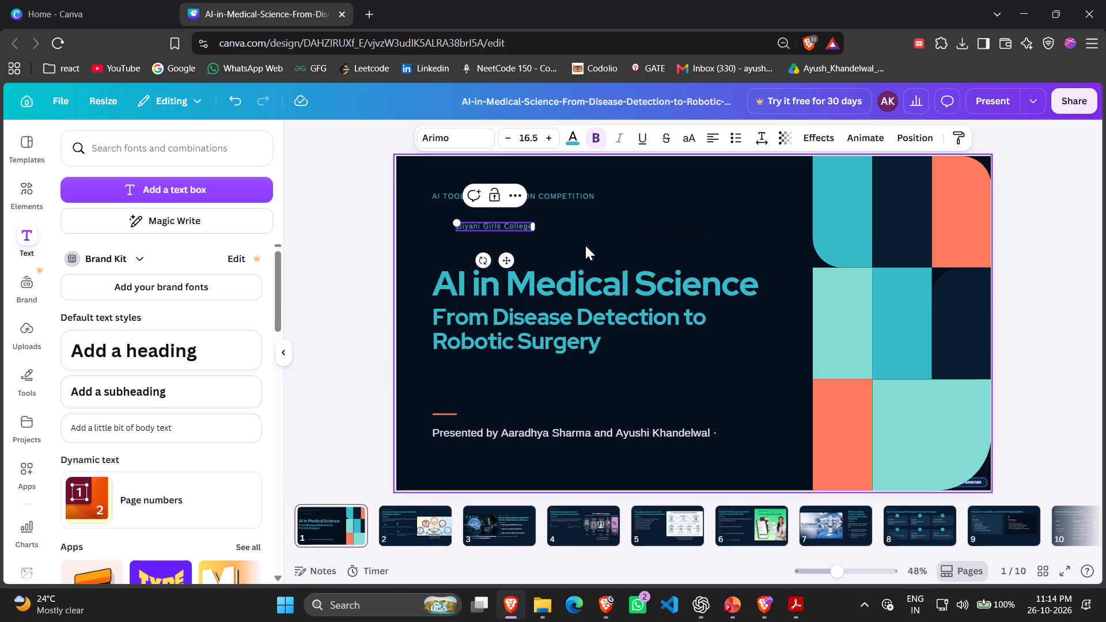
Set the college name's font size to 30 and remove its bold formatting.
{"action": "left_click", "coordinate": [541, 138]}
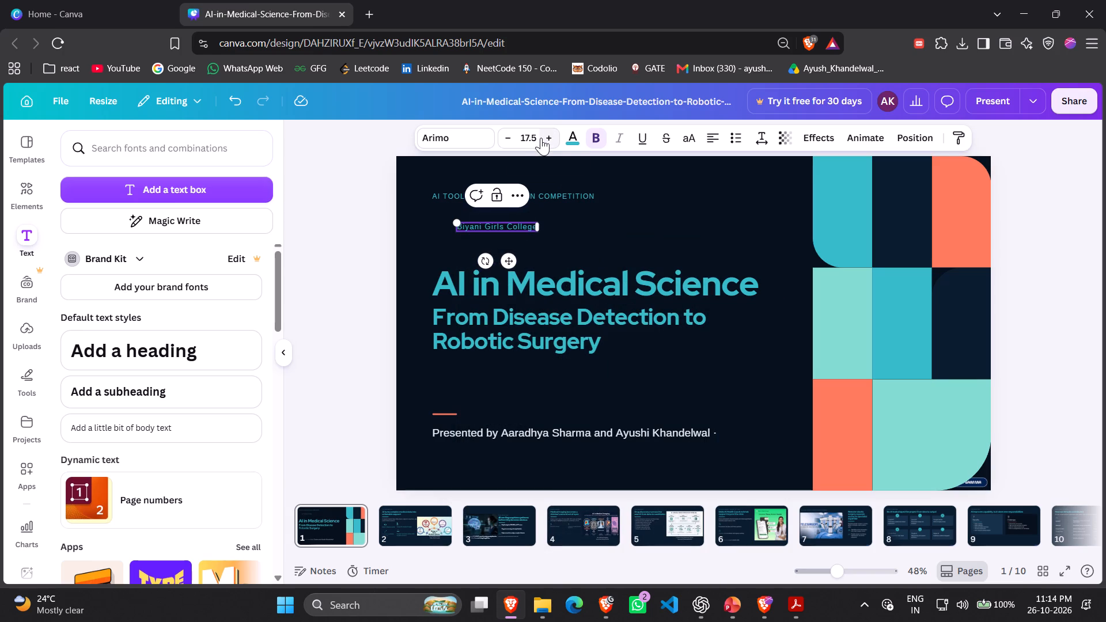
{"action": "left_click", "coordinate": [535, 135]}
{"action": "type", "text": "30"}
{"action": "key", "text": "Return"}
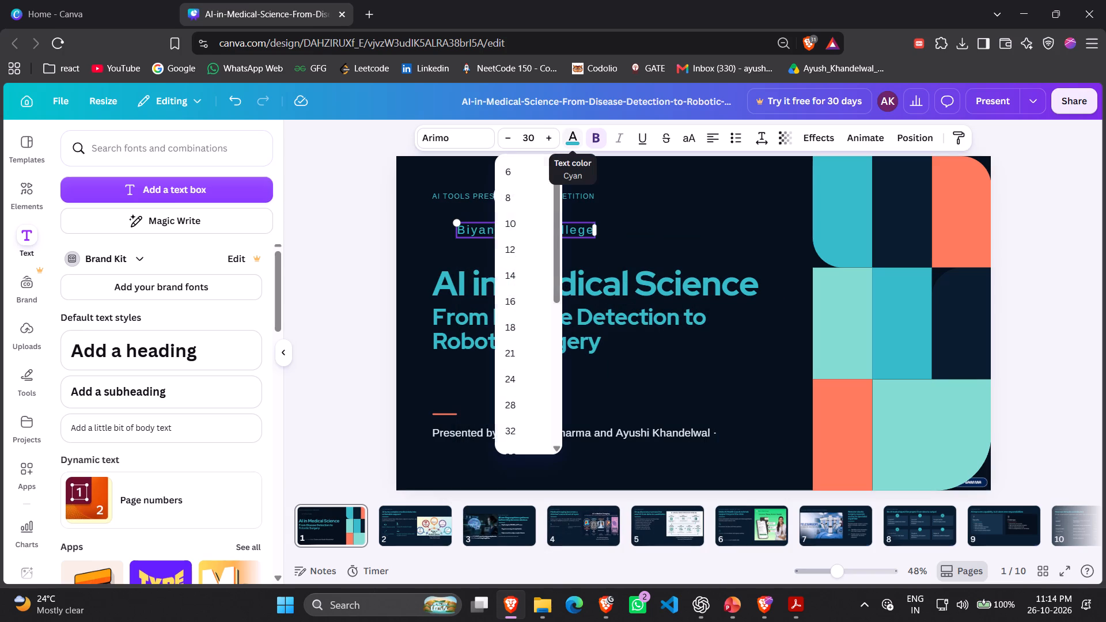
{"action": "left_click", "coordinate": [598, 138]}
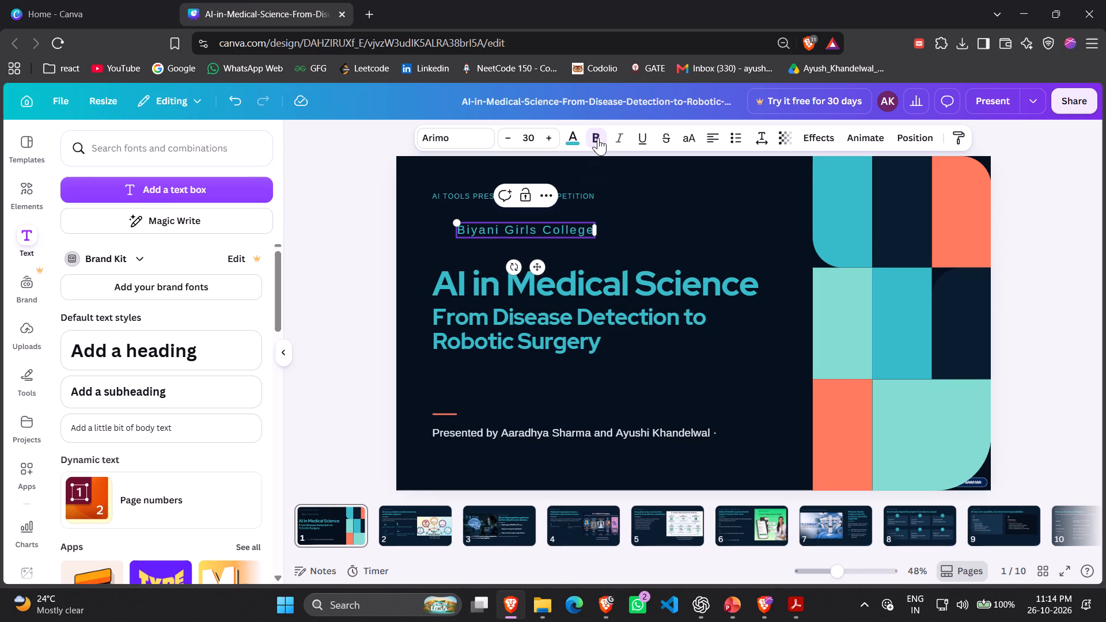
{"action": "double_click", "coordinate": [549, 236]}
{"action": "triple_click", "coordinate": [551, 232]}
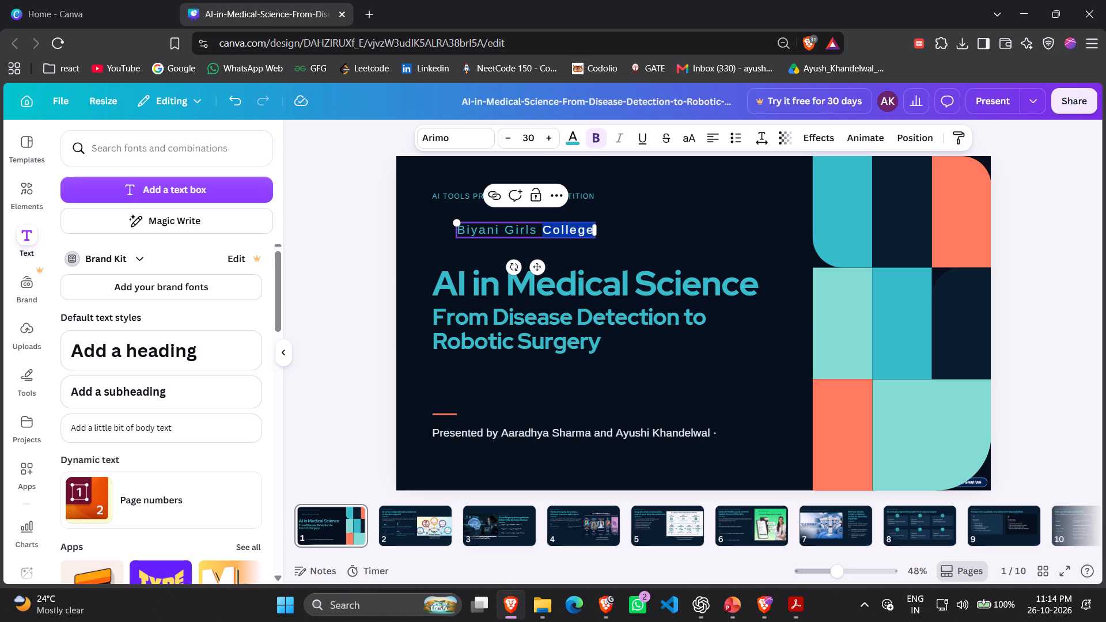
{"action": "left_click", "coordinate": [551, 232]}
{"action": "left_click", "coordinate": [596, 141]}
{"action": "left_click", "coordinate": [648, 242]}
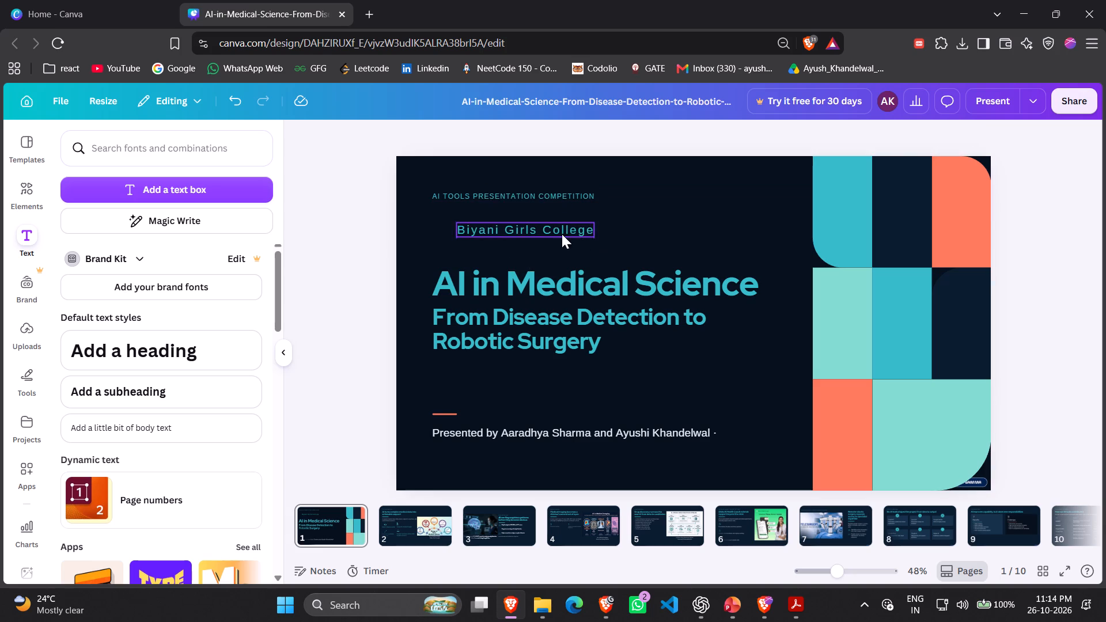
Move the college name to the right, midway between the competition line and the main title.
{"action": "left_click_drag", "start_coordinate": [561, 234], "coordinate": [622, 237]}
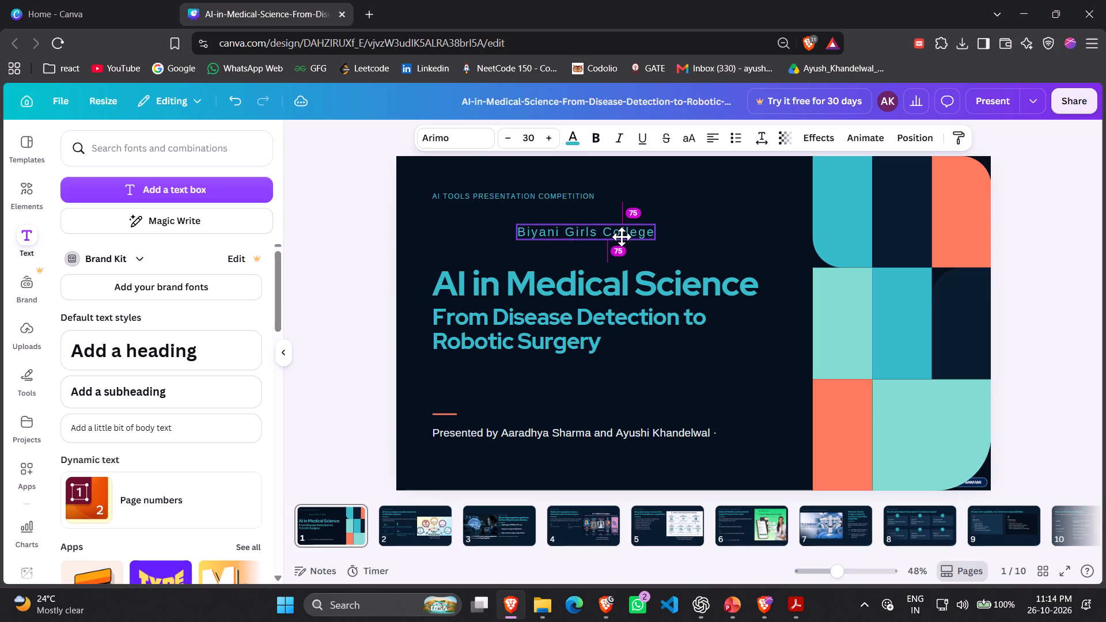
{"action": "left_click_drag", "start_coordinate": [622, 237], "coordinate": [628, 238]}
{"action": "left_click", "coordinate": [700, 264]}
{"action": "left_click", "coordinate": [499, 210]}
{"action": "left_click", "coordinate": [551, 229]}
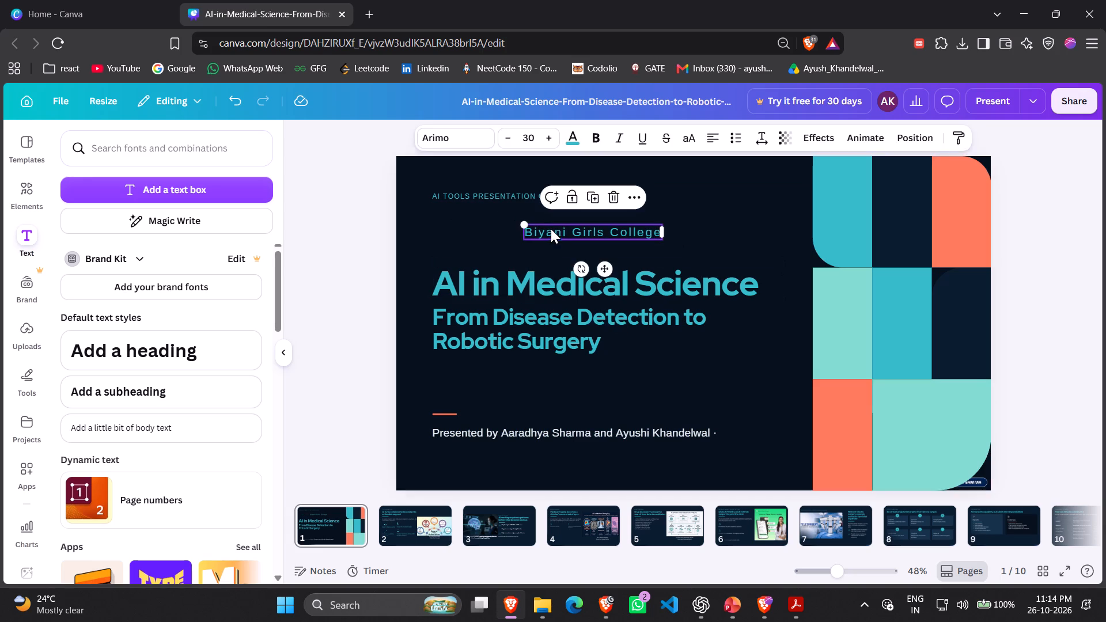
{"action": "left_click", "coordinate": [547, 295]}
{"action": "left_click", "coordinate": [547, 318]}
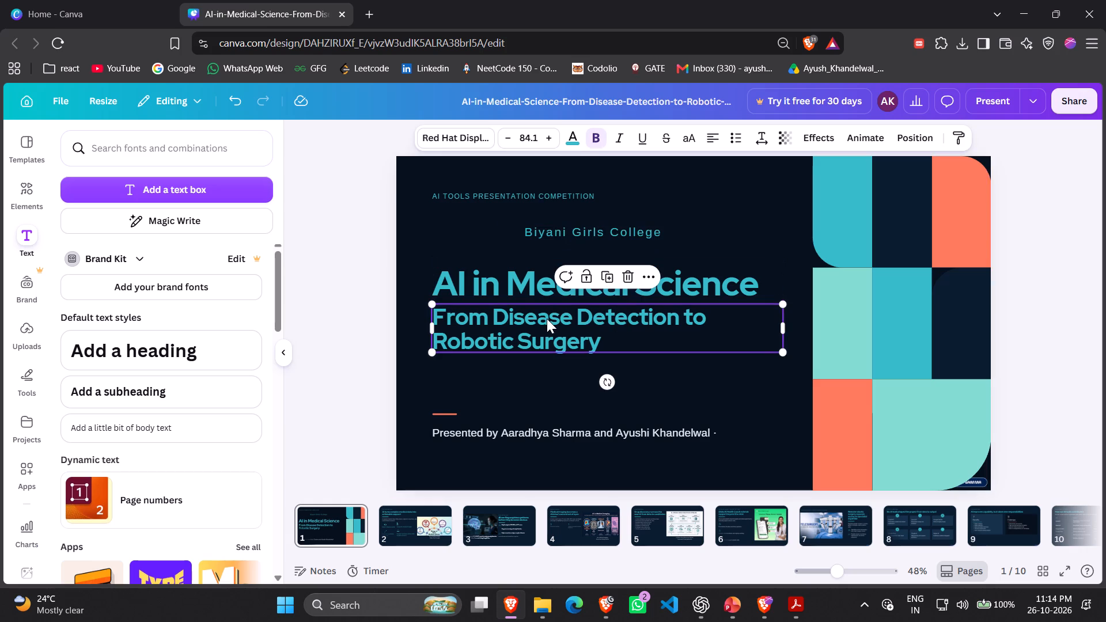
Increase the college name's font size to 45 and shift it slightly left so it is centred above the title.
{"action": "left_click", "coordinate": [549, 236]}
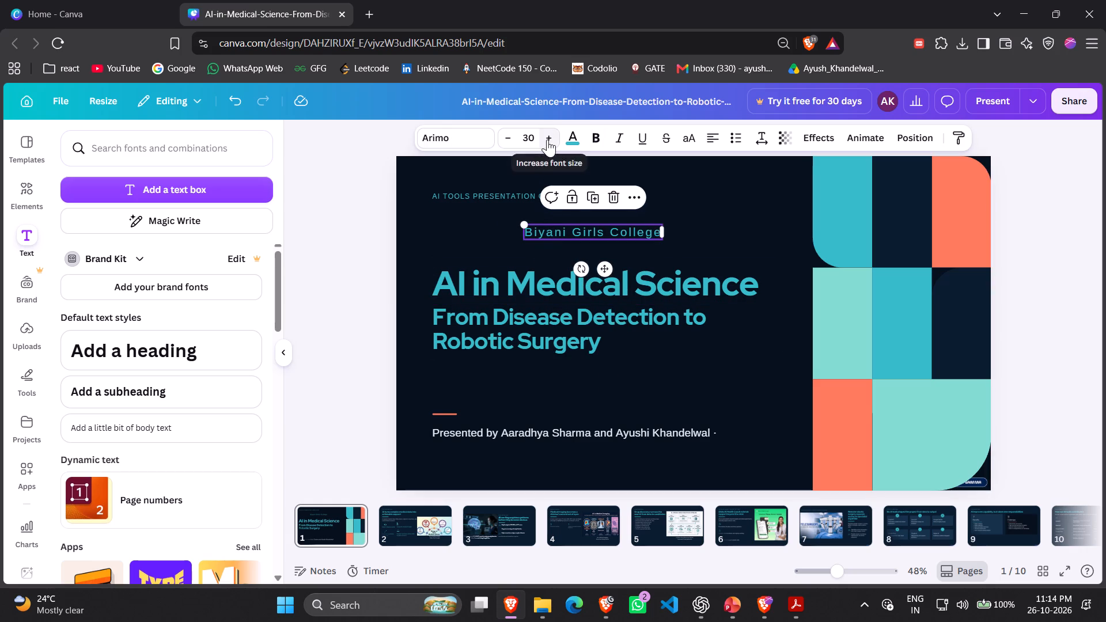
{"action": "triple_click", "coordinate": [547, 139]}
{"action": "triple_click", "coordinate": [547, 139]}
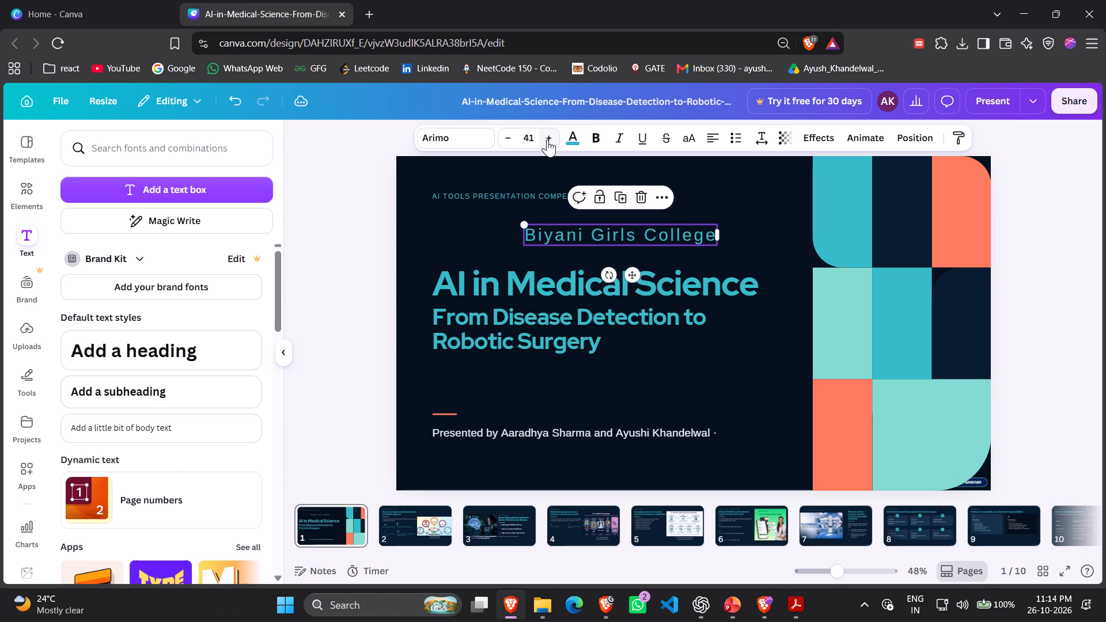
{"action": "double_click", "coordinate": [547, 139]}
{"action": "left_click", "coordinate": [547, 139]}
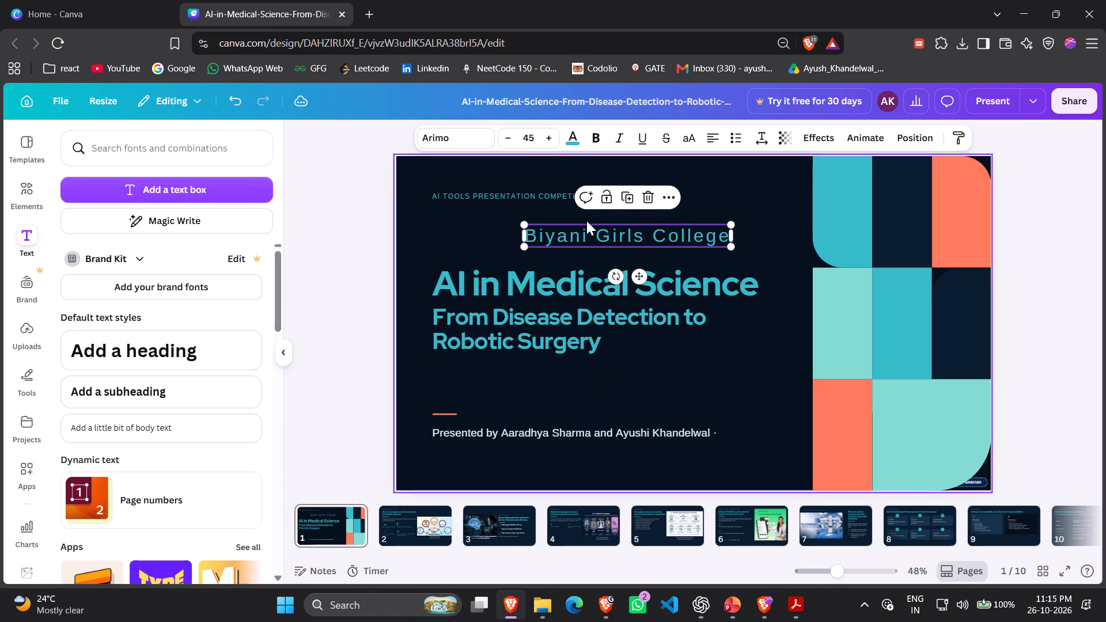
{"action": "left_click", "coordinate": [1025, 209]}
{"action": "left_click_drag", "start_coordinate": [675, 241], "coordinate": [664, 241]}
{"action": "left_click", "coordinate": [1015, 229]}
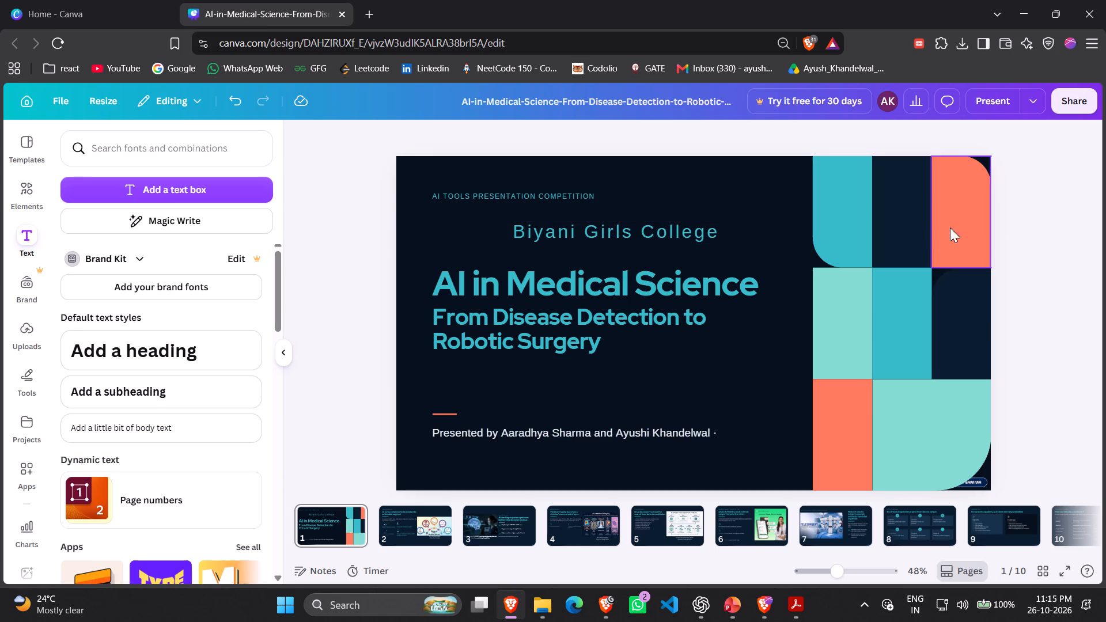
{"action": "left_click", "coordinate": [859, 215]}
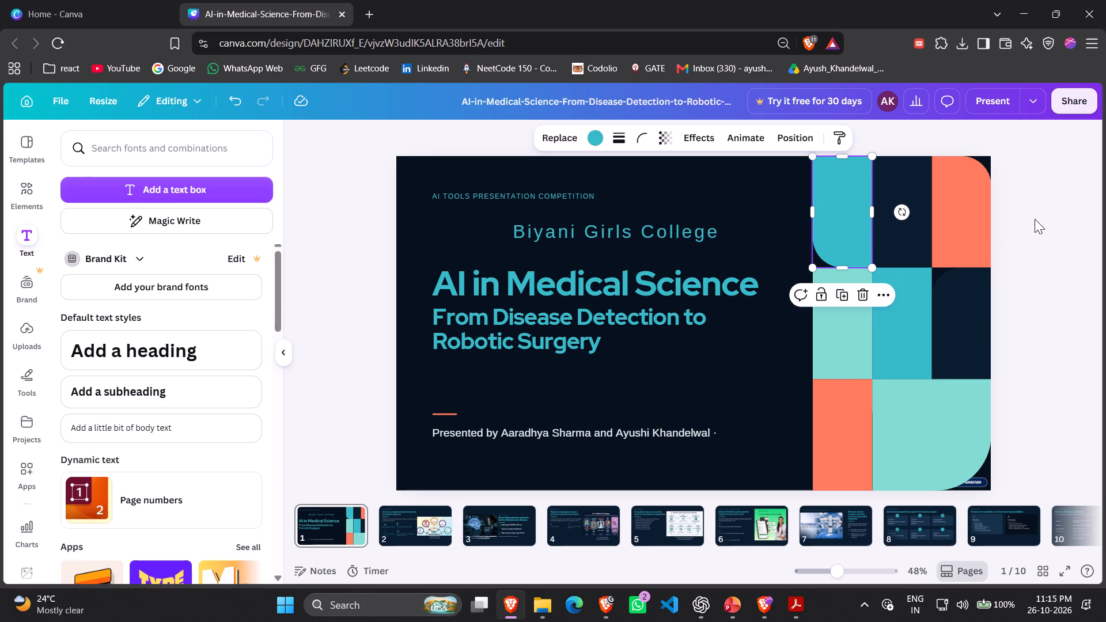
{"action": "left_click", "coordinate": [1035, 219]}
Remove the trailing dot separator from the end of the presenter credit.
{"action": "left_click", "coordinate": [442, 415]}
{"action": "left_click", "coordinate": [444, 412]}
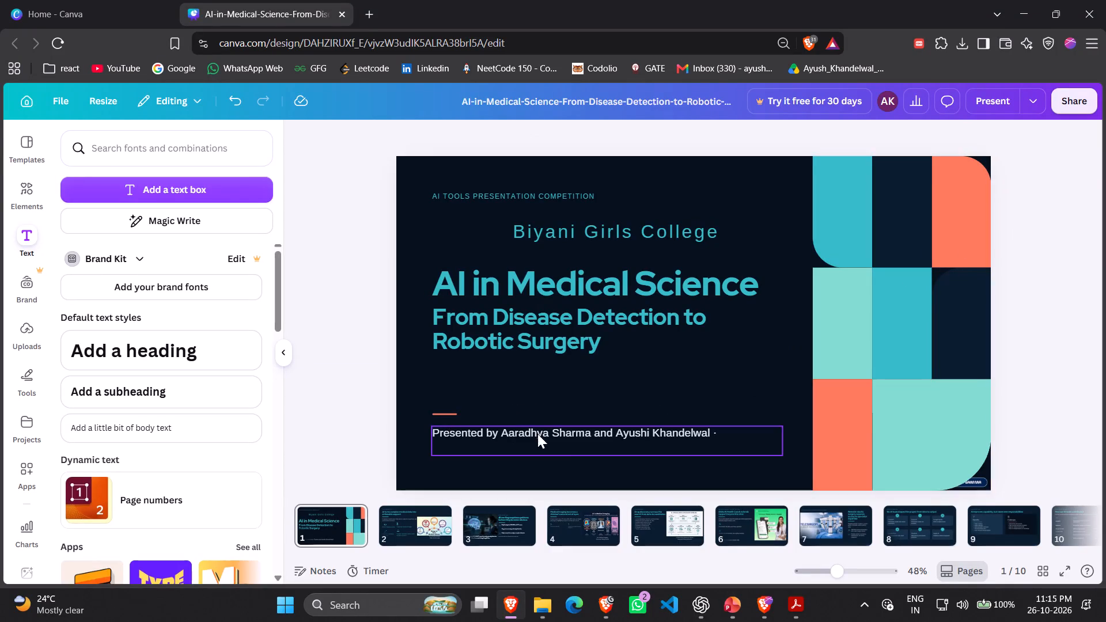
{"action": "left_click", "coordinate": [738, 434]}
{"action": "double_click", "coordinate": [734, 433]}
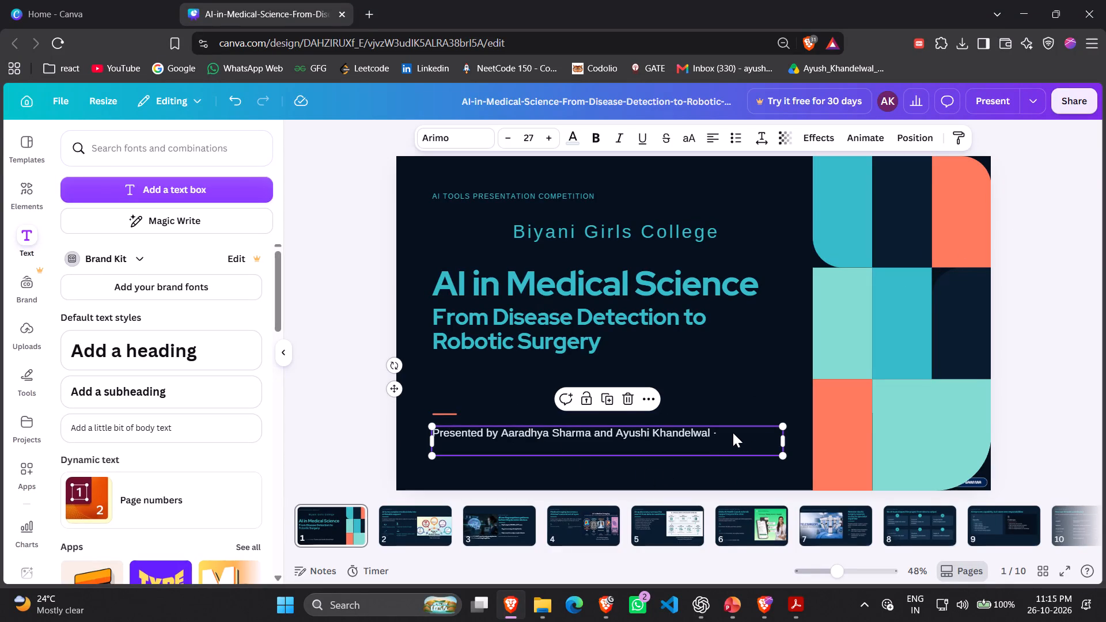
{"action": "key", "text": "BackSpace"}
{"action": "key", "text": "BackSpace"}
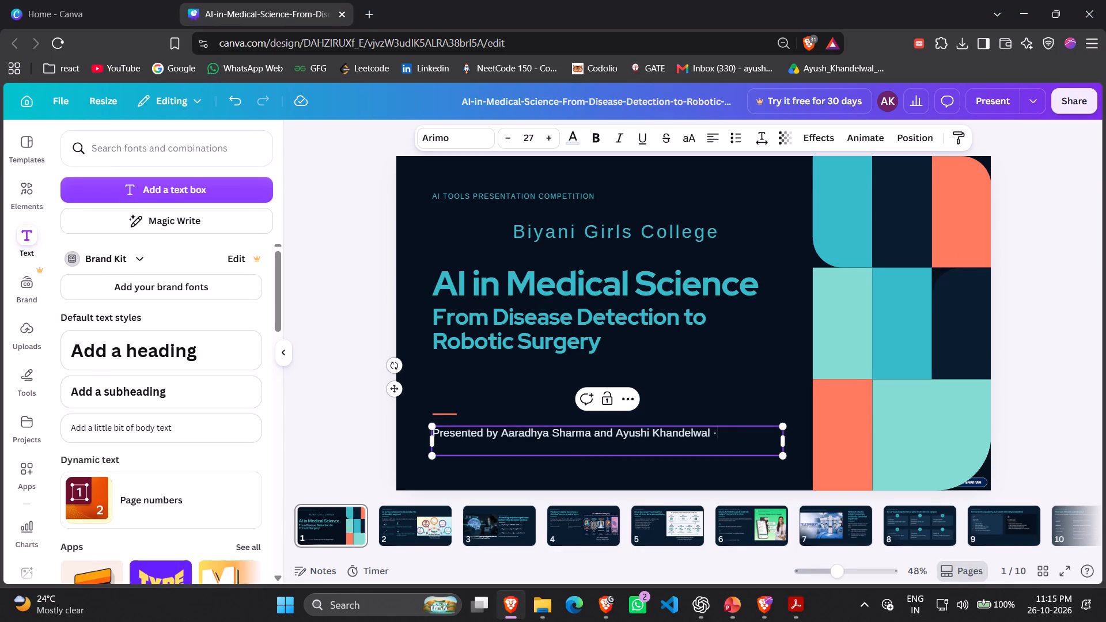
Delete the short orange accent line above the presenter credit.
{"action": "left_click", "coordinate": [451, 411]}
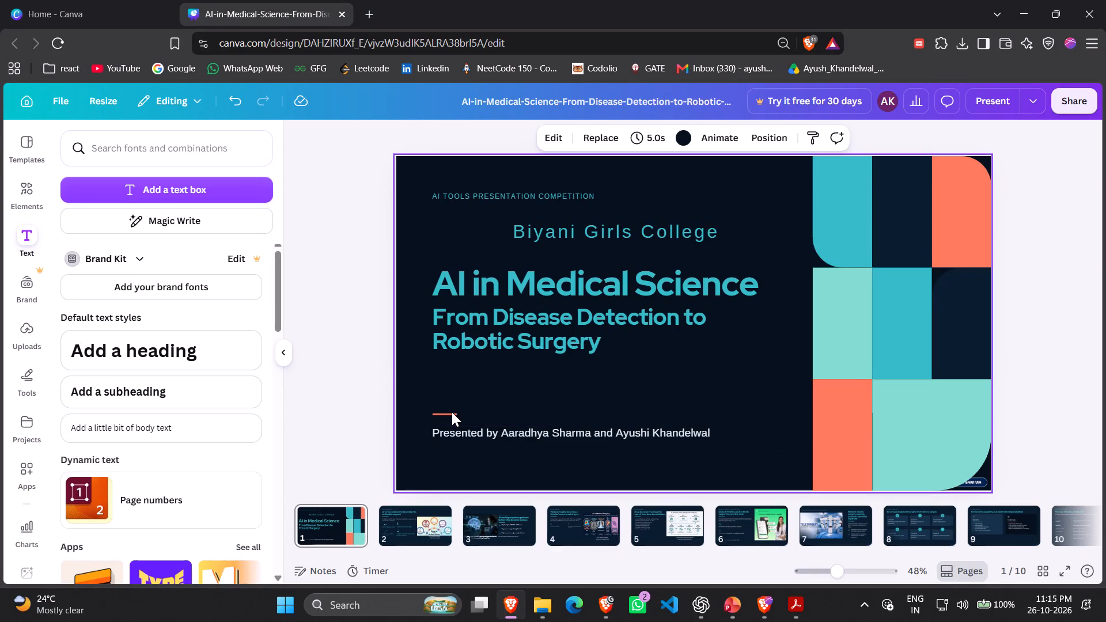
{"action": "left_click", "coordinate": [452, 412]}
{"action": "left_click", "coordinate": [453, 412]}
{"action": "left_click", "coordinate": [445, 412]}
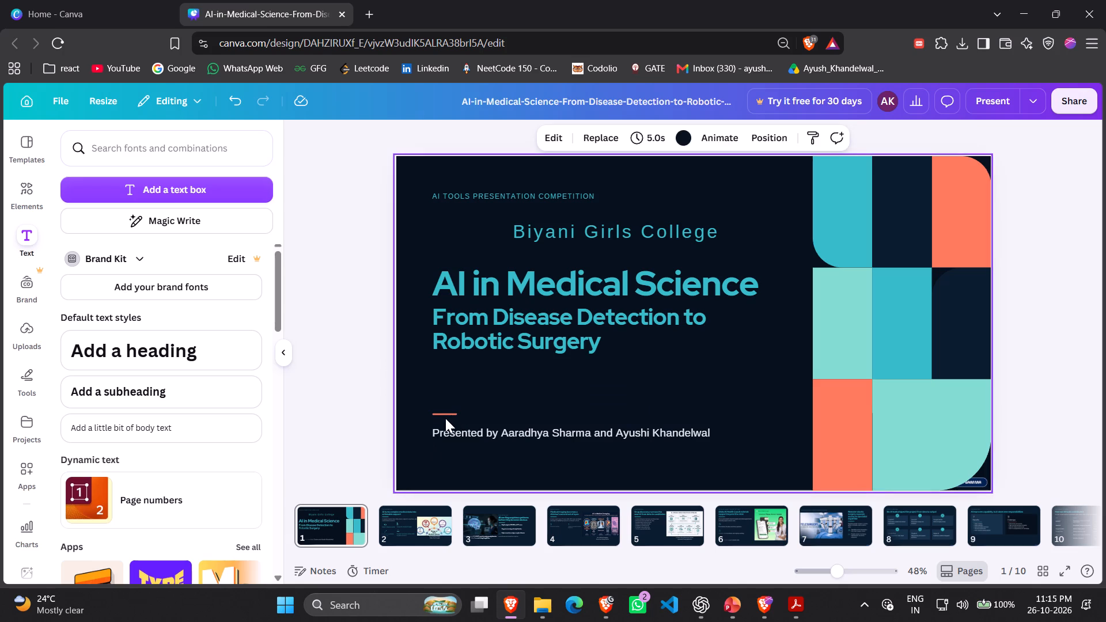
{"action": "left_click", "coordinate": [446, 414]}
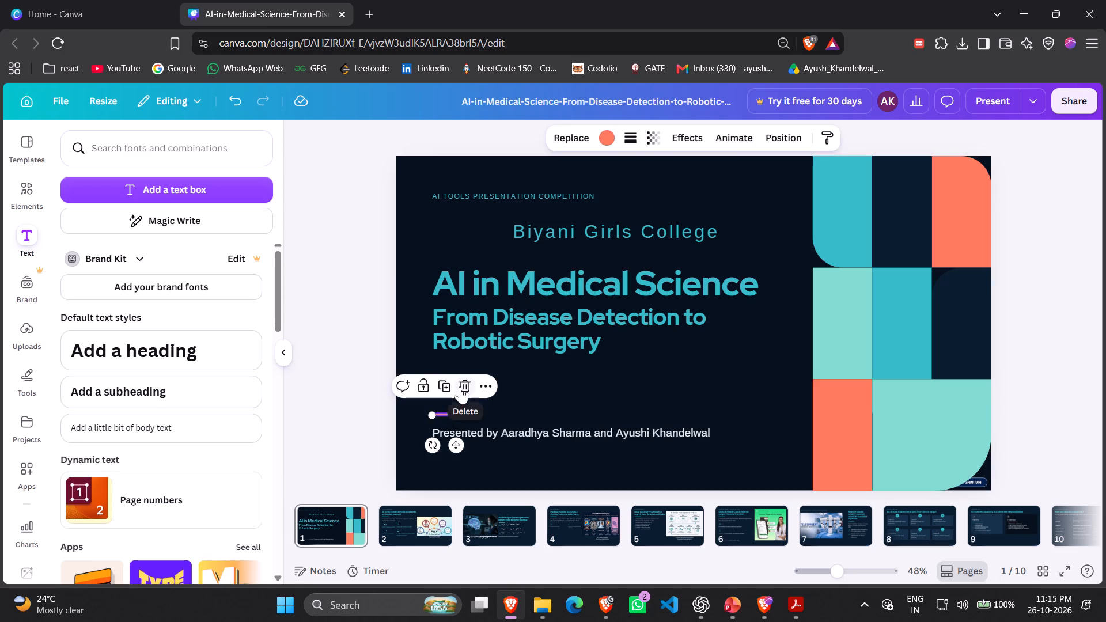
{"action": "left_click", "coordinate": [460, 386]}
Restructure the presenter credit as "Presented by:" with each presenter's name on its own line, removing the "and".
{"action": "left_click", "coordinate": [562, 437]}
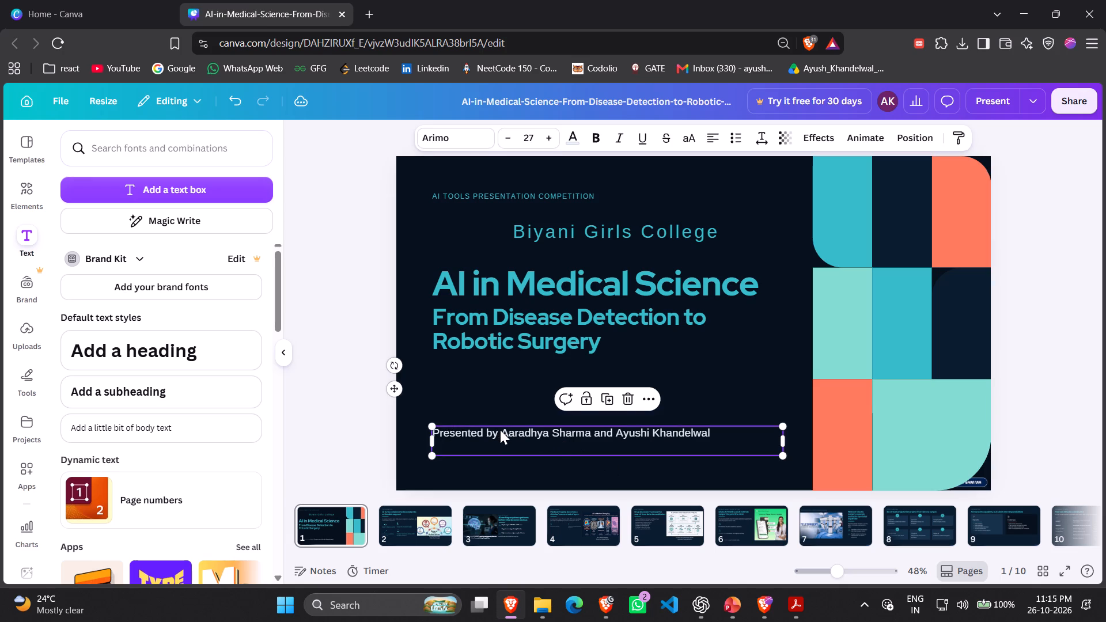
{"action": "left_click", "coordinate": [501, 430]}
{"action": "left_click", "coordinate": [501, 430]}
{"action": "left_click", "coordinate": [500, 428]}
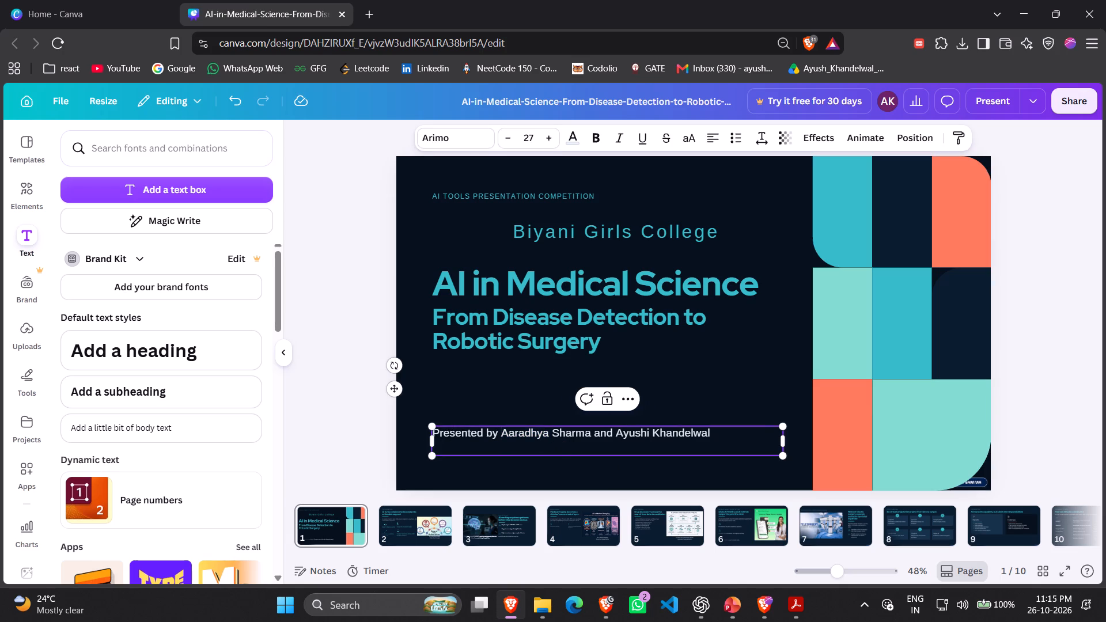
{"action": "key", "text": "BackSpace"}
{"action": "key", "text": "shift+colon"}
{"action": "key", "text": "shift+Return"}
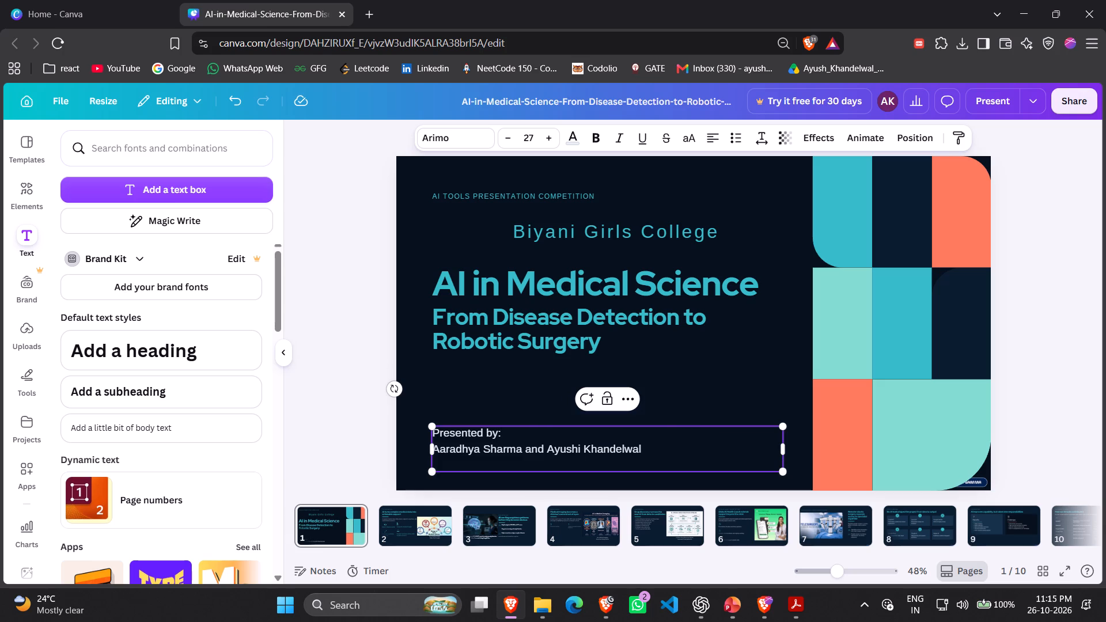
{"action": "left_click", "coordinate": [547, 447]}
{"action": "key", "text": "BackSpace"}
{"action": "key", "text": "BackSpace"}
{"action": "key", "text": "BackSpace"}
{"action": "key", "text": "BackSpace"}
{"action": "key", "text": "shift+Return"}
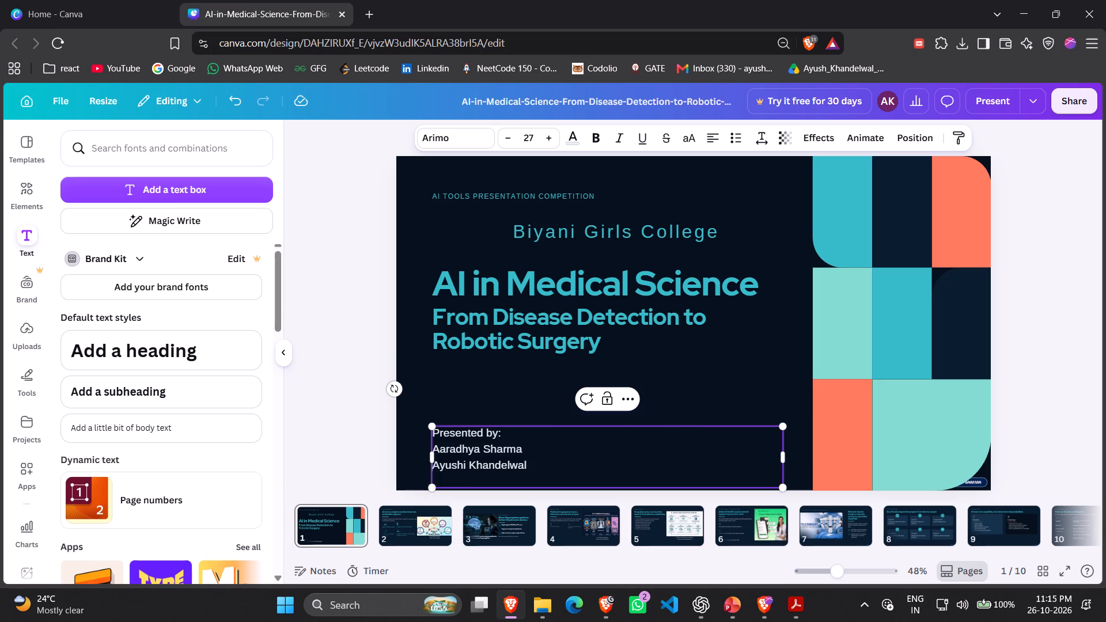
{"action": "left_click", "coordinate": [1014, 365]}
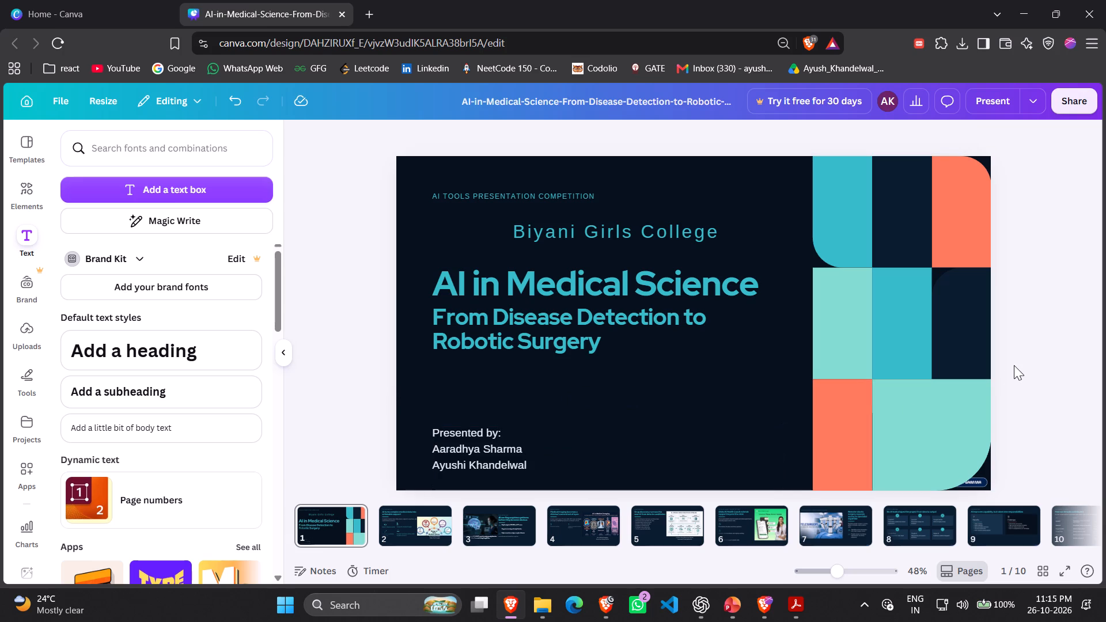
Search Google Images for the slide title "AI in Medical Science" and look through the picture results.
{"action": "left_click", "coordinate": [370, 7]}
{"action": "left_click_drag", "start_coordinate": [298, 0], "coordinate": [306, 11]}
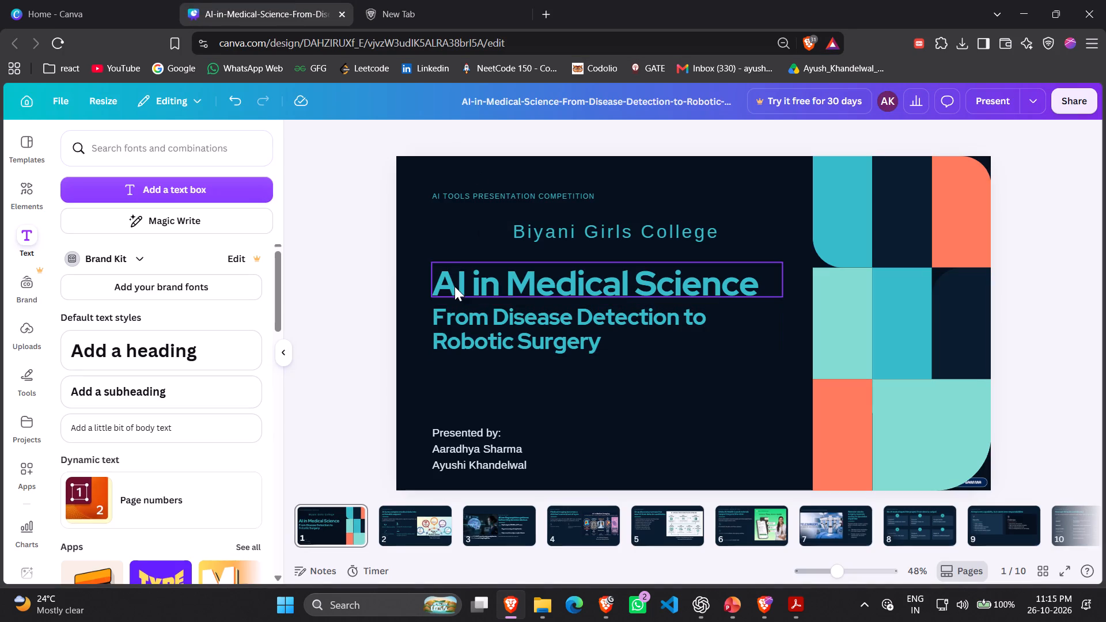
{"action": "double_click", "coordinate": [609, 343]}
{"action": "double_click", "coordinate": [609, 343]}
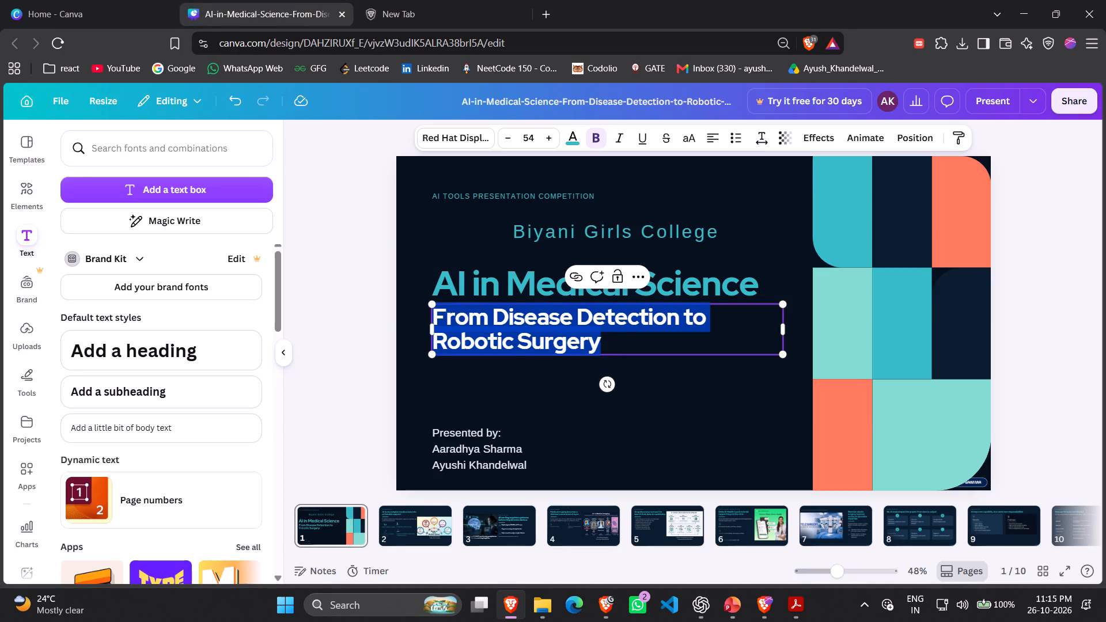
{"action": "triple_click", "coordinate": [481, 285]}
{"action": "key", "text": "ctrl+c"}
{"action": "left_click", "coordinate": [445, 10]}
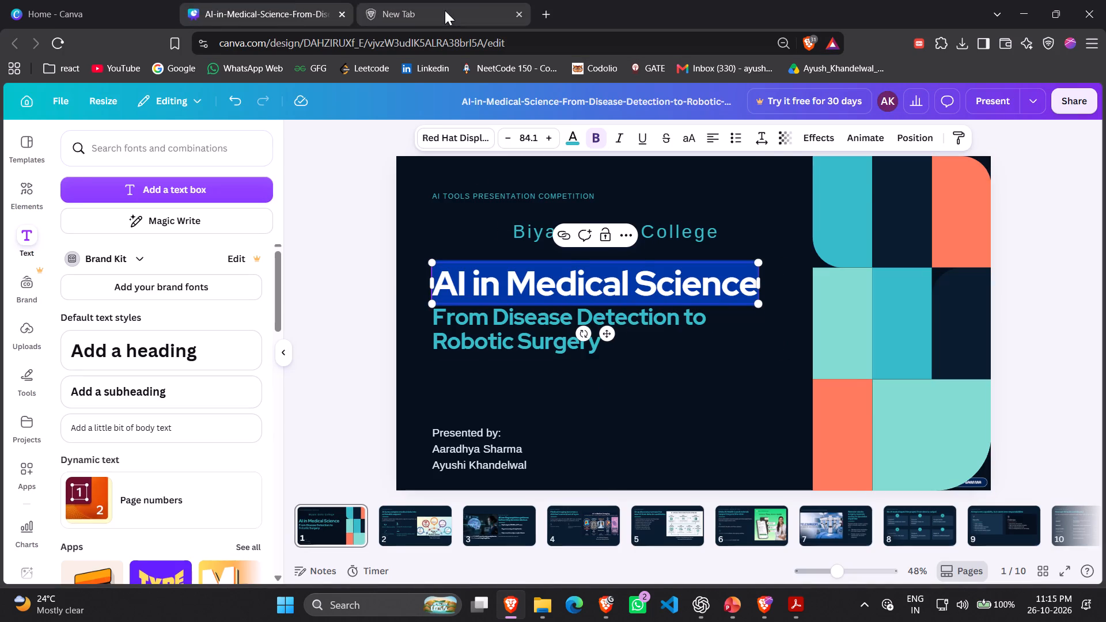
{"action": "key", "text": "ctrl+v"}
{"action": "key", "text": "Return"}
{"action": "left_click", "coordinate": [255, 166]}
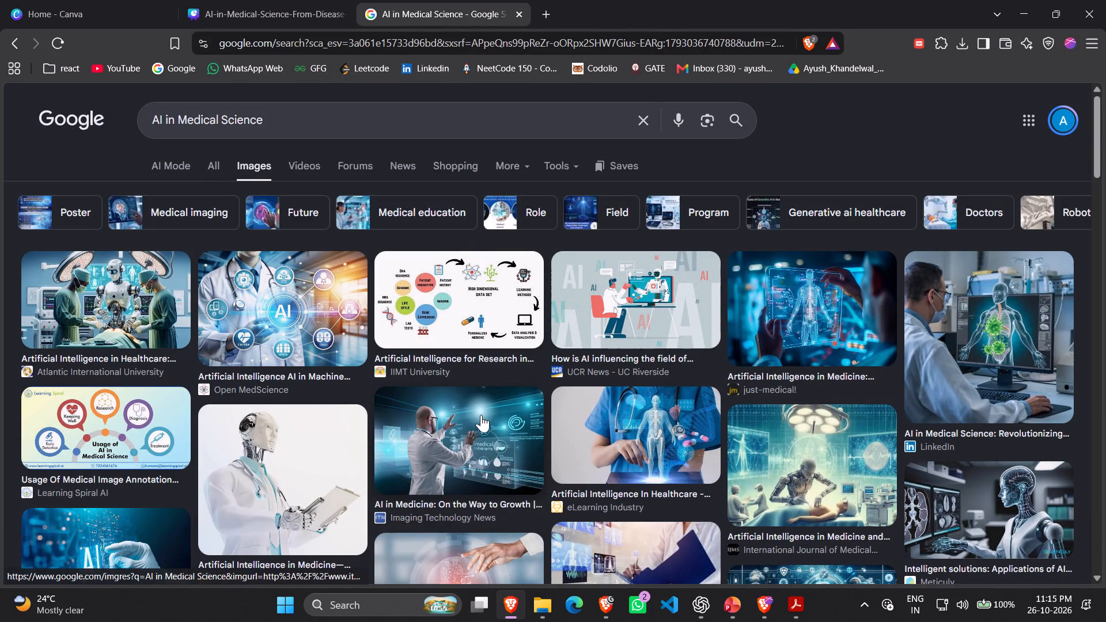
{"action": "scroll", "coordinate": [568, 457], "scroll_direction": "down", "scroll_amount": 2}
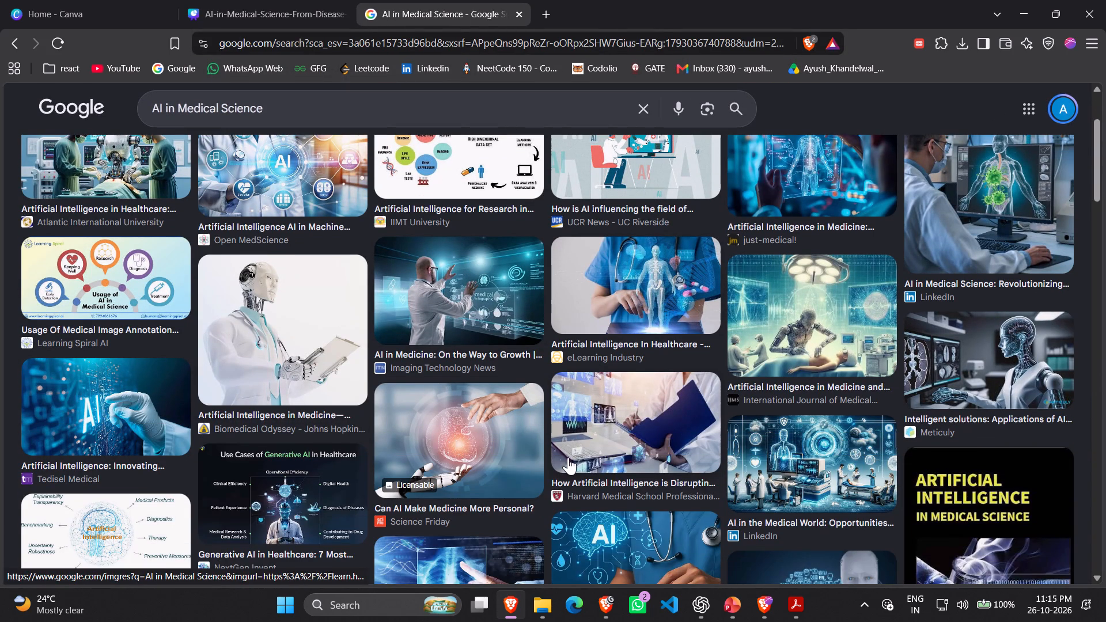
Open the earlier Canva design "AI in Medical Science_20261026_150934_0000.pdf" from the home page's recent designs.
{"action": "left_click", "coordinate": [222, 0]}
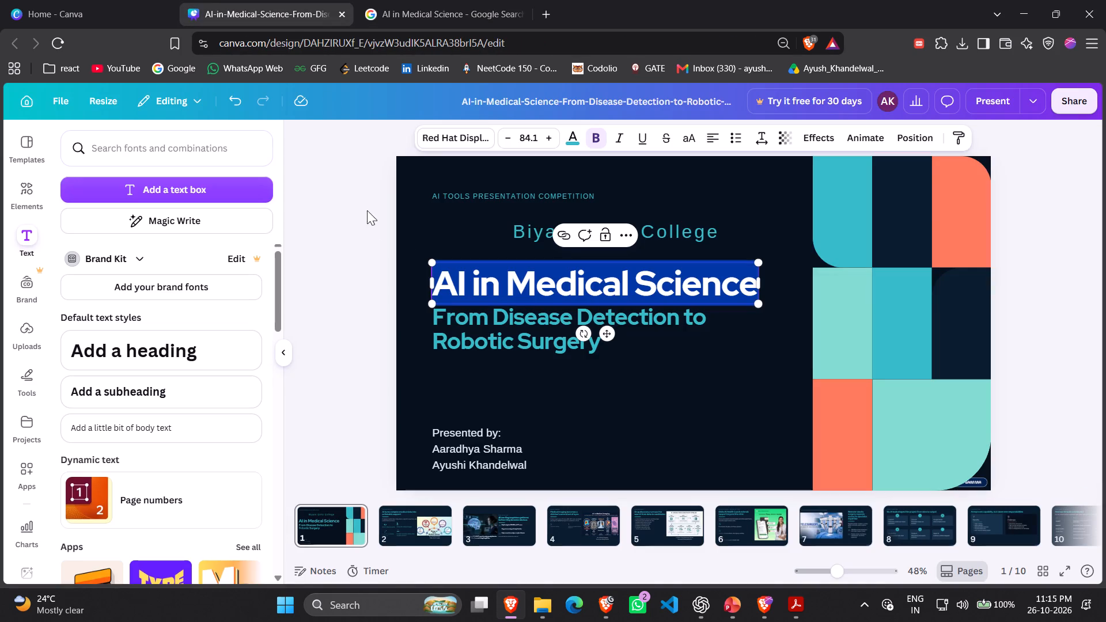
{"action": "left_click", "coordinate": [107, 0]}
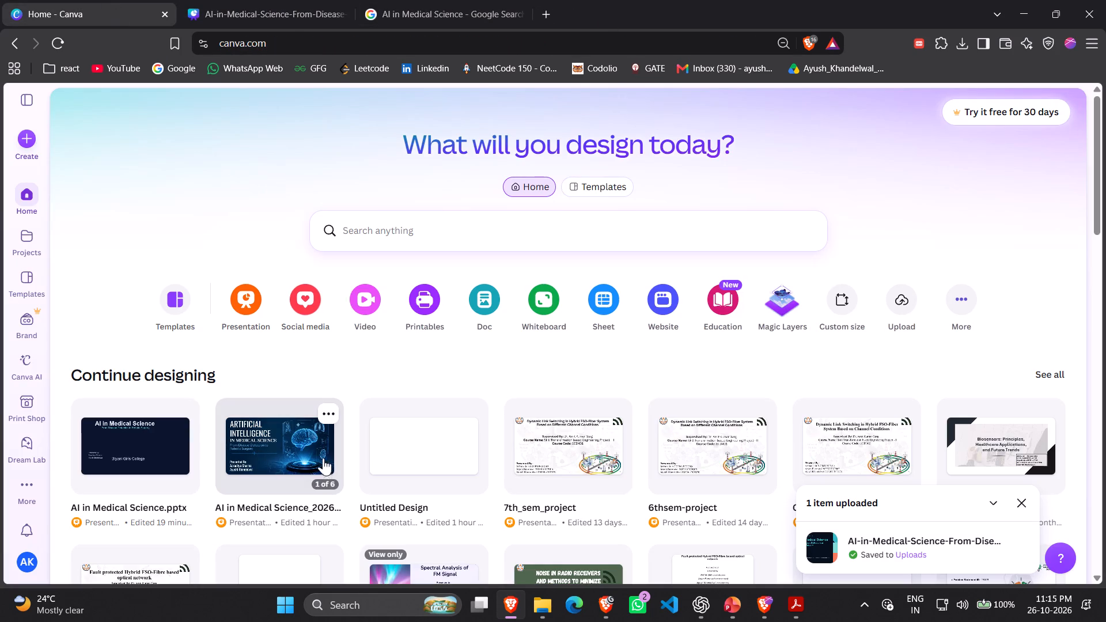
{"action": "left_click", "coordinate": [264, 446]}
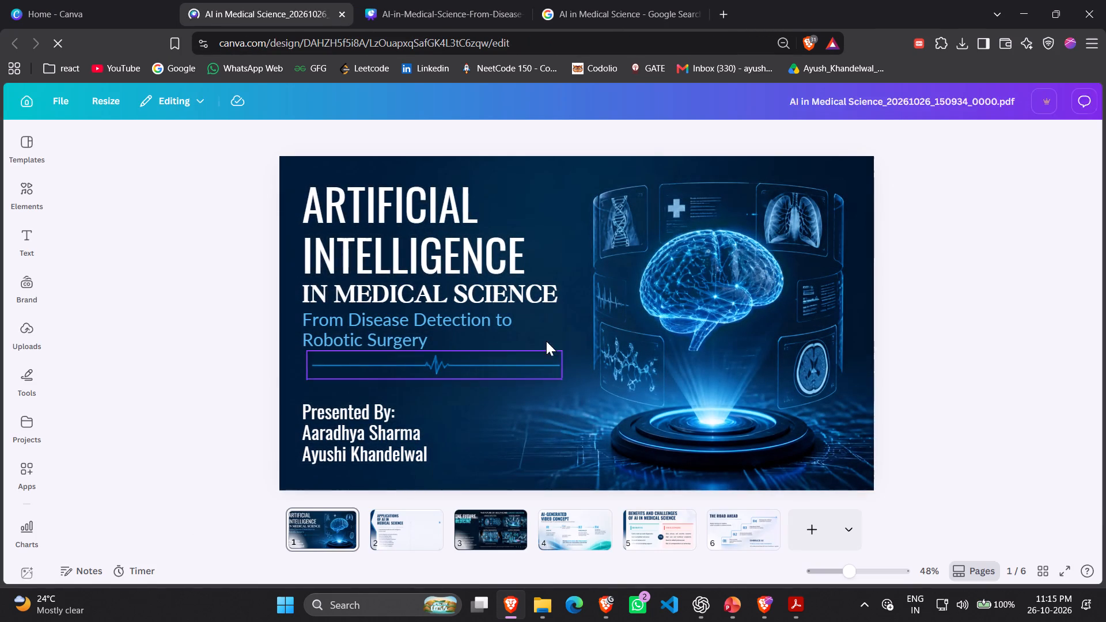
Move the dark blue background image on the first slide up and left, clear of the brain artwork.
{"action": "left_click_drag", "start_coordinate": [583, 177], "coordinate": [594, 176]}
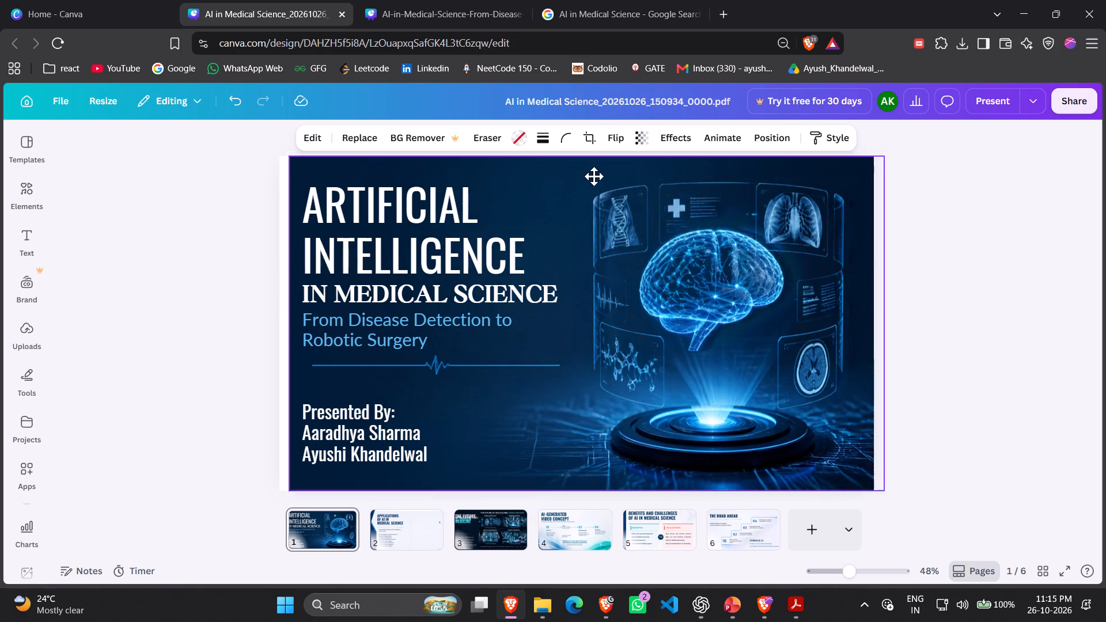
{"action": "left_click_drag", "start_coordinate": [594, 176], "coordinate": [594, 170]}
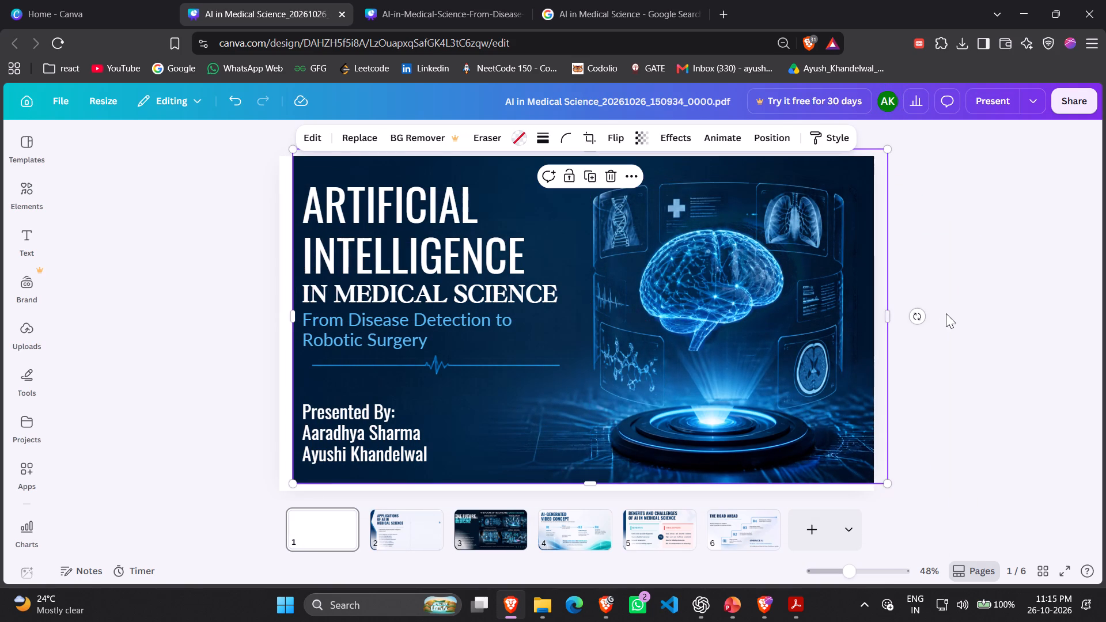
{"action": "left_click", "coordinate": [950, 312]}
{"action": "left_click_drag", "start_coordinate": [537, 162], "coordinate": [547, 165]}
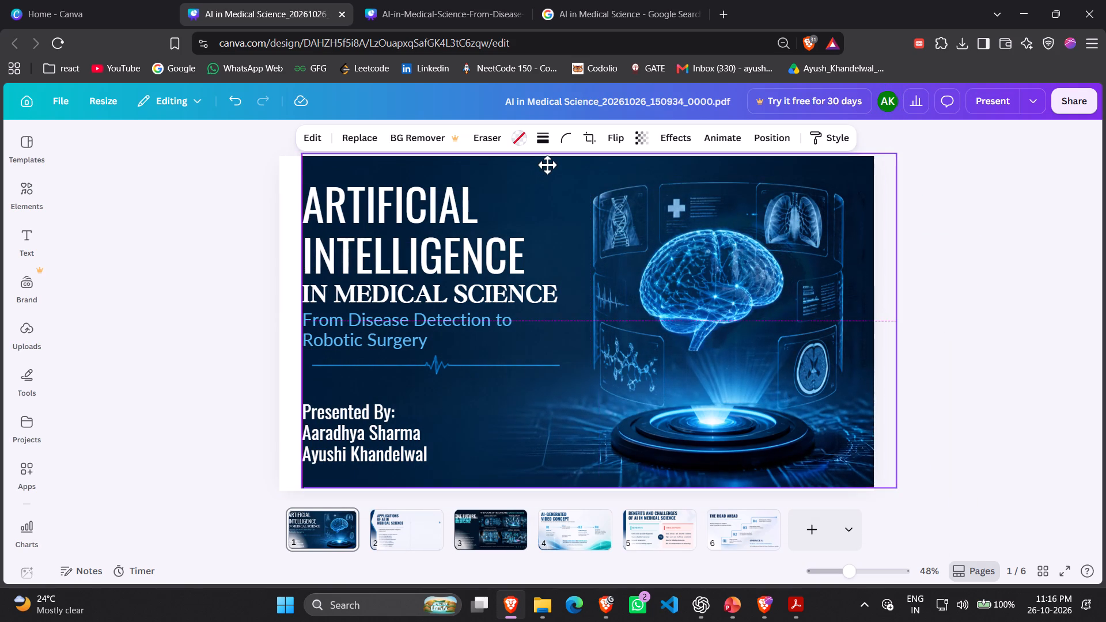
{"action": "left_click_drag", "start_coordinate": [547, 165], "coordinate": [549, 170]}
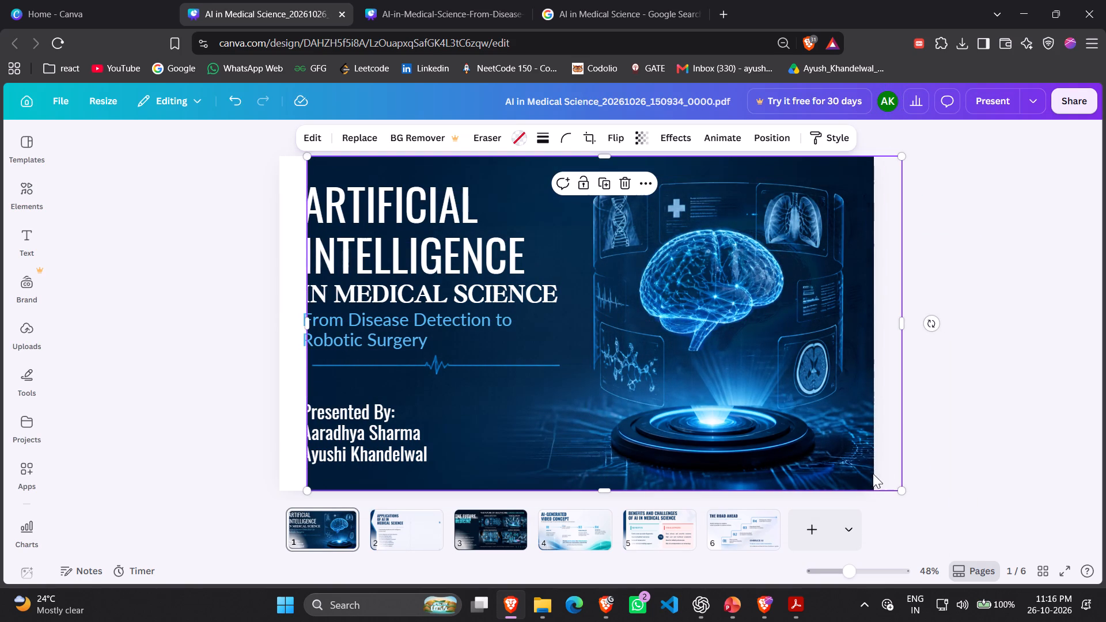
{"action": "left_click_drag", "start_coordinate": [865, 479], "coordinate": [479, 388]}
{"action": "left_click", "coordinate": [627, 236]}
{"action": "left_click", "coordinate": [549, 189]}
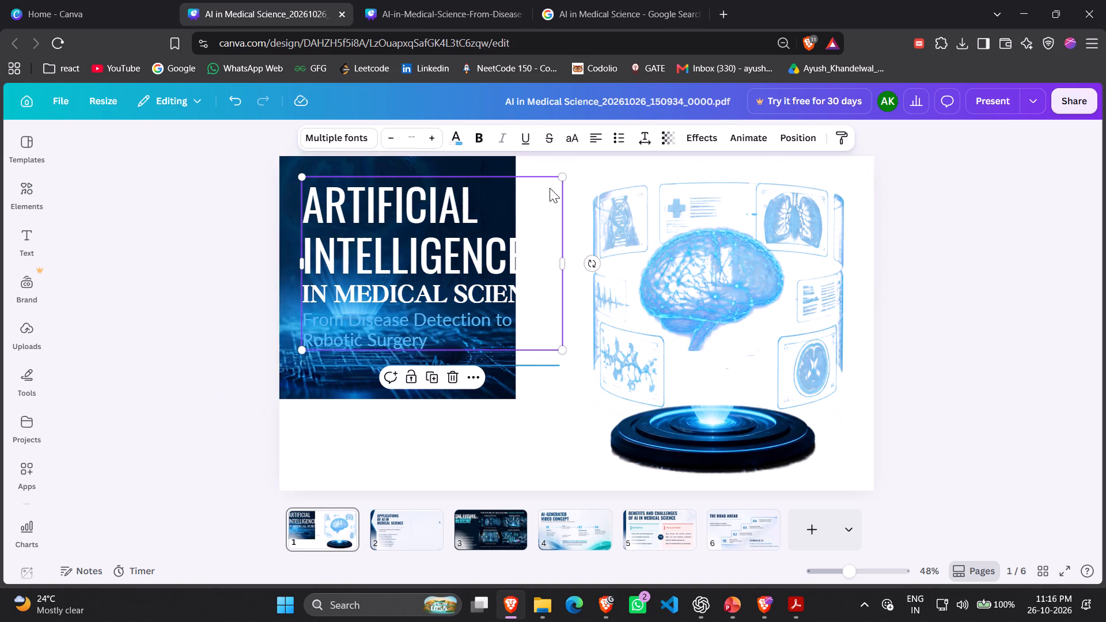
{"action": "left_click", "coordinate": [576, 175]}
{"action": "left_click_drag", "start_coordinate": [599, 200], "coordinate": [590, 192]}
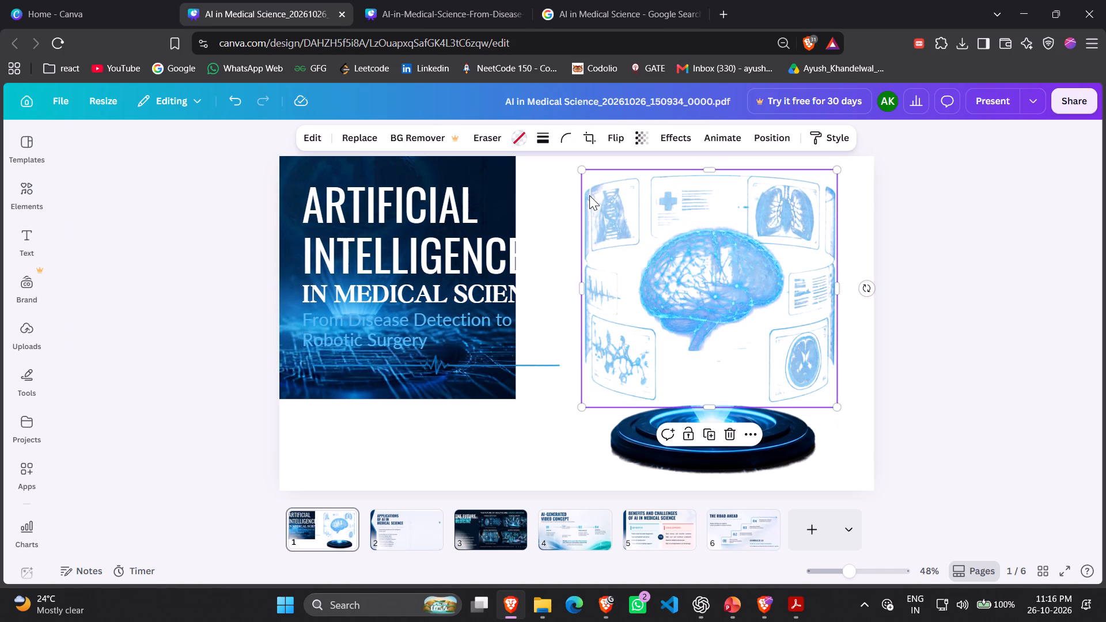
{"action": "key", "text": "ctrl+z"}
Group the brain, medical scan panels and glowing platform images together and copy the group.
{"action": "left_click_drag", "start_coordinate": [566, 184], "coordinate": [804, 453]}
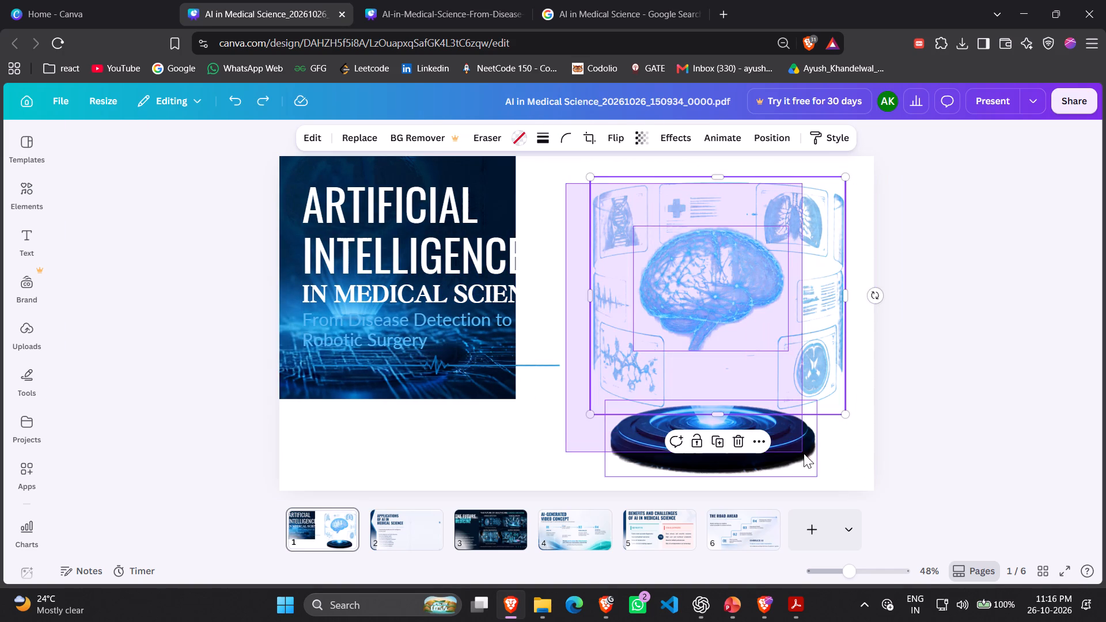
{"action": "left_click_drag", "start_coordinate": [804, 453], "coordinate": [809, 461]}
{"action": "left_click", "coordinate": [674, 208]}
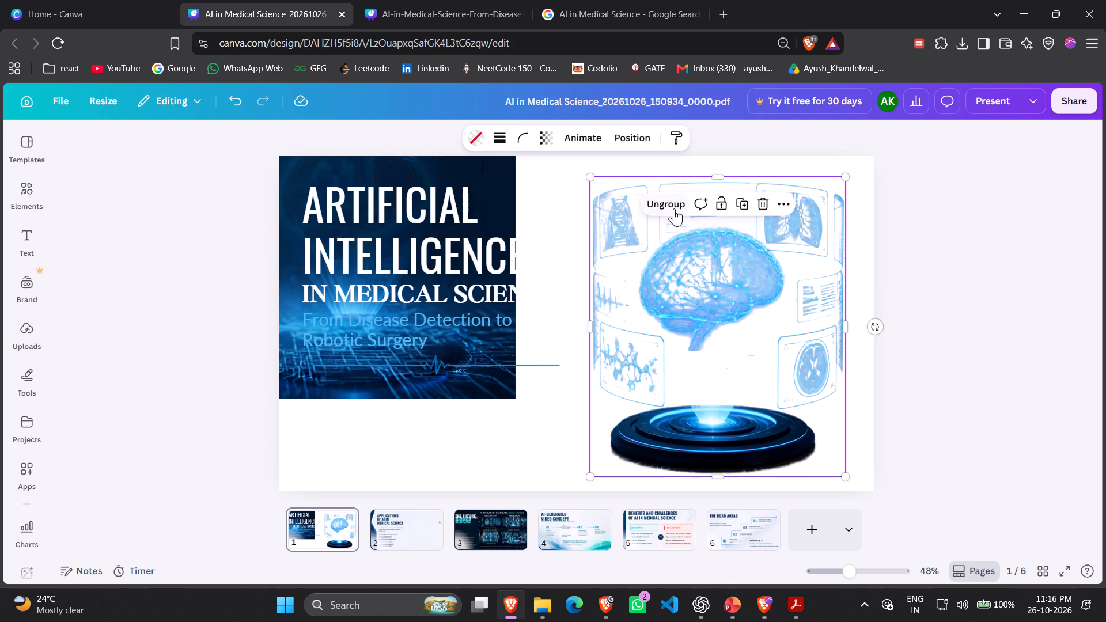
{"action": "left_click", "coordinate": [776, 205]}
{"action": "left_click", "coordinate": [815, 236]}
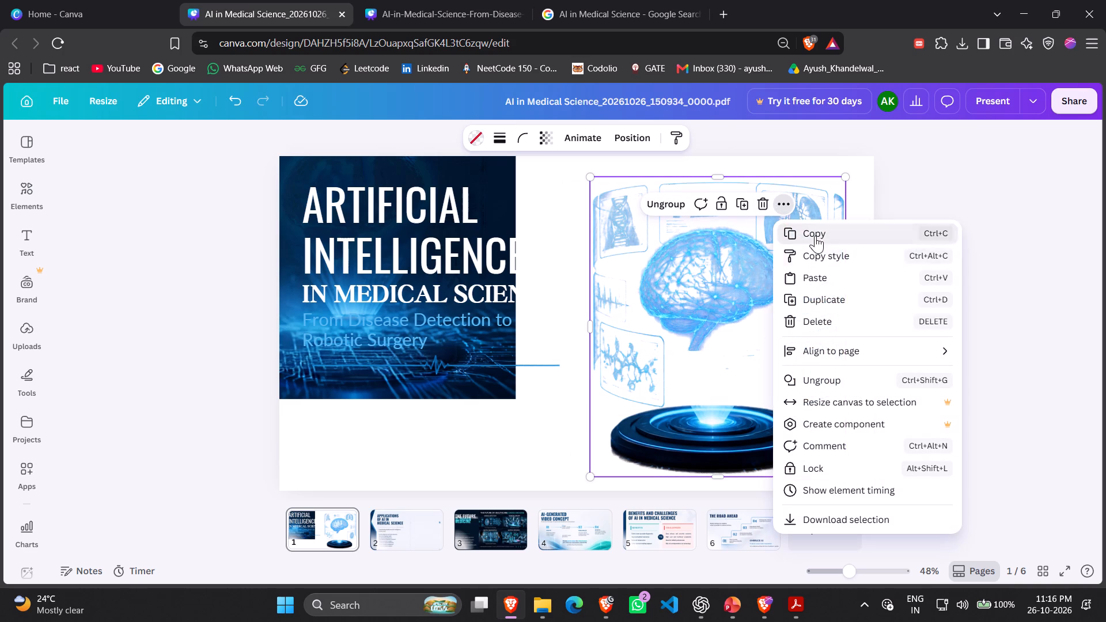
Paste the copied brain artwork onto the title slide of the AI-in-Medical-Science-From-Disease-Detection deck and shift it down and left.
{"action": "left_click", "coordinate": [460, 5]}
{"action": "key", "text": "ctrl+v"}
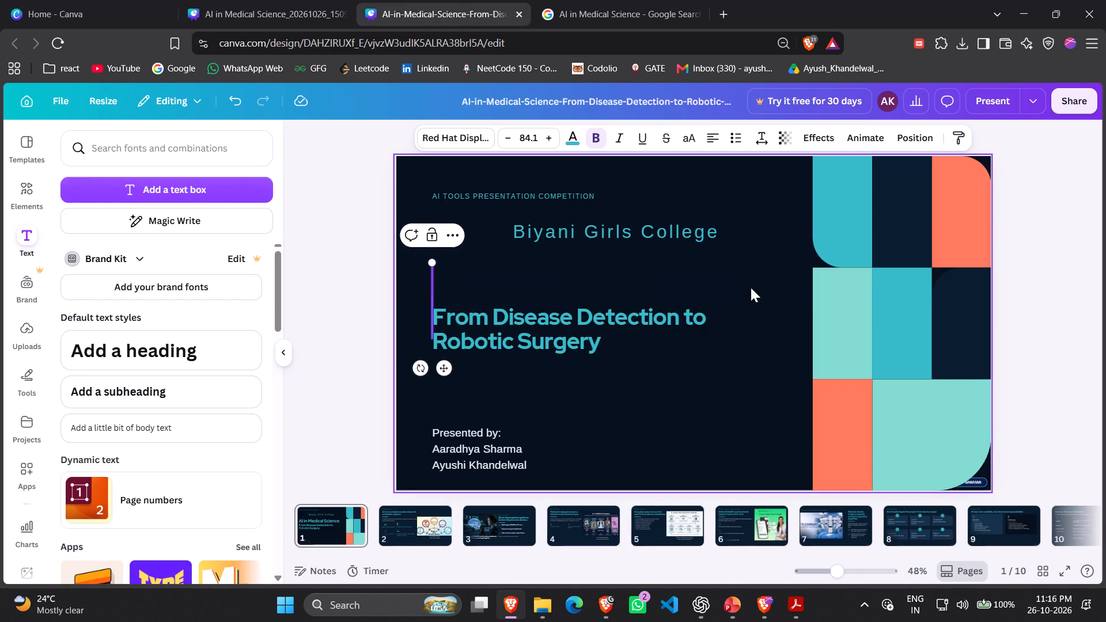
{"action": "key", "text": "ctrl+z"}
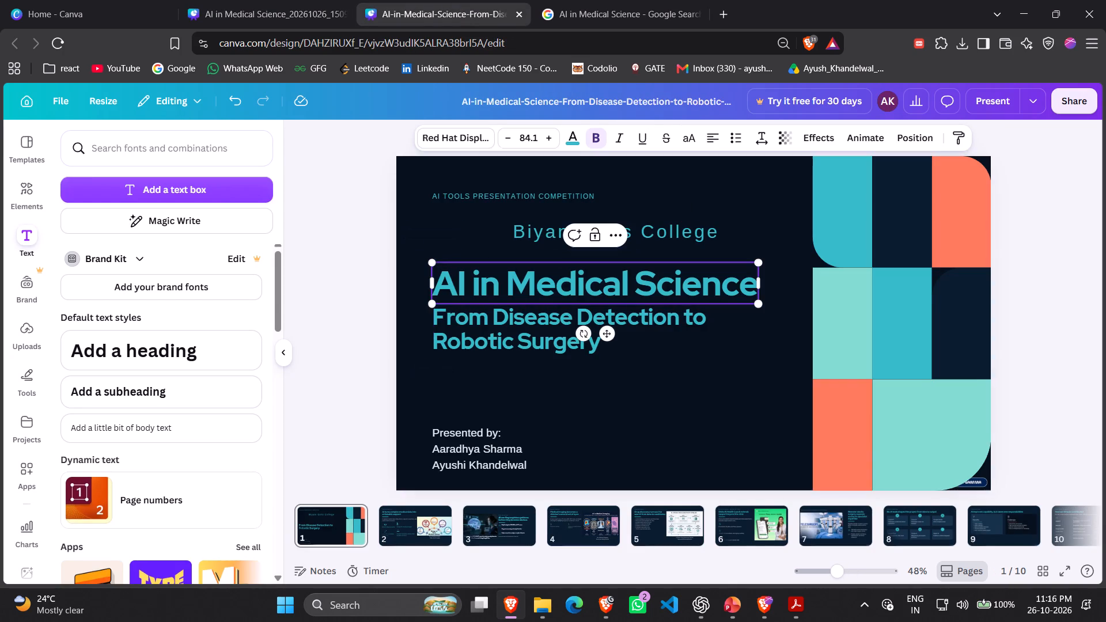
{"action": "left_click", "coordinate": [730, 441]}
{"action": "left_click", "coordinate": [780, 378]}
{"action": "left_click", "coordinate": [845, 361]}
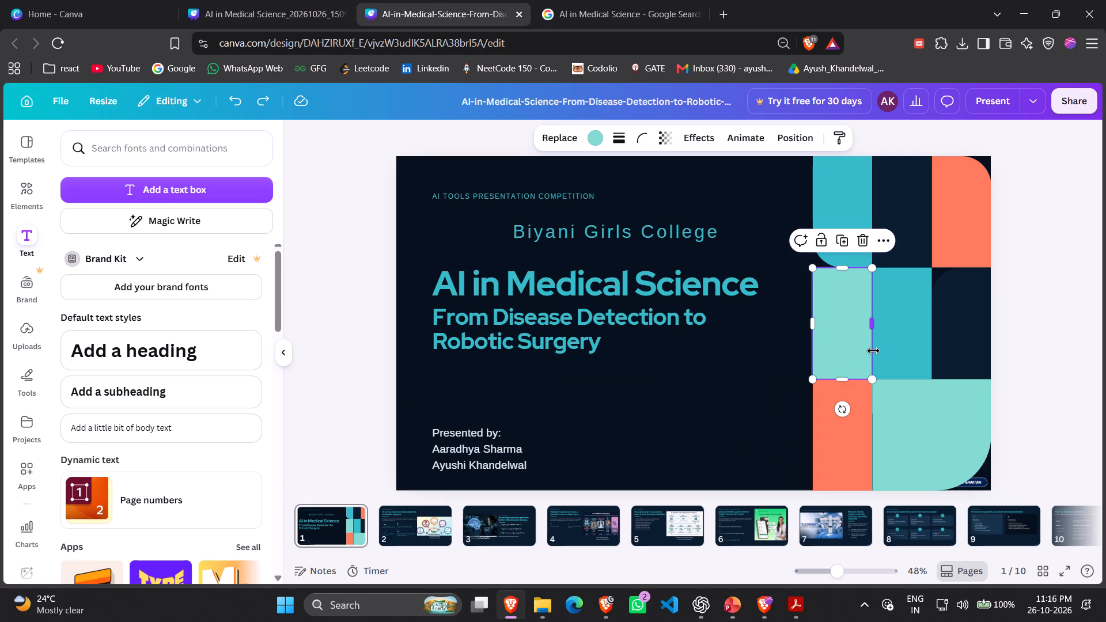
{"action": "key", "text": "ctrl+v"}
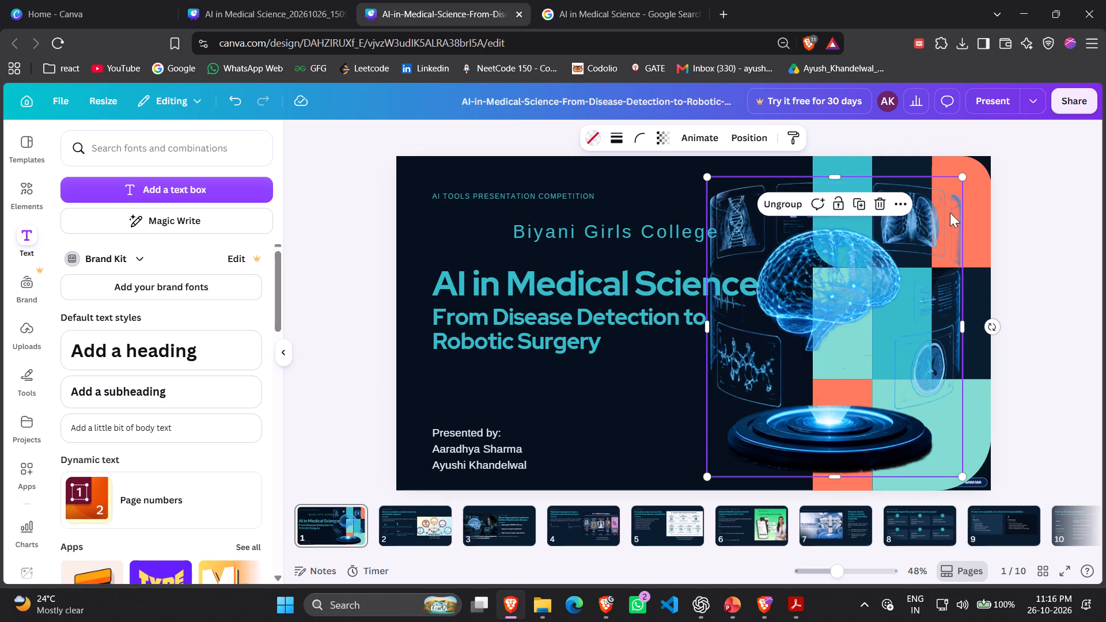
{"action": "left_click_drag", "start_coordinate": [890, 268], "coordinate": [848, 304]}
Delete six decorative blocks from the title slide, leaving only the middle mint and lower orange blocks behind the brain artwork.
{"action": "left_click", "coordinate": [948, 211]}
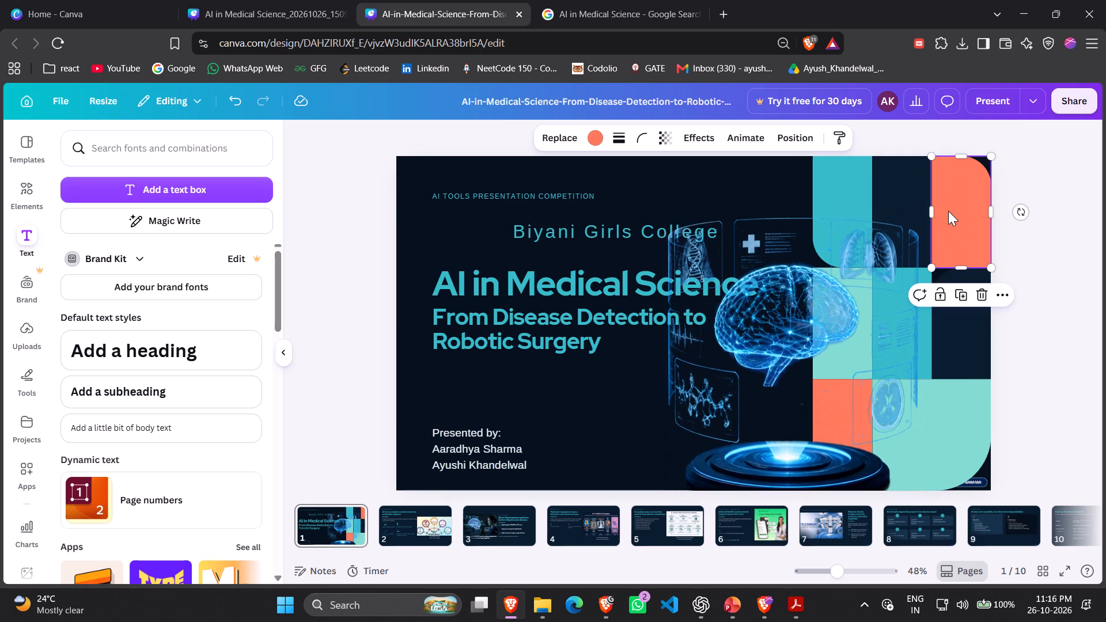
{"action": "key", "text": "Delete"}
{"action": "left_click", "coordinate": [873, 188]}
{"action": "key", "text": "Delete"}
{"action": "left_click", "coordinate": [836, 187]}
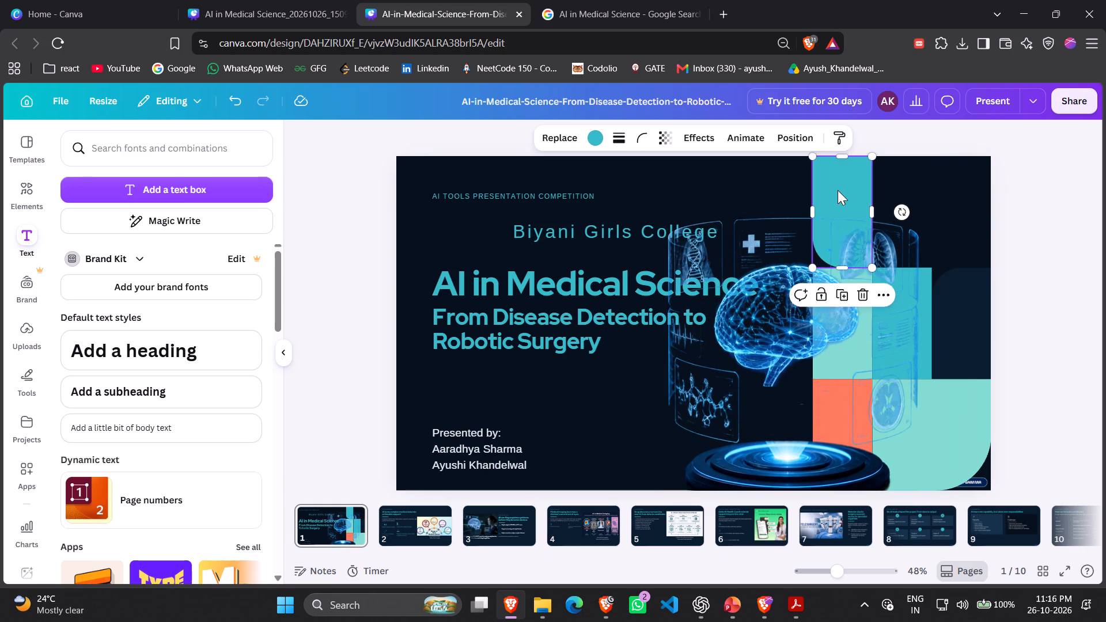
{"action": "key", "text": "Delete"}
{"action": "left_click", "coordinate": [965, 337]}
{"action": "key", "text": "Delete"}
{"action": "left_click", "coordinate": [964, 407]}
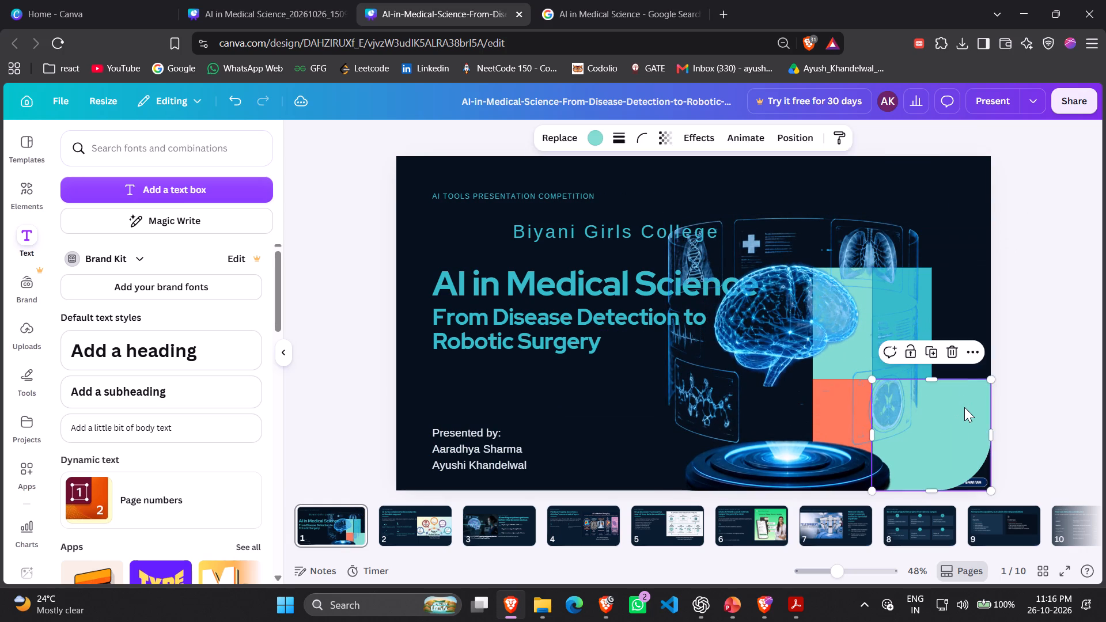
{"action": "key", "text": "Delete"}
{"action": "left_click", "coordinate": [925, 319]}
{"action": "key", "text": "Delete"}
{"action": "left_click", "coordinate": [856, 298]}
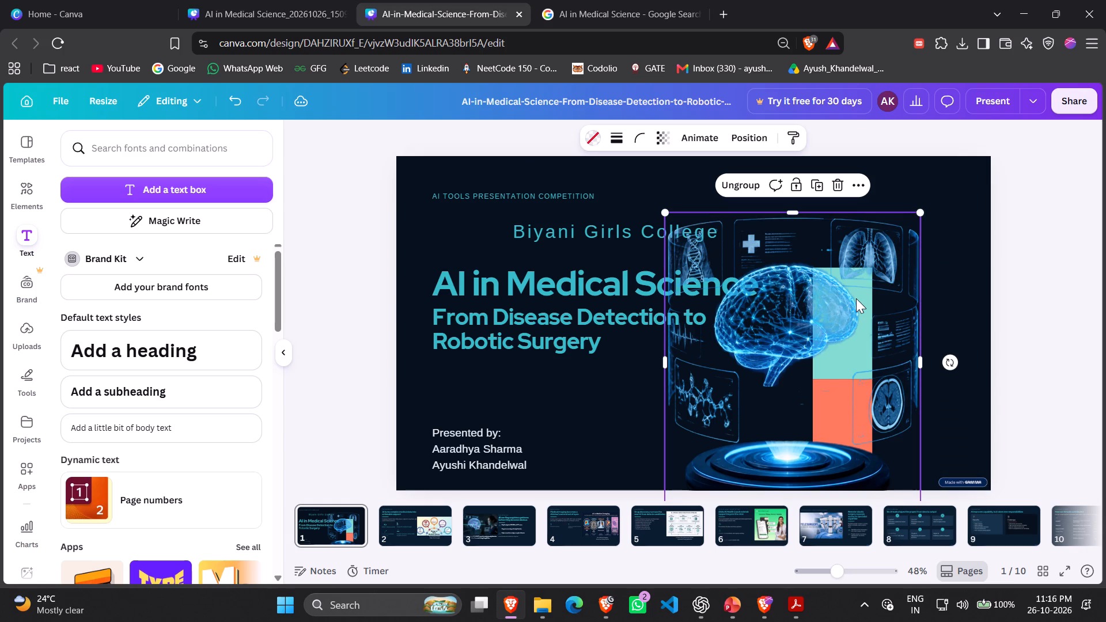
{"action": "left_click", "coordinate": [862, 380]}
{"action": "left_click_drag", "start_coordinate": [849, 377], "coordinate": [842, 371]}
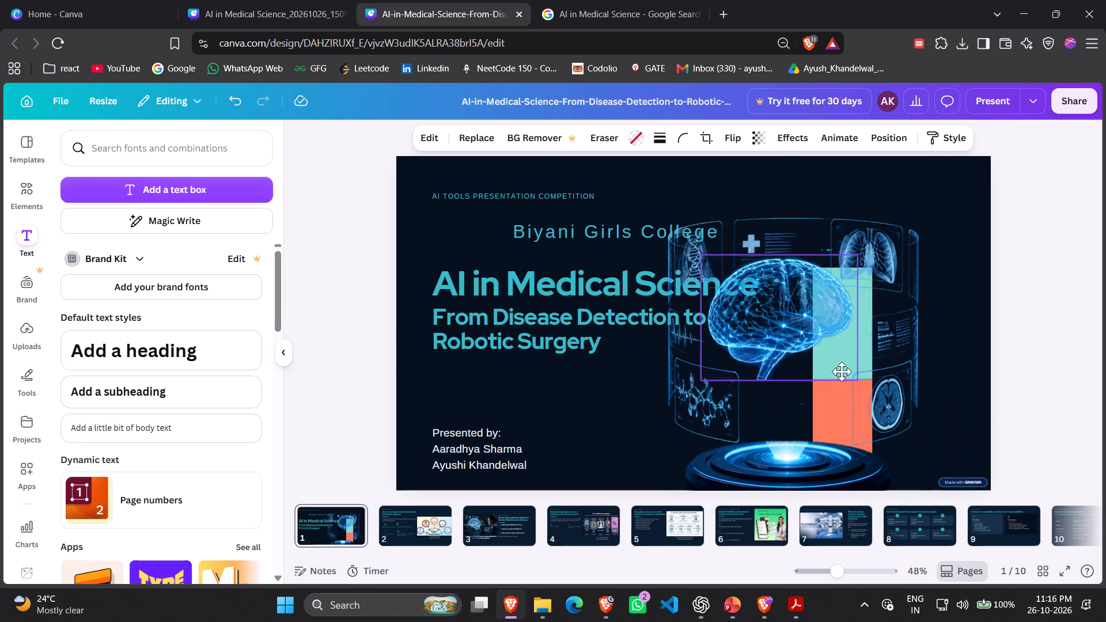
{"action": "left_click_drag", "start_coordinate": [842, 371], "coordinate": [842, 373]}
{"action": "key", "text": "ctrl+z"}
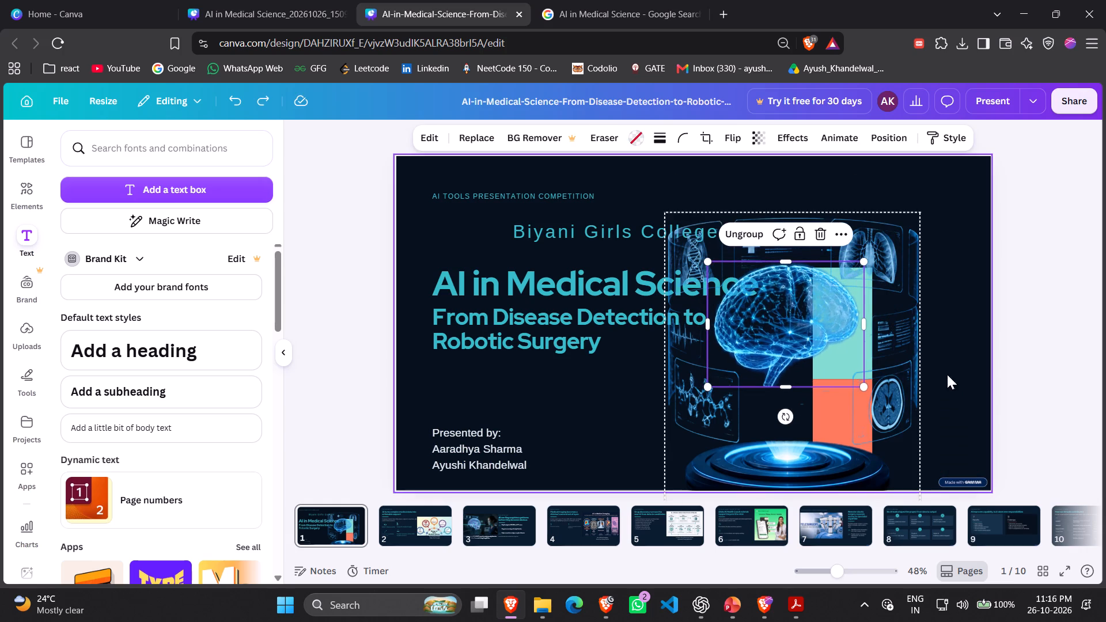
Group the brain artwork with the mint and orange blocks and move the group up fully onto the slide.
{"action": "left_click", "coordinate": [959, 404]}
{"action": "left_click_drag", "start_coordinate": [946, 442], "coordinate": [811, 240]}
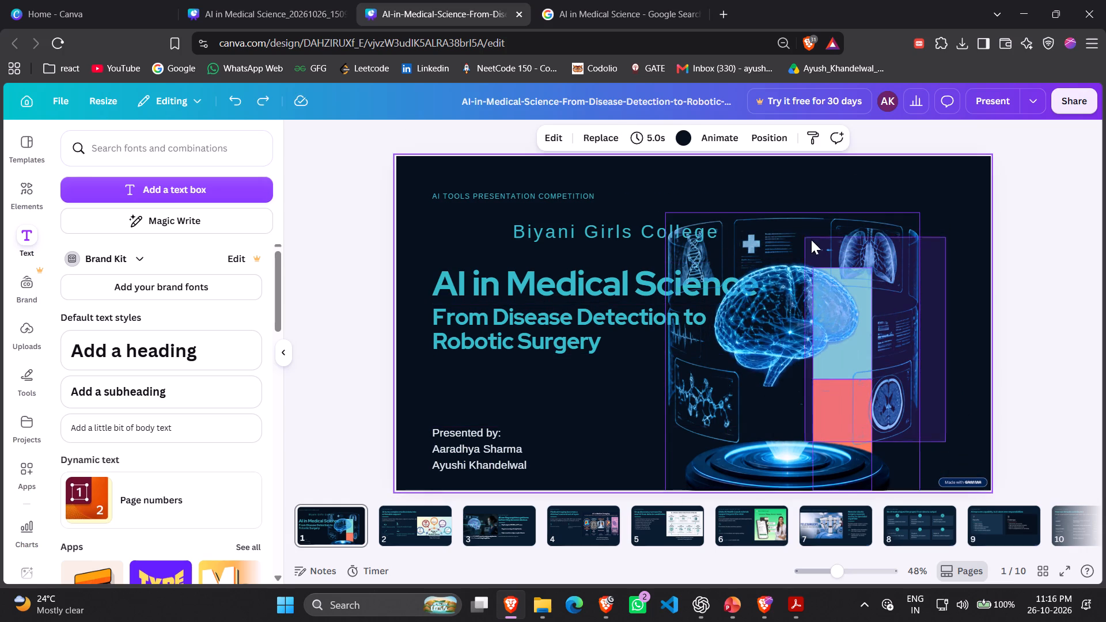
{"action": "left_click_drag", "start_coordinate": [811, 240], "coordinate": [784, 233]}
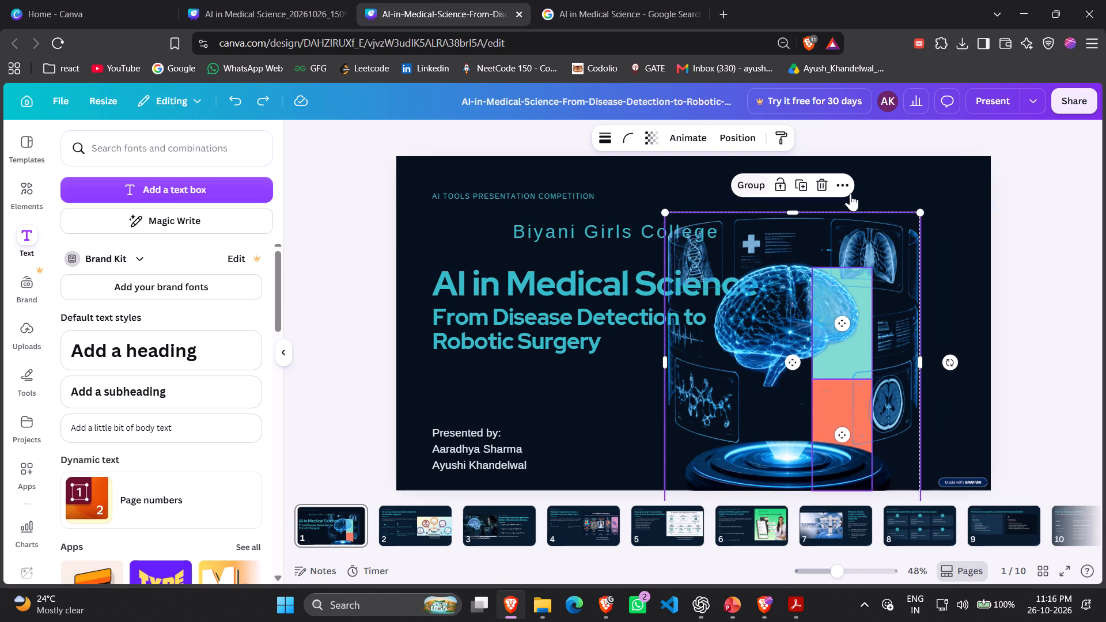
{"action": "left_click", "coordinate": [760, 181]}
{"action": "left_click_drag", "start_coordinate": [823, 232], "coordinate": [882, 200]}
{"action": "left_click_drag", "start_coordinate": [892, 325], "coordinate": [838, 315]}
{"action": "left_click", "coordinate": [861, 280]}
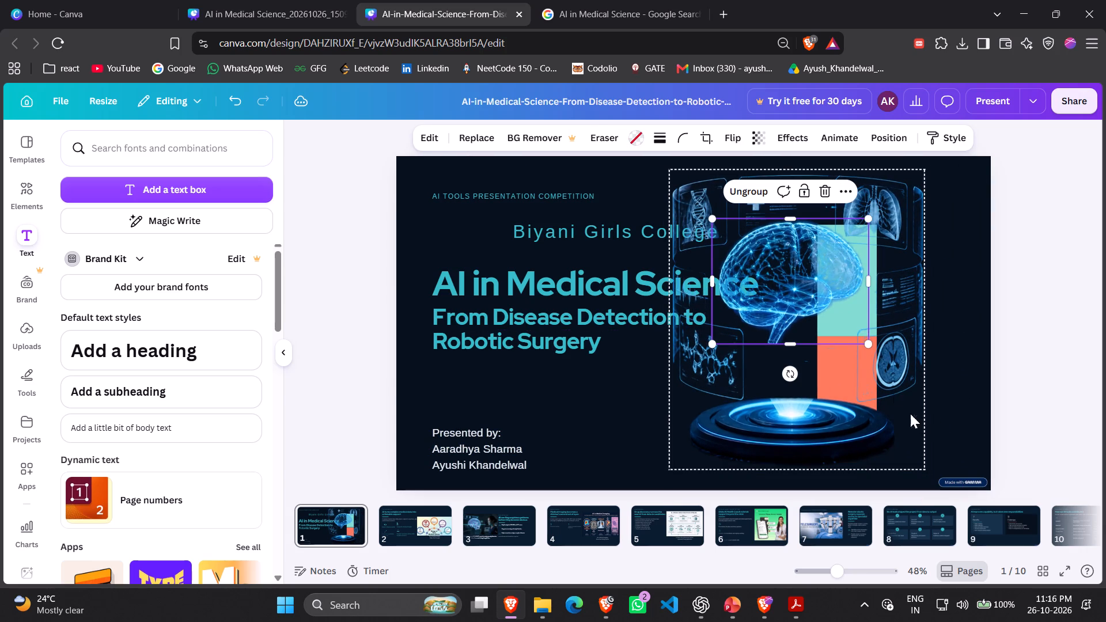
Reposition the medical scan panels image slightly to the right relative to the brain and platform.
{"action": "left_click_drag", "start_coordinate": [845, 355], "coordinate": [903, 350]}
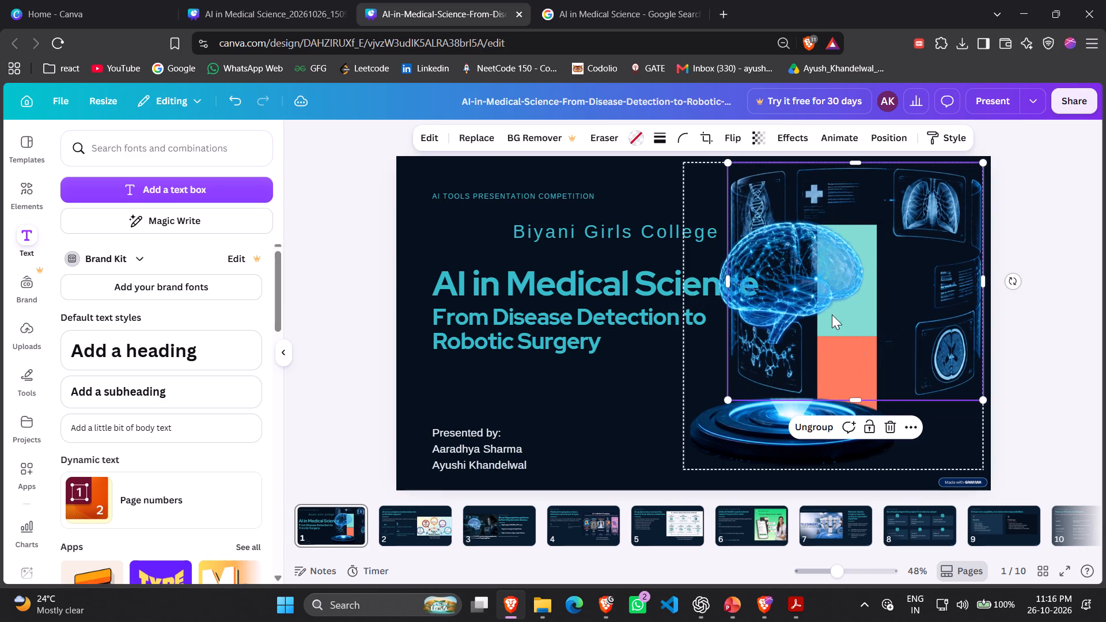
{"action": "left_click_drag", "start_coordinate": [796, 270], "coordinate": [756, 270]}
{"action": "left_click", "coordinate": [858, 245]}
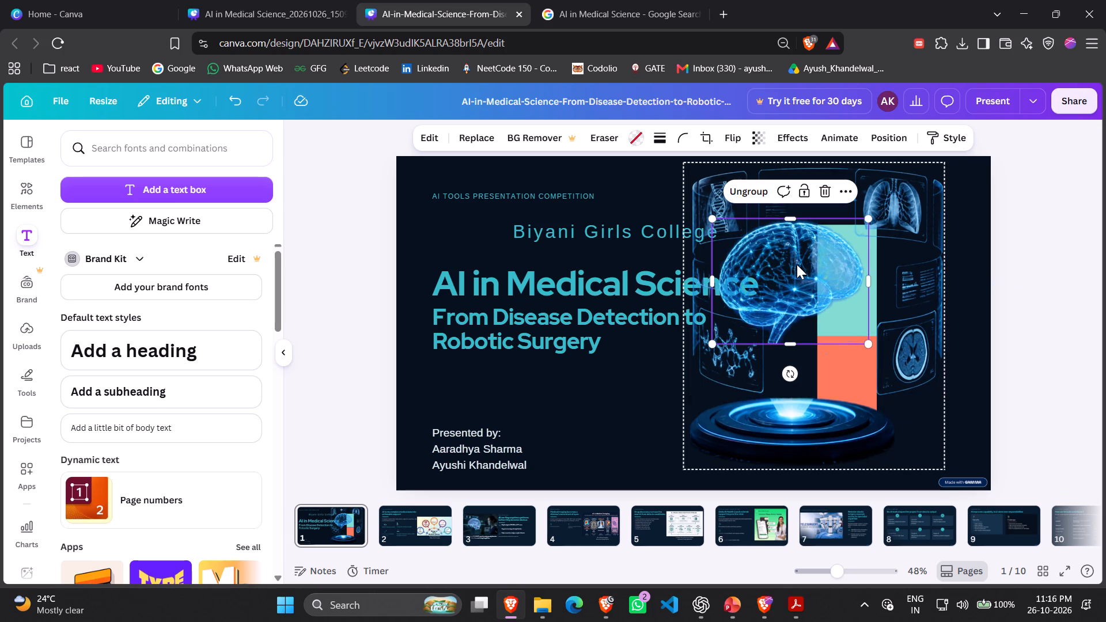
Ungroup the brain artwork and coloured blocks and move them all together to the title slide's right edge.
{"action": "left_click", "coordinate": [797, 264]}
{"action": "left_click", "coordinate": [810, 277]}
{"action": "left_click", "coordinate": [757, 182]}
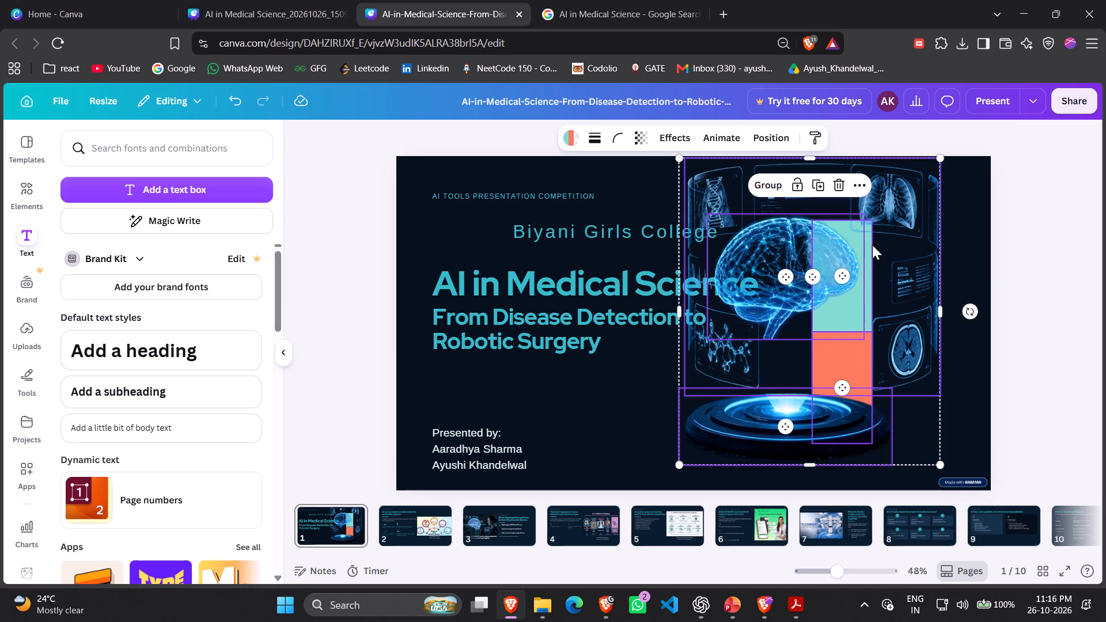
{"action": "left_click", "coordinate": [876, 241]}
{"action": "left_click", "coordinate": [873, 241]}
{"action": "left_click_drag", "start_coordinate": [847, 251], "coordinate": [870, 251]}
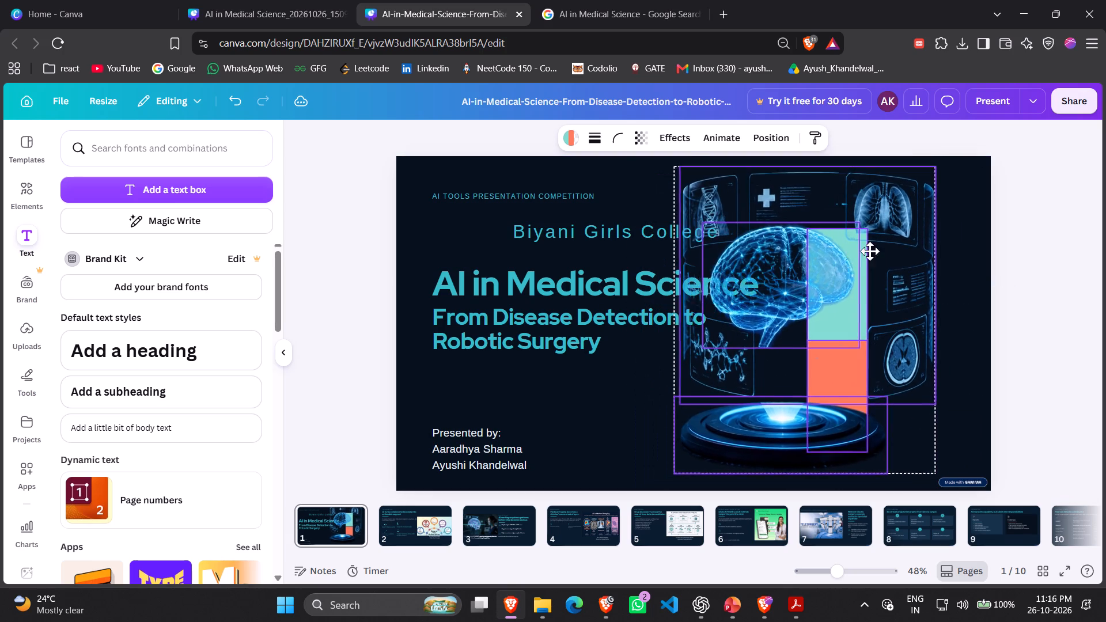
{"action": "left_click_drag", "start_coordinate": [870, 251], "coordinate": [896, 262]}
{"action": "left_click", "coordinate": [1011, 286]}
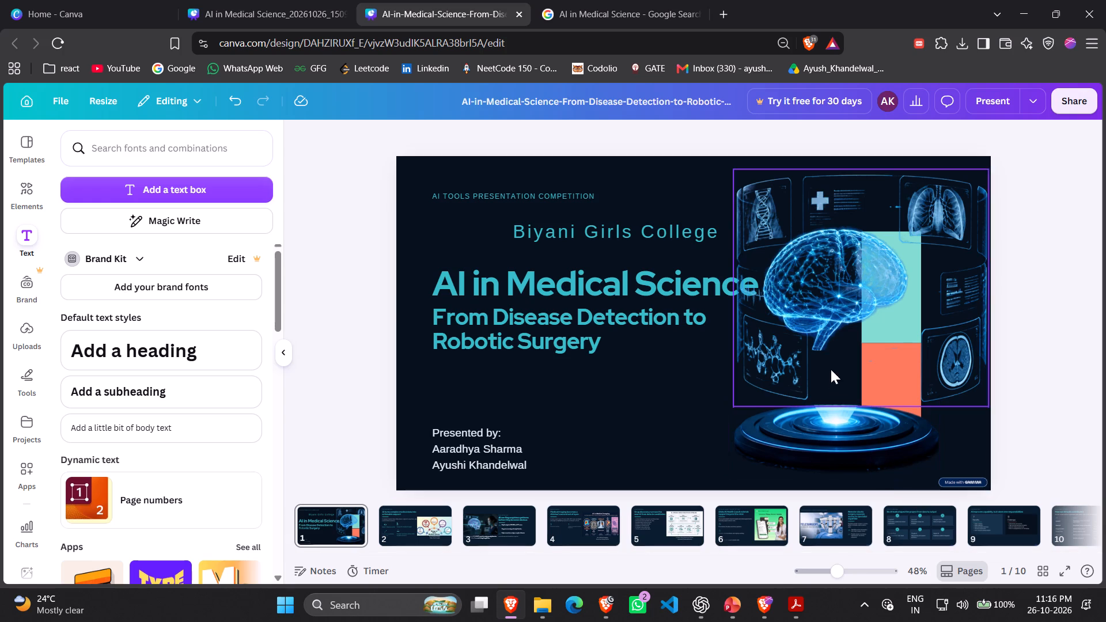
Move the brain and scan panels images aside and delete the mint and orange blocks from the title slide.
{"action": "left_click_drag", "start_coordinate": [815, 308], "coordinate": [706, 255]}
{"action": "left_click", "coordinate": [878, 287]}
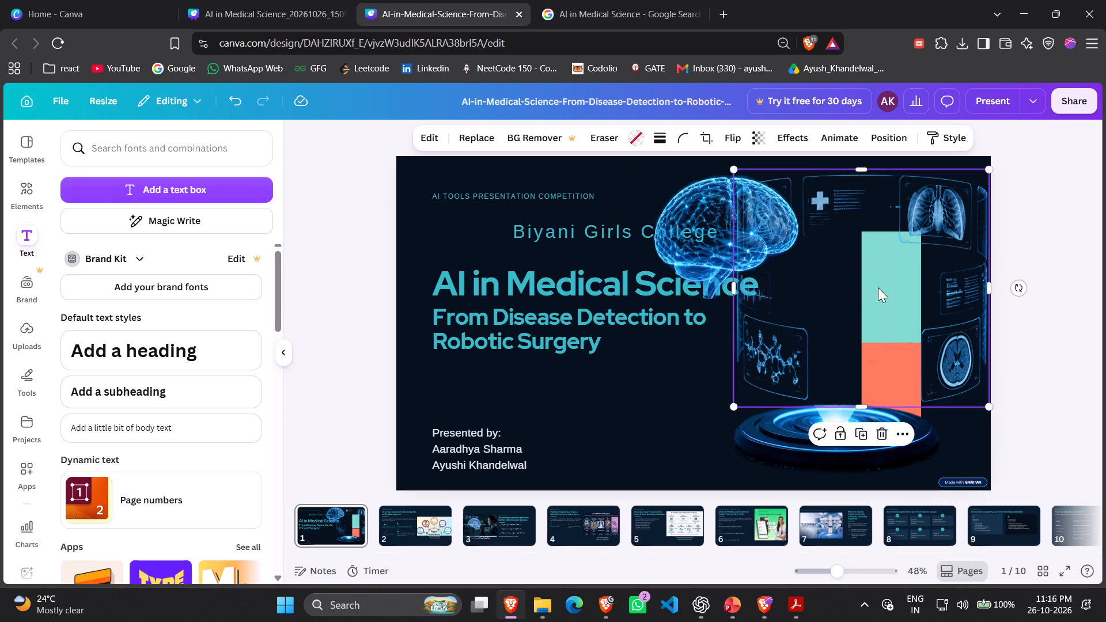
{"action": "left_click_drag", "start_coordinate": [878, 287], "coordinate": [722, 228]}
{"action": "left_click", "coordinate": [889, 271]}
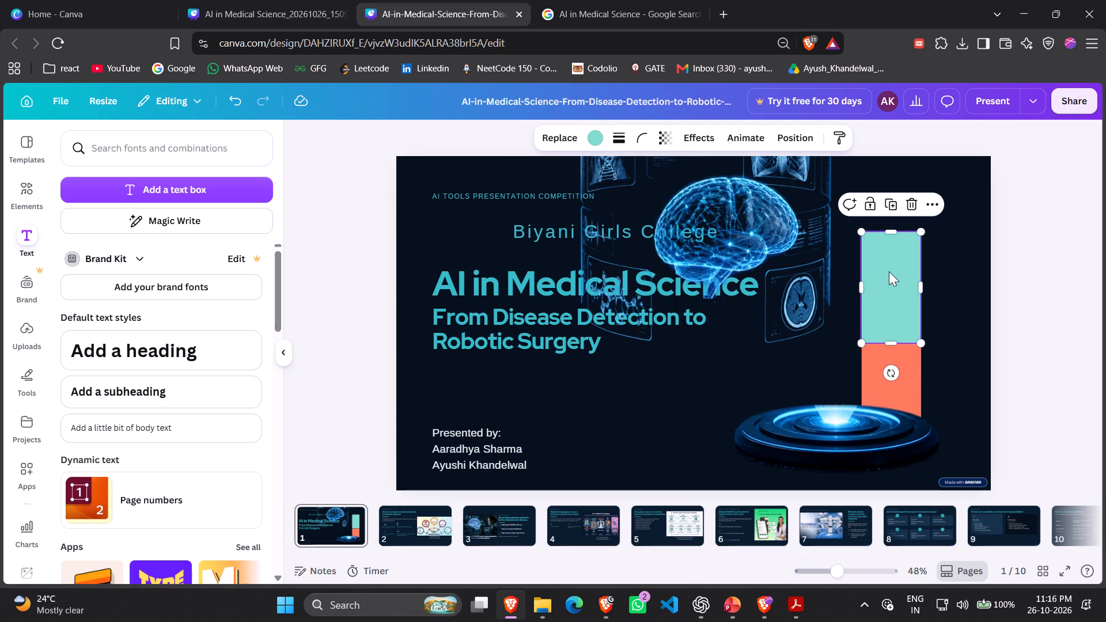
{"action": "key", "text": "Delete"}
{"action": "left_click", "coordinate": [901, 366]}
{"action": "key", "text": "Delete"}
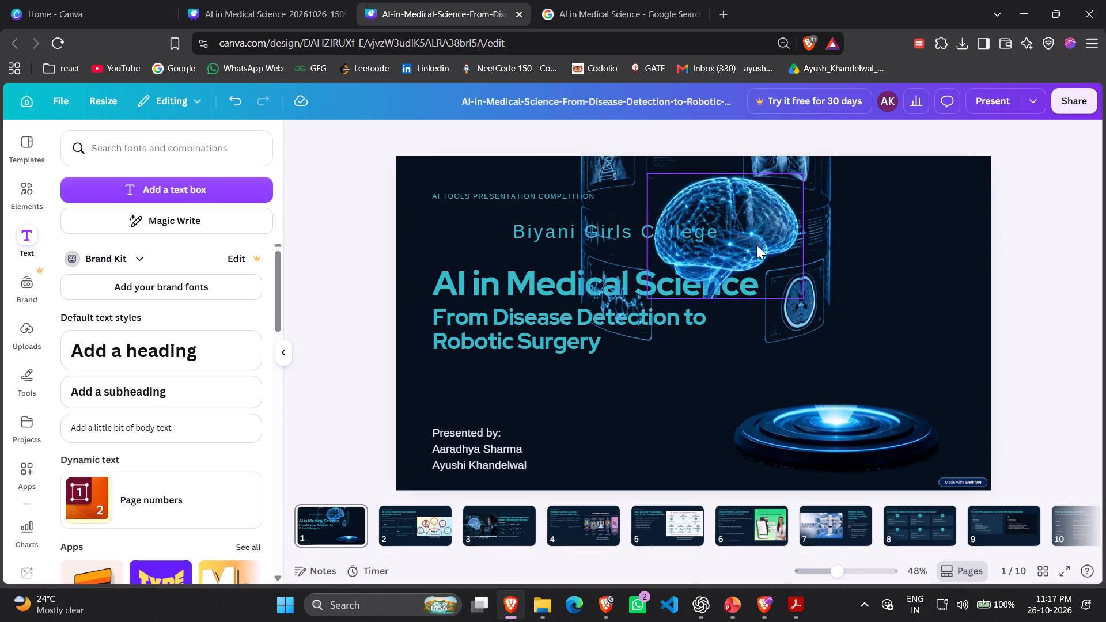
Move the brain and scan panels images back above the glowing platform, undoing the accidental widening of the brain.
{"action": "left_click_drag", "start_coordinate": [757, 247], "coordinate": [884, 279]}
{"action": "left_click_drag", "start_coordinate": [778, 220], "coordinate": [757, 217]}
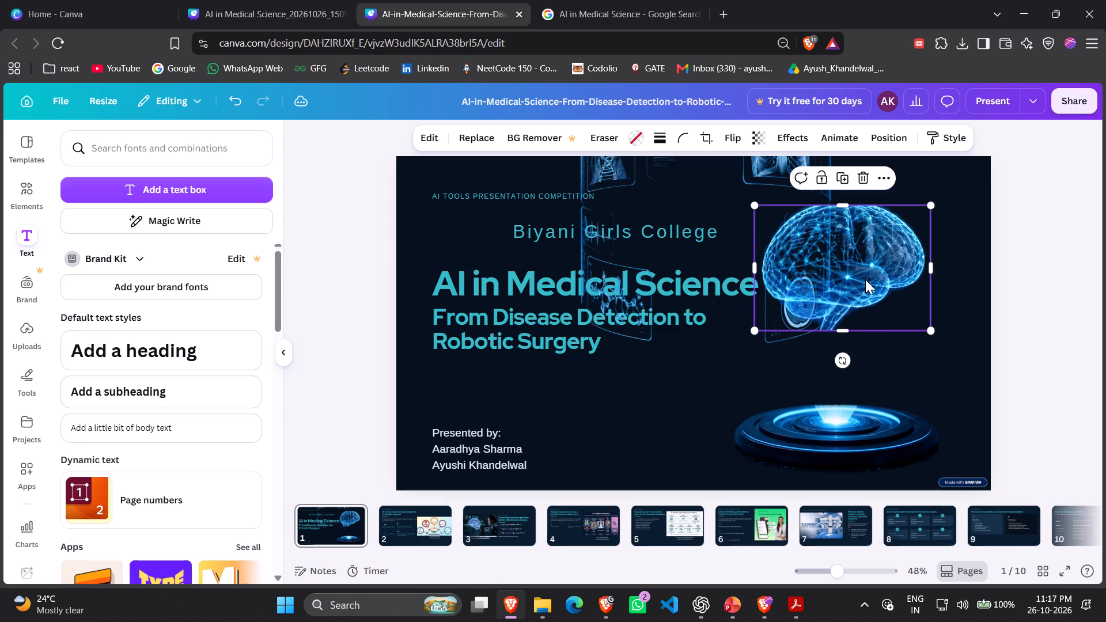
{"action": "key", "text": "ctrl+z"}
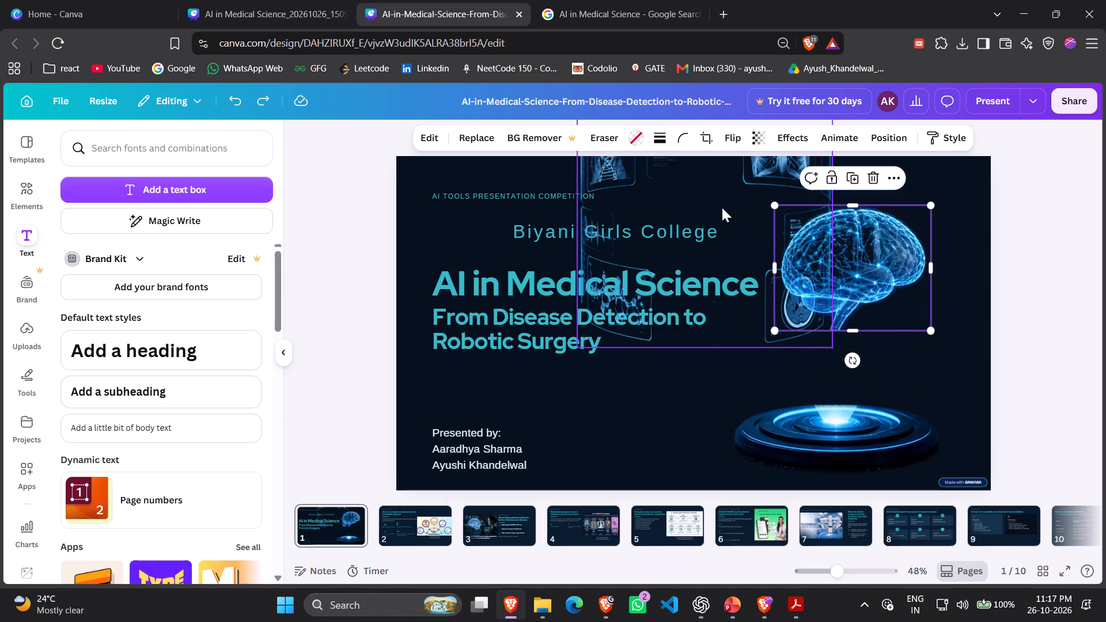
{"action": "left_click_drag", "start_coordinate": [715, 203], "coordinate": [869, 267]}
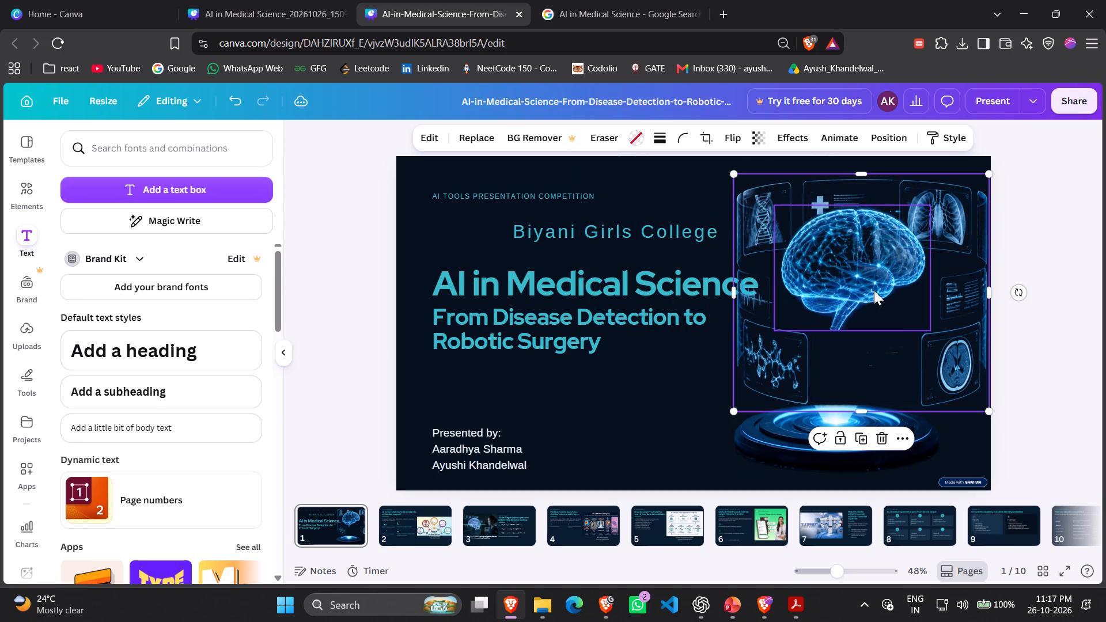
Narrow the medical scan panels image by cropping in its left and right sides so it clears the title.
{"action": "left_click_drag", "start_coordinate": [736, 290], "coordinate": [756, 290]}
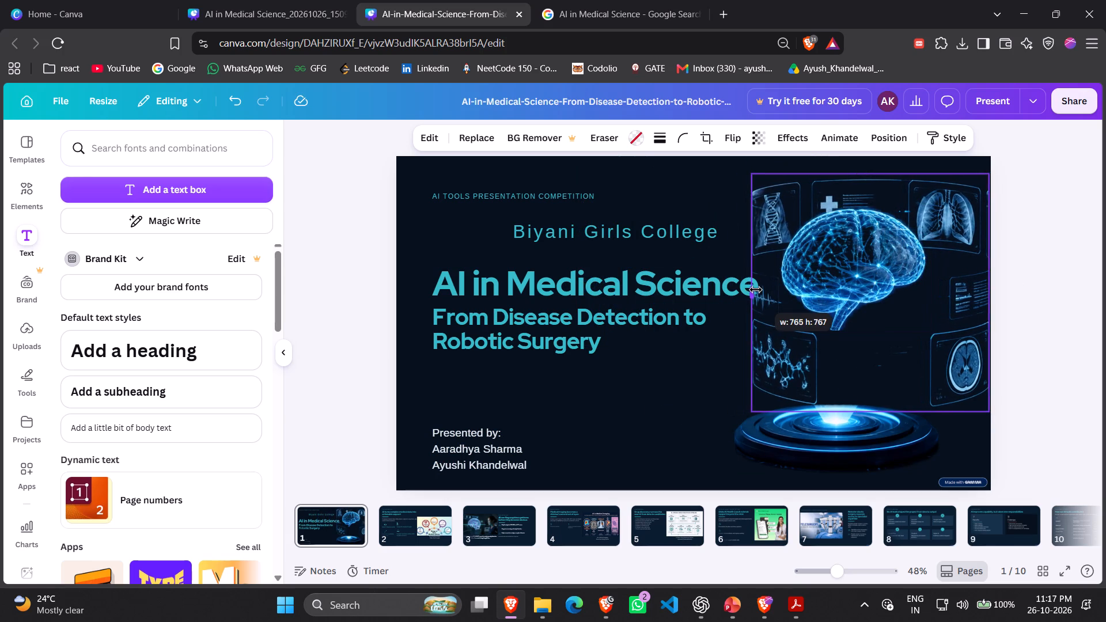
{"action": "left_click_drag", "start_coordinate": [756, 290], "coordinate": [759, 291]}
{"action": "left_click_drag", "start_coordinate": [987, 293], "coordinate": [984, 293]}
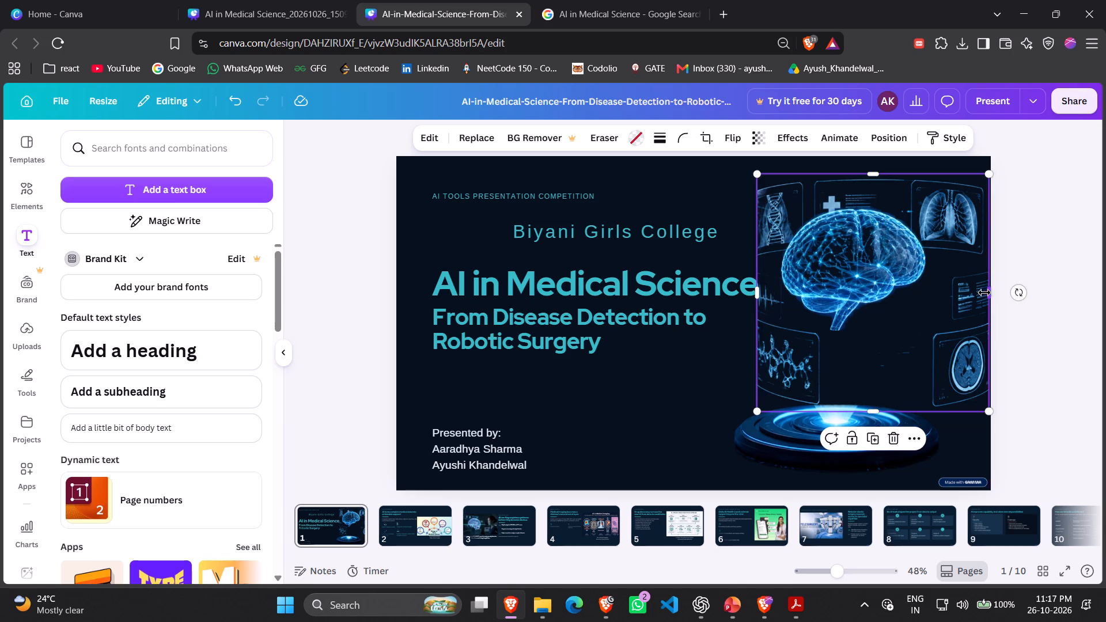
{"action": "left_click_drag", "start_coordinate": [984, 293], "coordinate": [968, 299]}
{"action": "left_click", "coordinate": [1039, 411]}
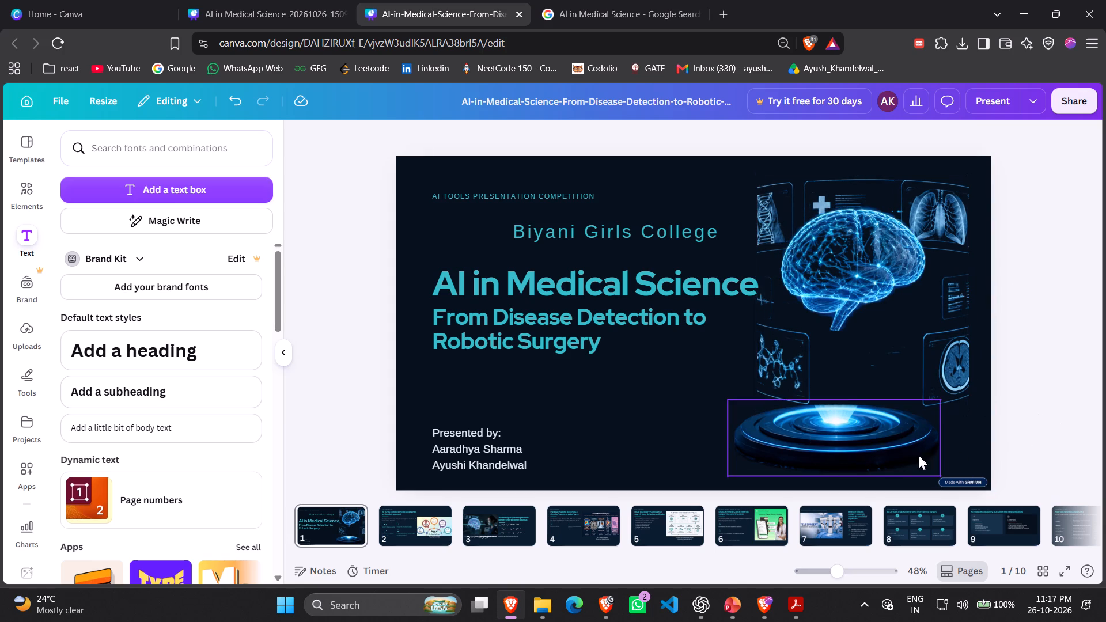
Shift the glowing platform right beneath the scan panels and lower the brain to sit centred just above it.
{"action": "left_click_drag", "start_coordinate": [881, 449], "coordinate": [920, 443]}
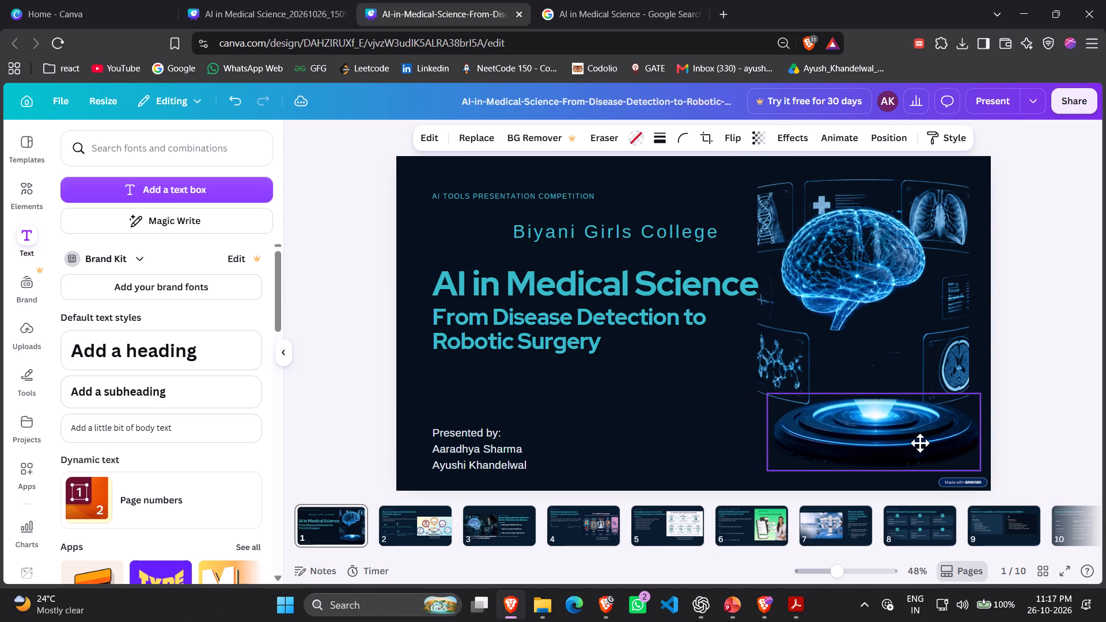
{"action": "left_click_drag", "start_coordinate": [920, 443], "coordinate": [915, 442]}
{"action": "left_click_drag", "start_coordinate": [869, 279], "coordinate": [896, 320]}
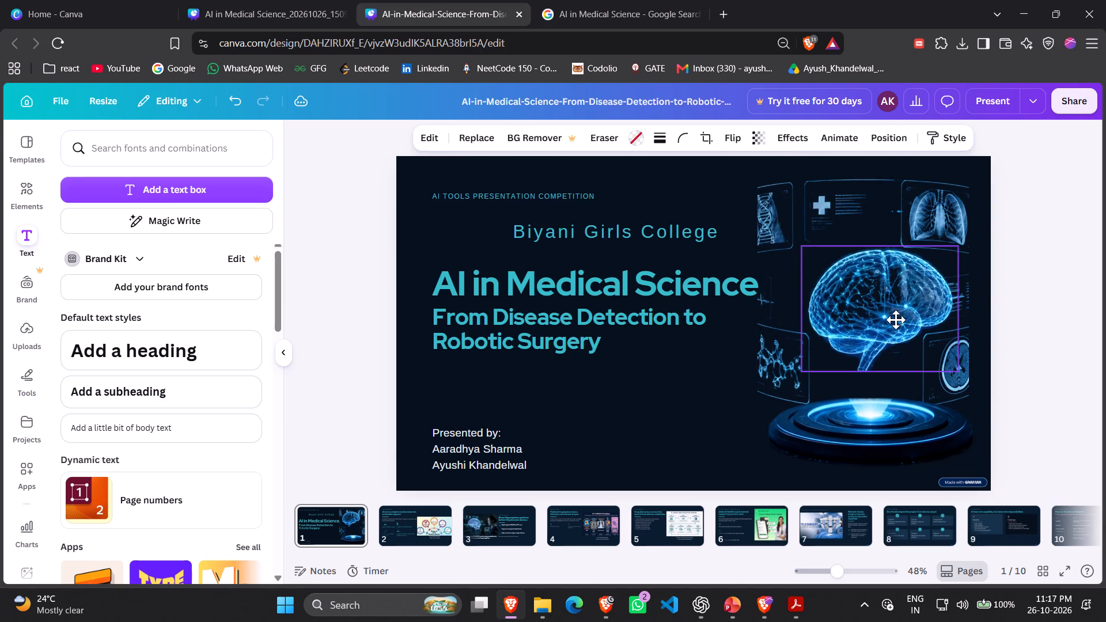
{"action": "left_click_drag", "start_coordinate": [896, 320], "coordinate": [888, 319]}
{"action": "left_click", "coordinate": [1036, 331]}
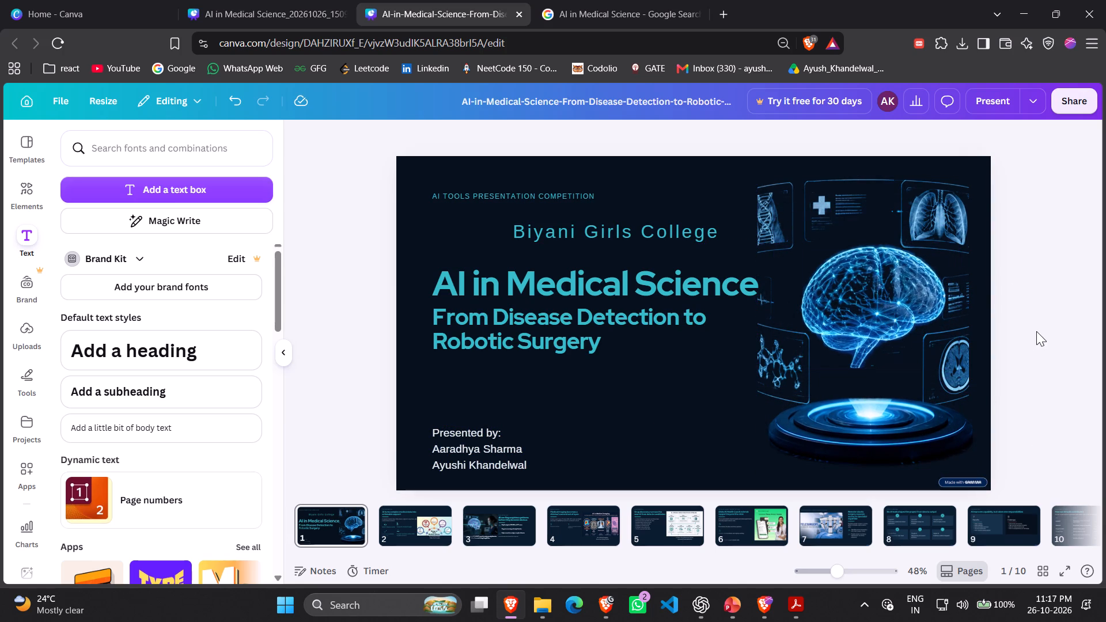
Nudge the "AI in Medical Science" heading slightly left, away from the scan panels.
{"action": "left_click_drag", "start_coordinate": [660, 293], "coordinate": [654, 292]}
{"action": "left_click", "coordinate": [1014, 320]}
Delete the "Made with Gamma" badge from the title slide's lower right corner.
{"action": "left_click", "coordinate": [963, 481]}
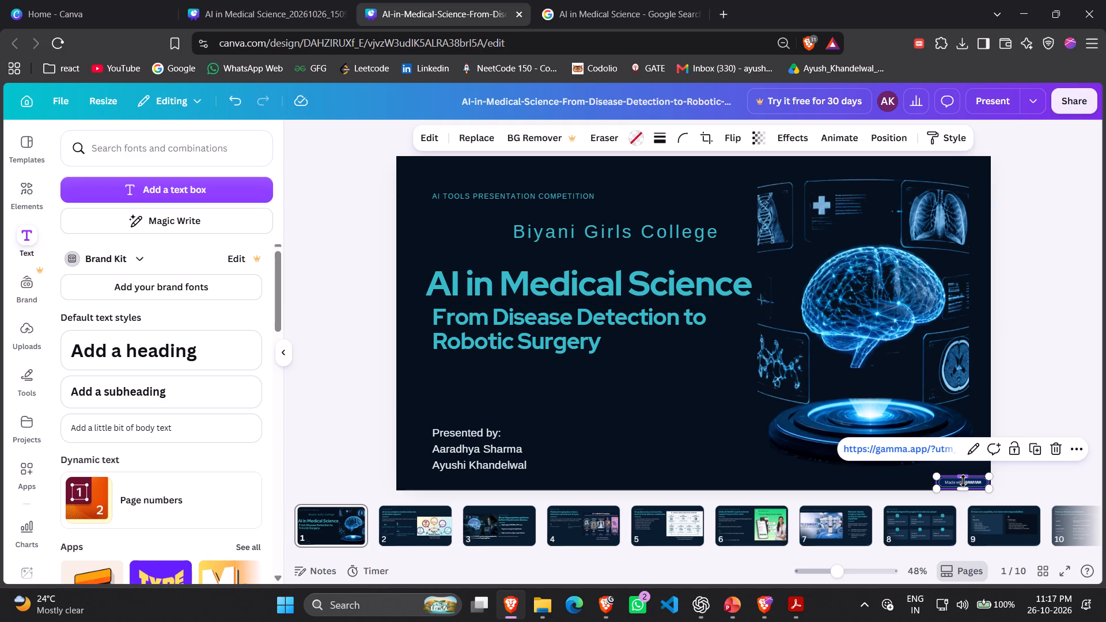
{"action": "key", "text": "Delete"}
{"action": "left_click", "coordinate": [967, 482]}
{"action": "key", "text": "Delete"}
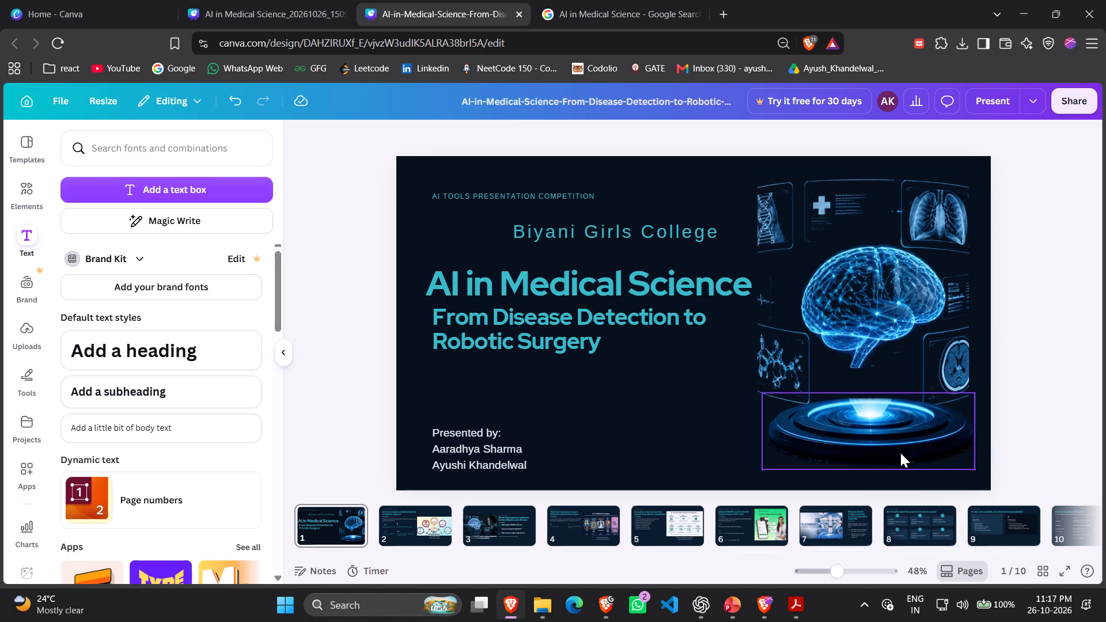
Move the platform, scan panels and brain slightly lower on the title slide, keeping the brain centred over the platform.
{"action": "left_click_drag", "start_coordinate": [900, 453], "coordinate": [901, 466]}
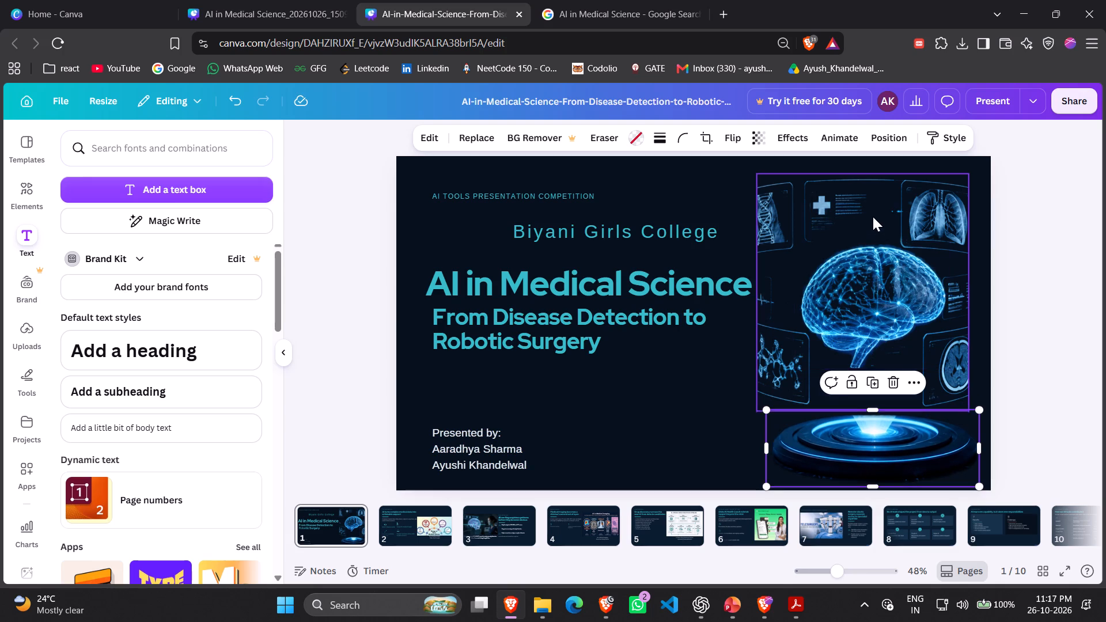
{"action": "left_click_drag", "start_coordinate": [873, 217], "coordinate": [873, 227]}
{"action": "left_click_drag", "start_coordinate": [861, 313], "coordinate": [870, 332]}
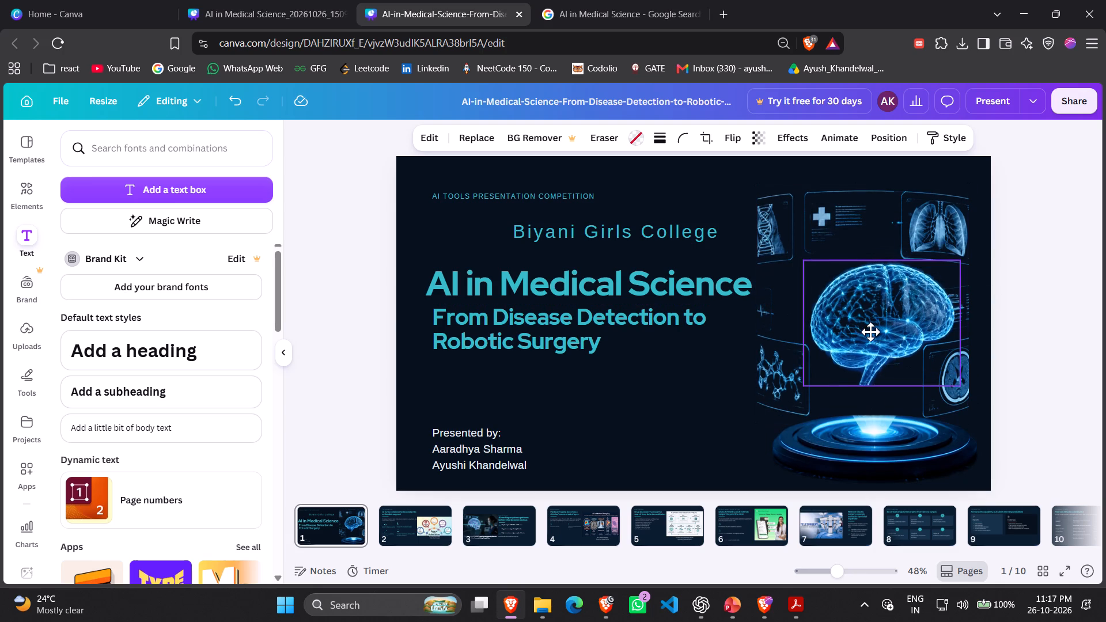
{"action": "left_click_drag", "start_coordinate": [870, 332], "coordinate": [862, 333]}
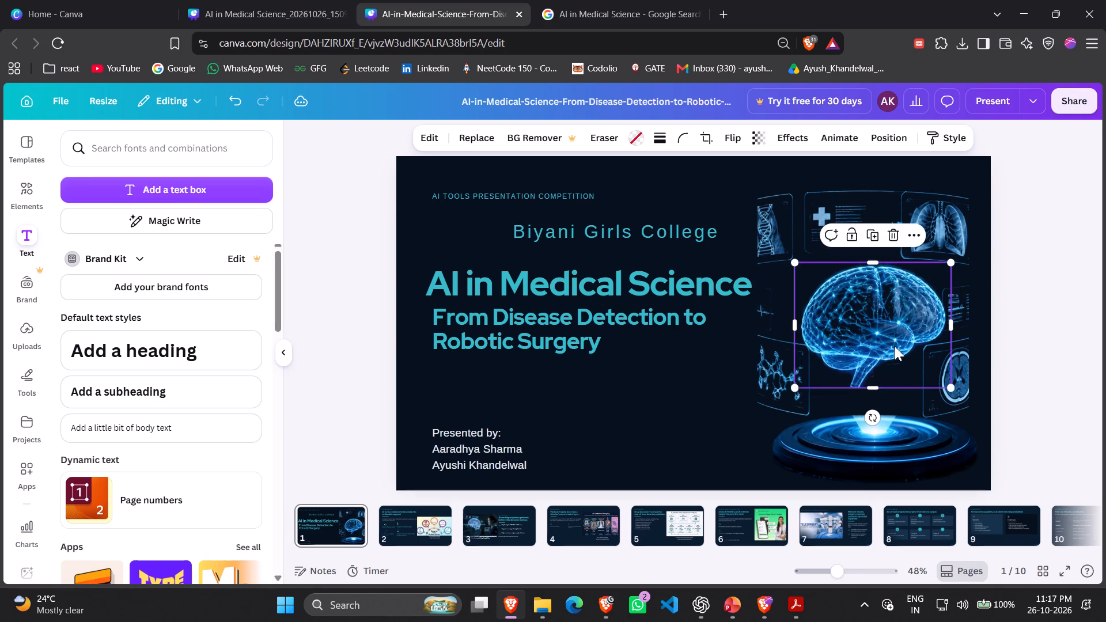
{"action": "left_click", "coordinate": [1012, 321]}
Preview the title slide in full screen and return to the editor.
{"action": "left_click", "coordinate": [1061, 568]}
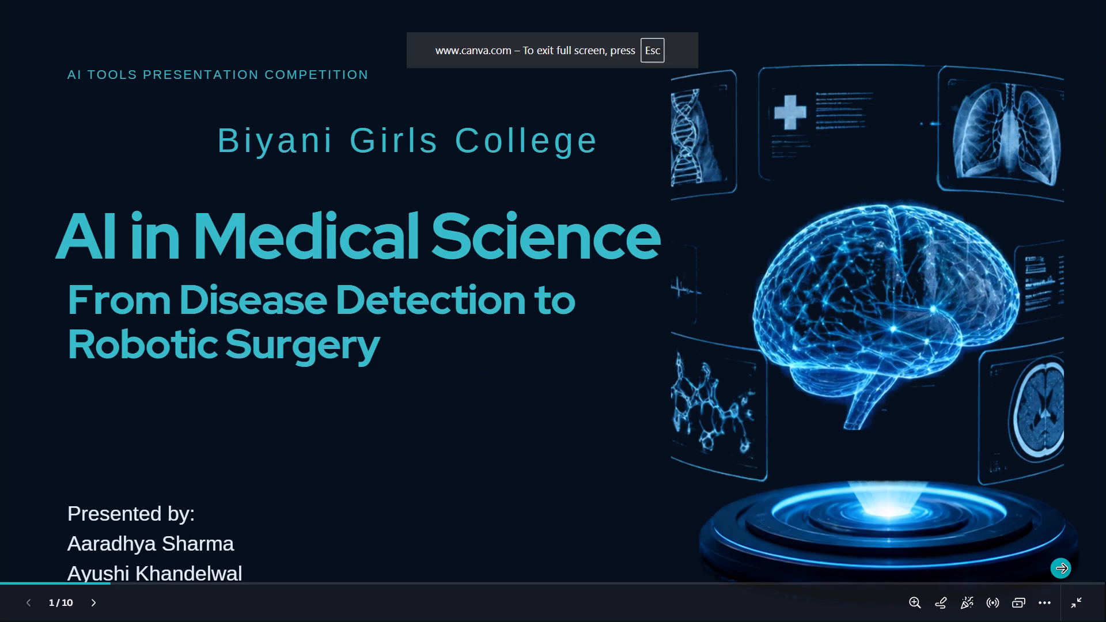
{"action": "key", "text": "Escape"}
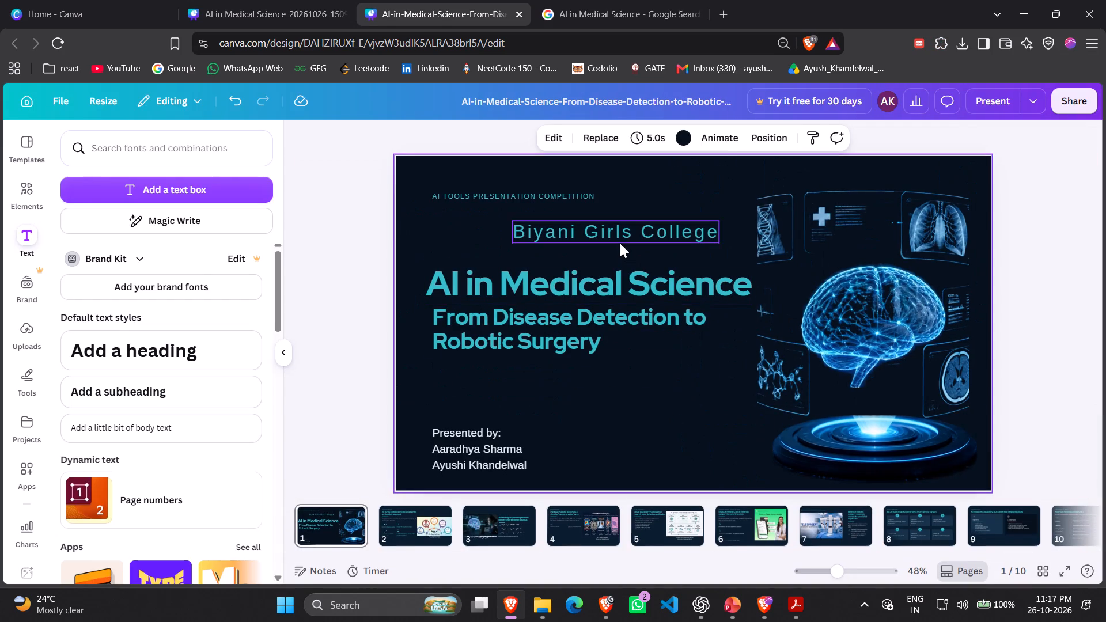
Compare the title slide's text fonts, and set "Biyani Girls College" in bold Red Hat Display.
{"action": "left_click_drag", "start_coordinate": [620, 243], "coordinate": [575, 236]}
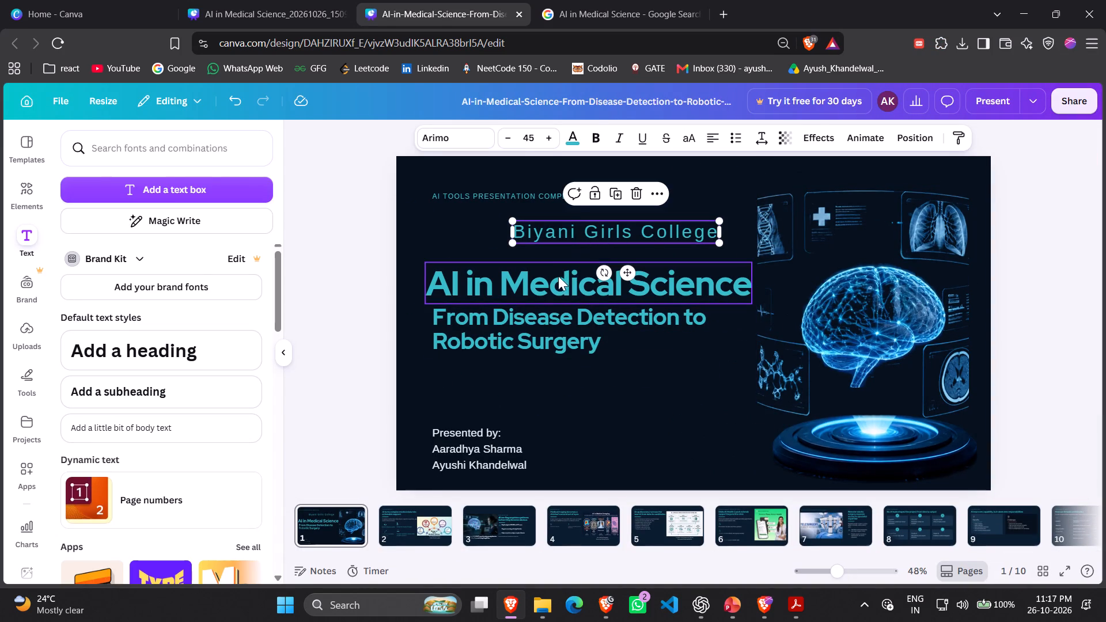
{"action": "left_click", "coordinate": [558, 277]}
{"action": "left_click", "coordinate": [519, 321]}
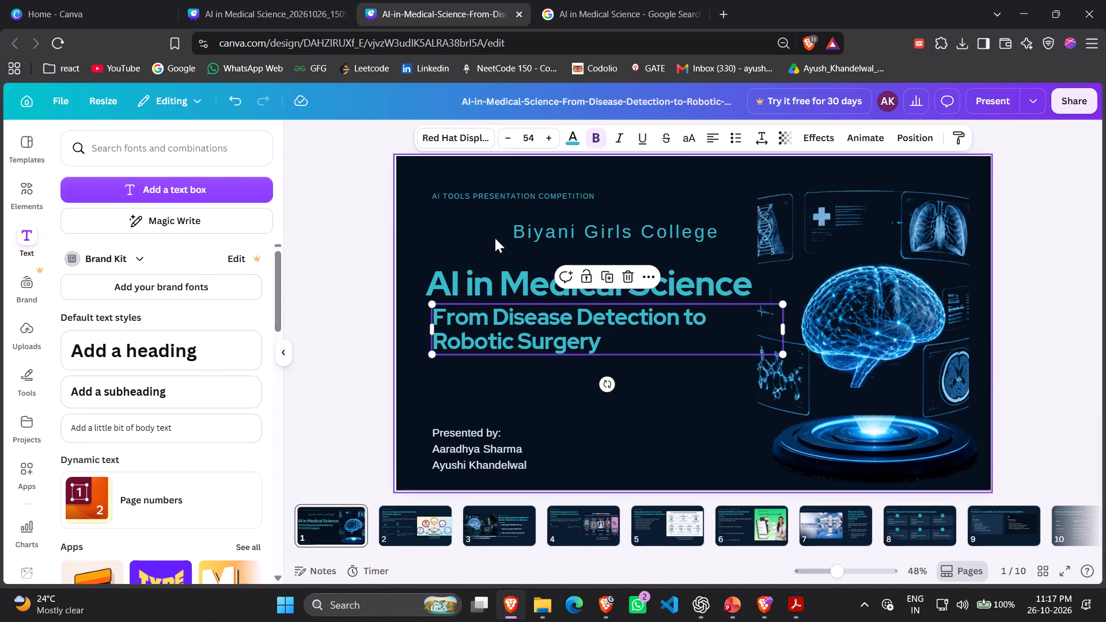
{"action": "left_click", "coordinate": [460, 190]}
{"action": "left_click", "coordinate": [469, 198]}
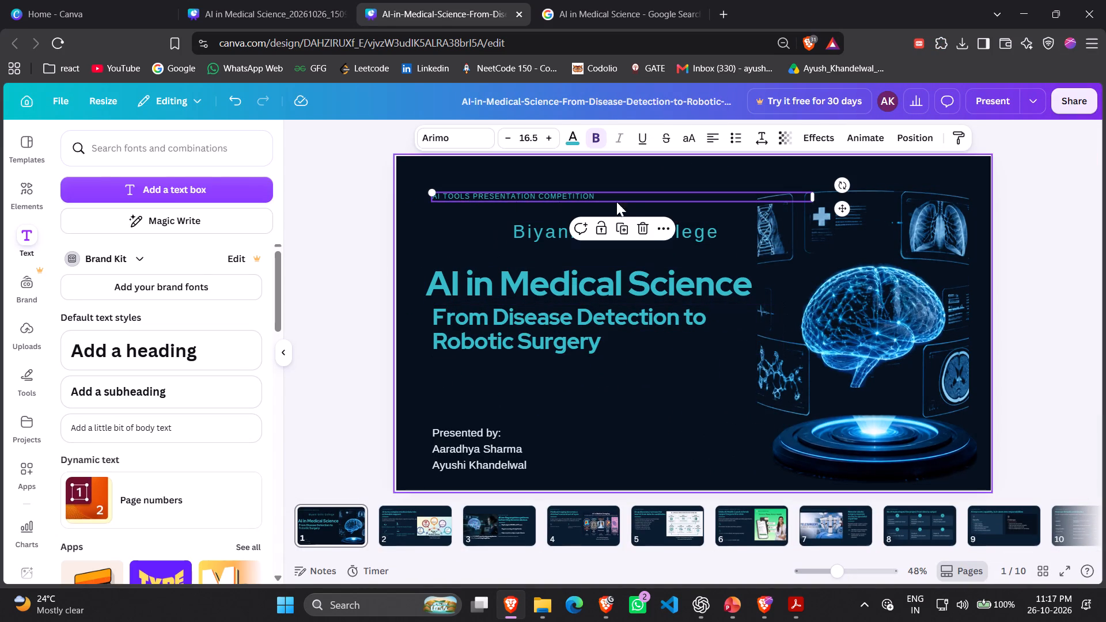
{"action": "left_click", "coordinate": [542, 240]}
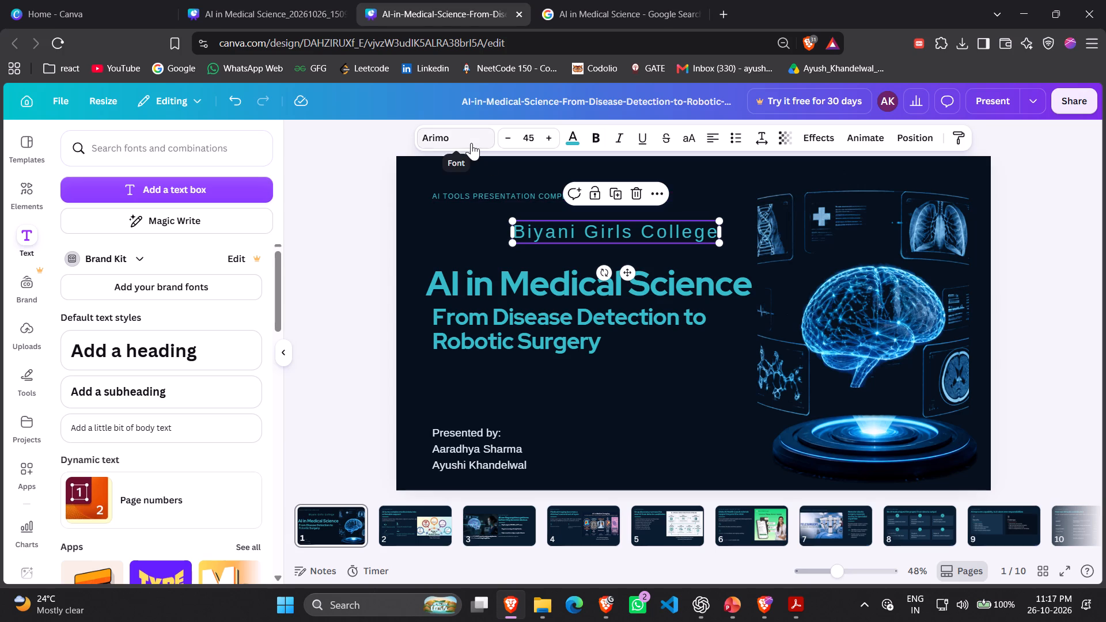
{"action": "left_click", "coordinate": [494, 283]}
{"action": "left_click", "coordinate": [516, 227]}
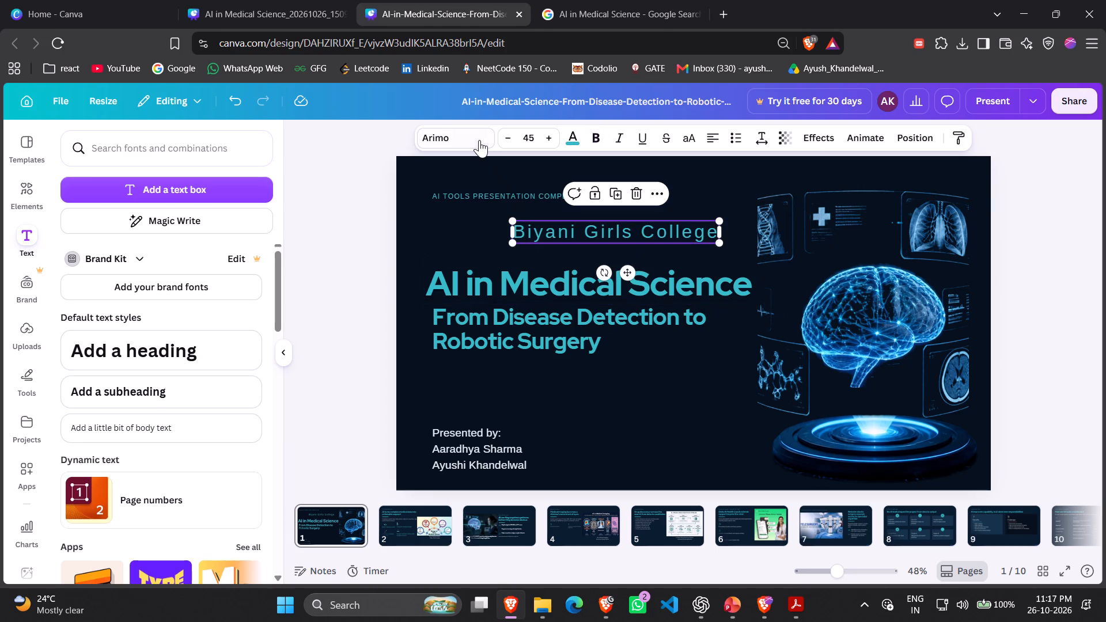
{"action": "left_click", "coordinate": [479, 140]}
{"action": "left_click", "coordinate": [146, 327]}
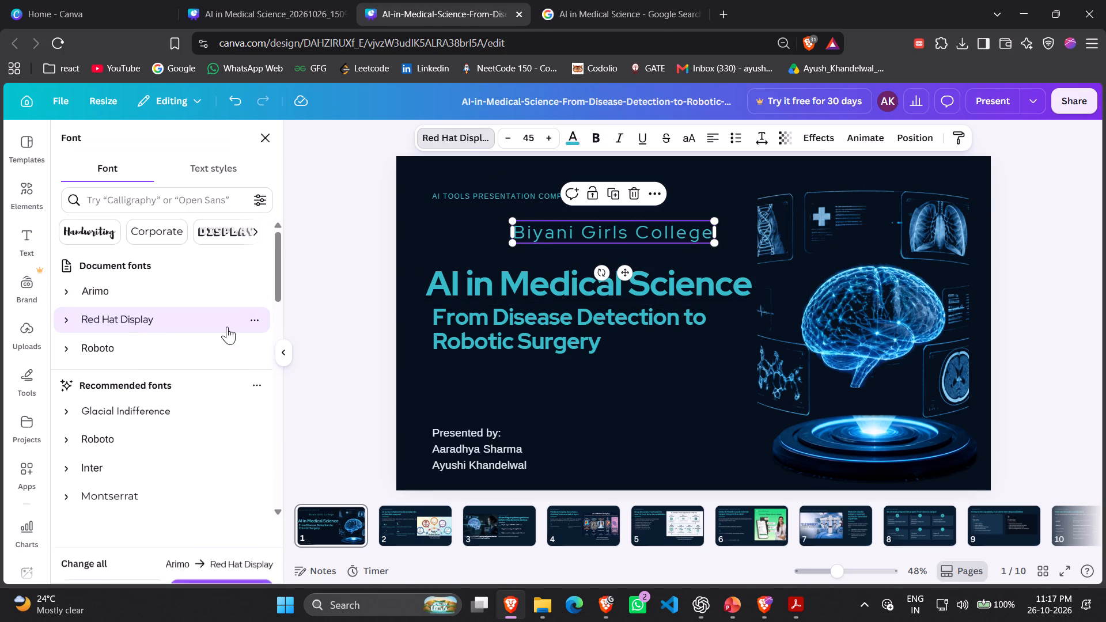
{"action": "left_click", "coordinate": [595, 138]}
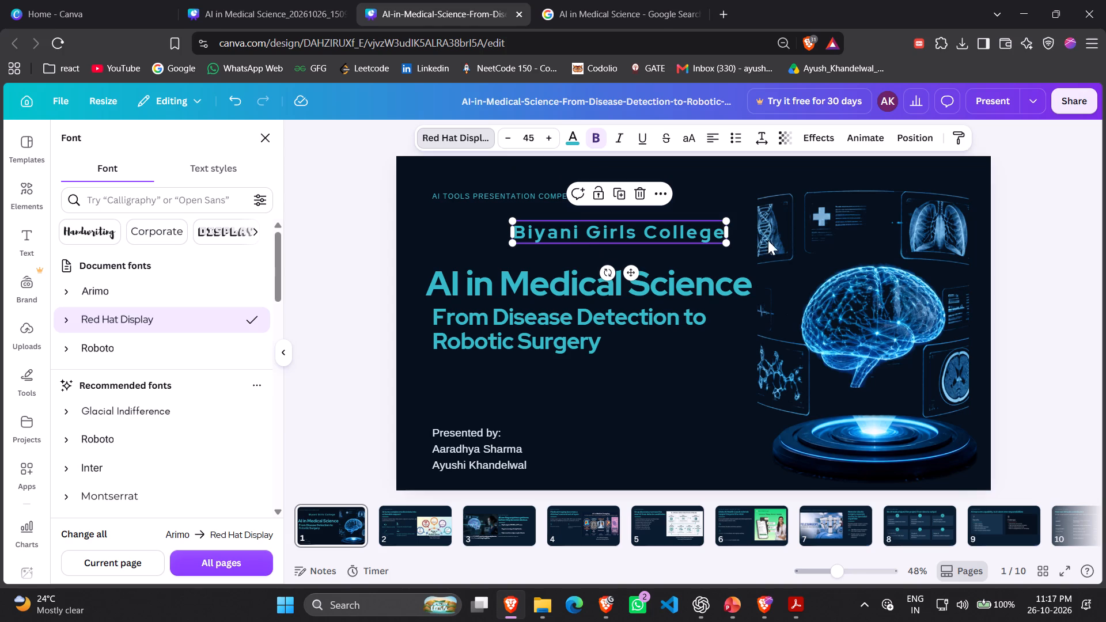
{"action": "left_click", "coordinate": [1048, 213]}
Stretch the "Biyani Girls College" text box to the full slide width of 1,920 and centre-align its text.
{"action": "left_click_drag", "start_coordinate": [512, 234], "coordinate": [475, 234]}
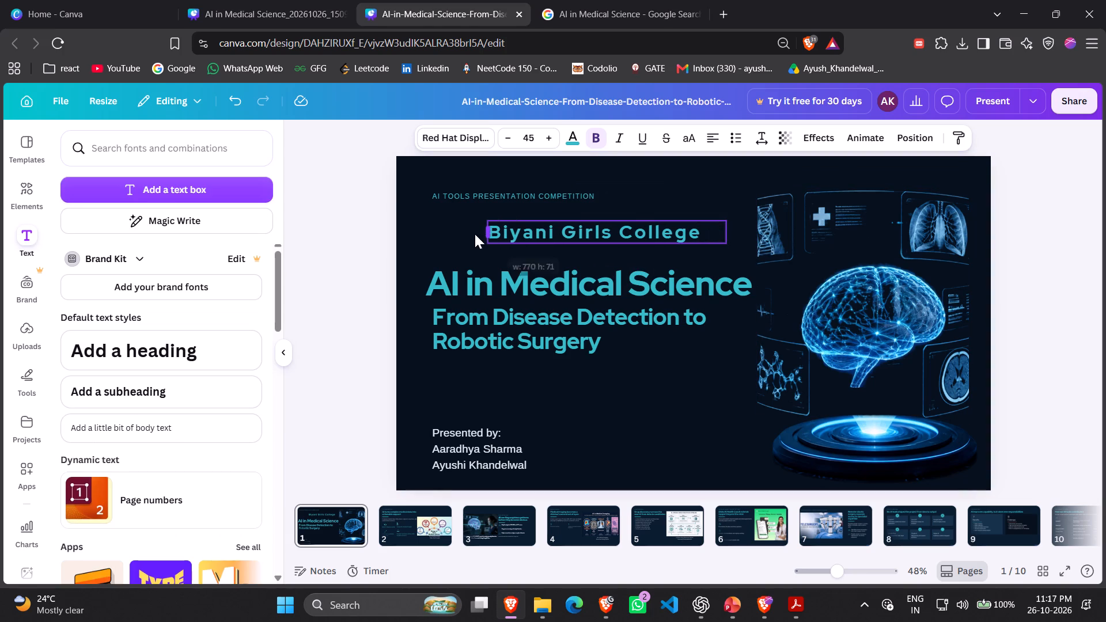
{"action": "left_click_drag", "start_coordinate": [475, 234], "coordinate": [397, 234]}
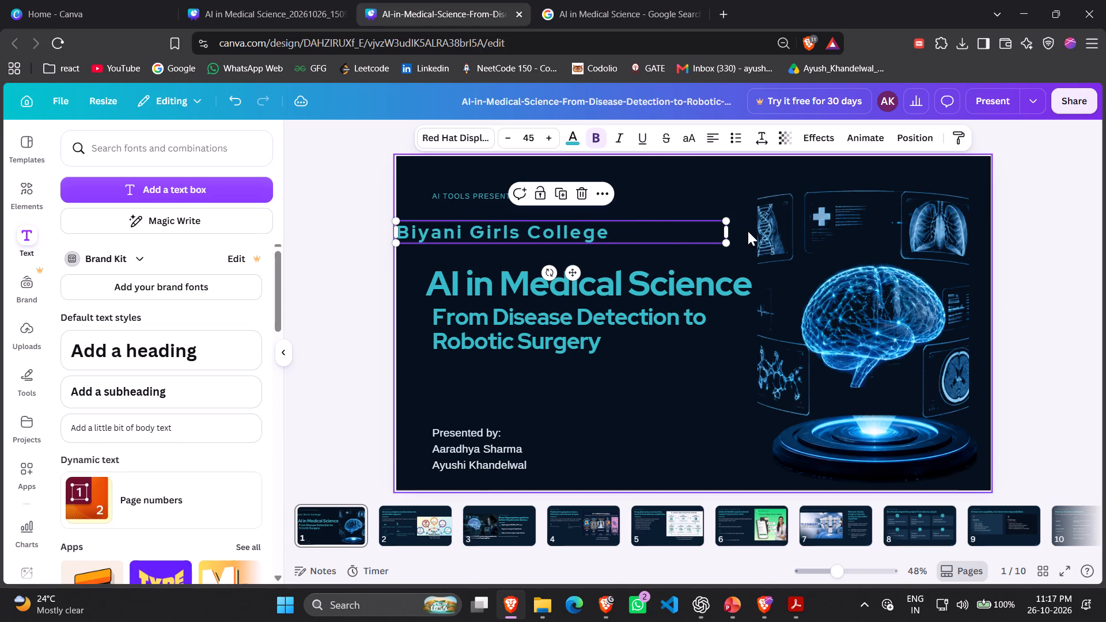
{"action": "left_click_drag", "start_coordinate": [726, 231], "coordinate": [988, 228]}
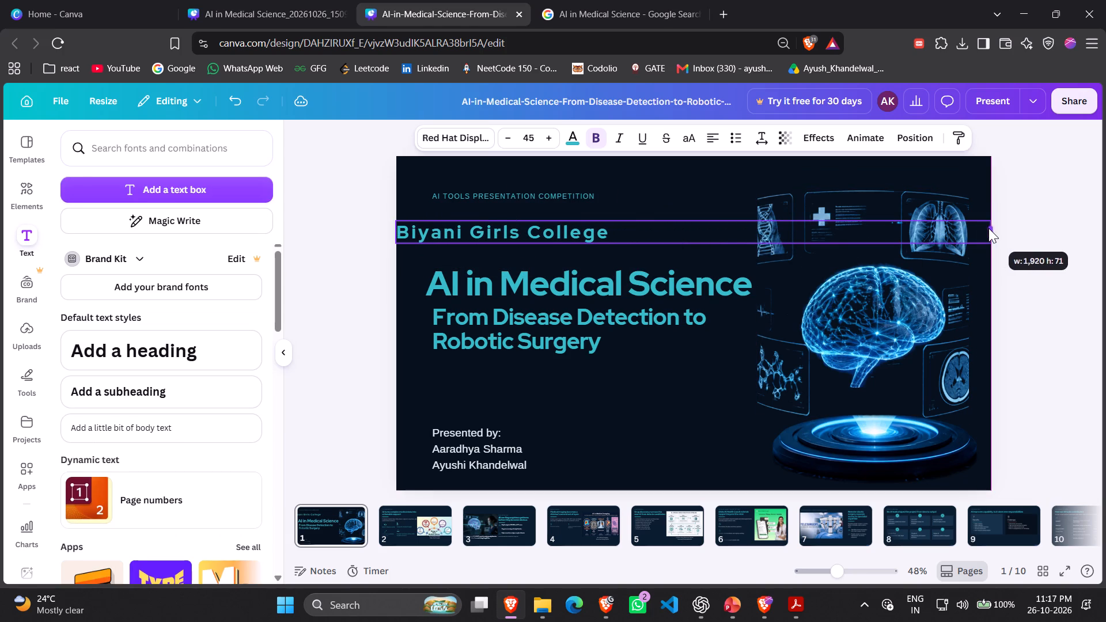
{"action": "left_click_drag", "start_coordinate": [988, 228], "coordinate": [990, 228]}
{"action": "left_click", "coordinate": [709, 141]}
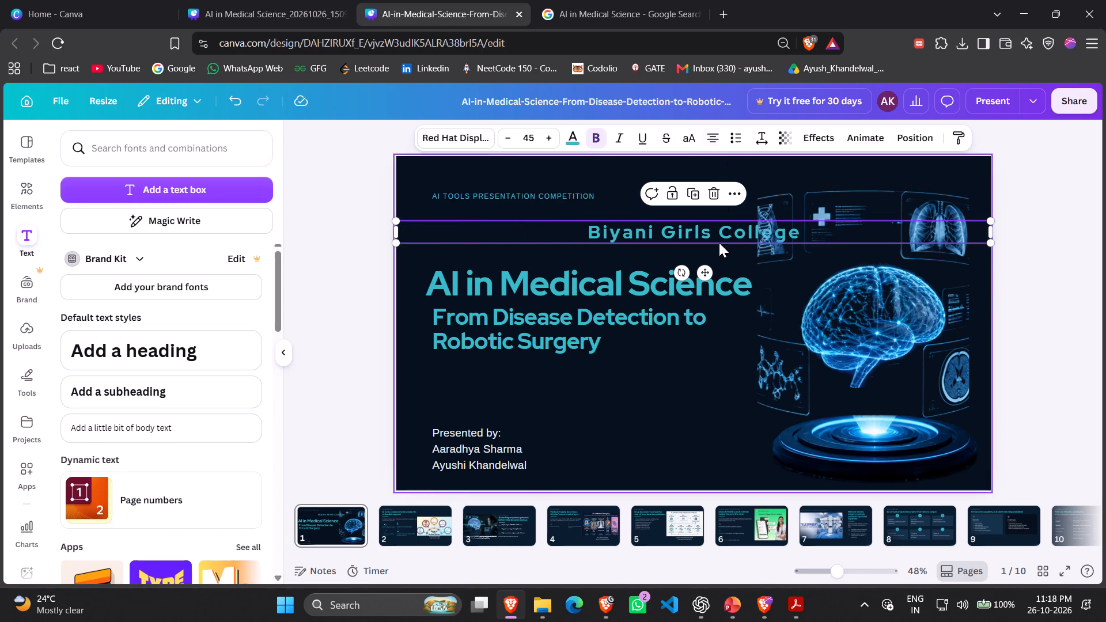
{"action": "left_click", "coordinate": [1081, 201]}
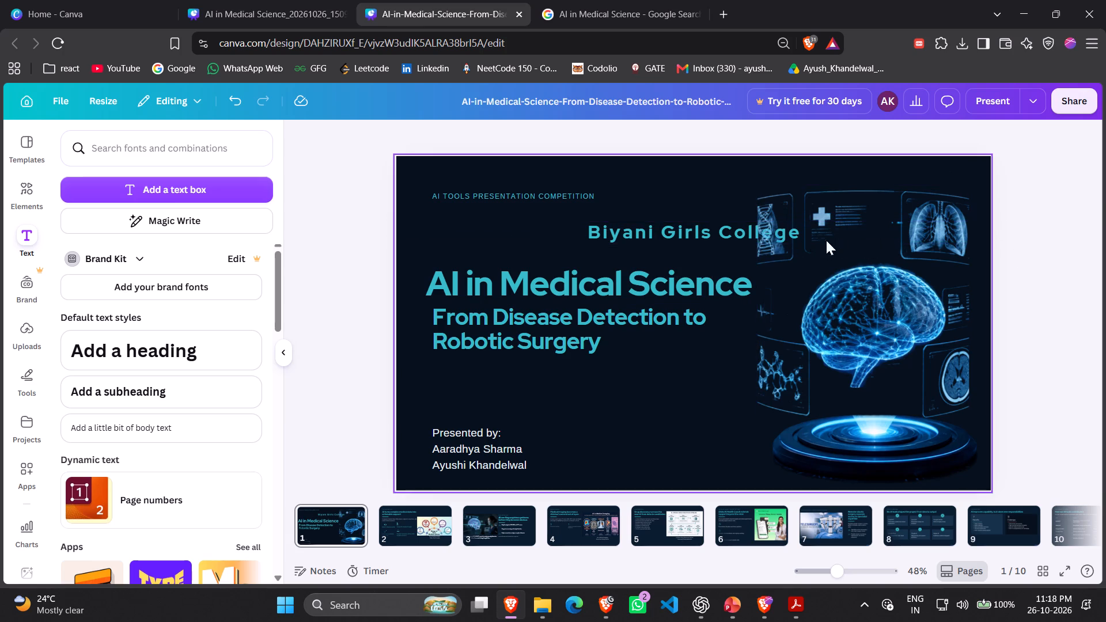
Move the "Biyani Girls College" text up to the top edge of the title slide.
{"action": "left_click_drag", "start_coordinate": [719, 231], "coordinate": [722, 168]}
{"action": "left_click", "coordinate": [1055, 214]}
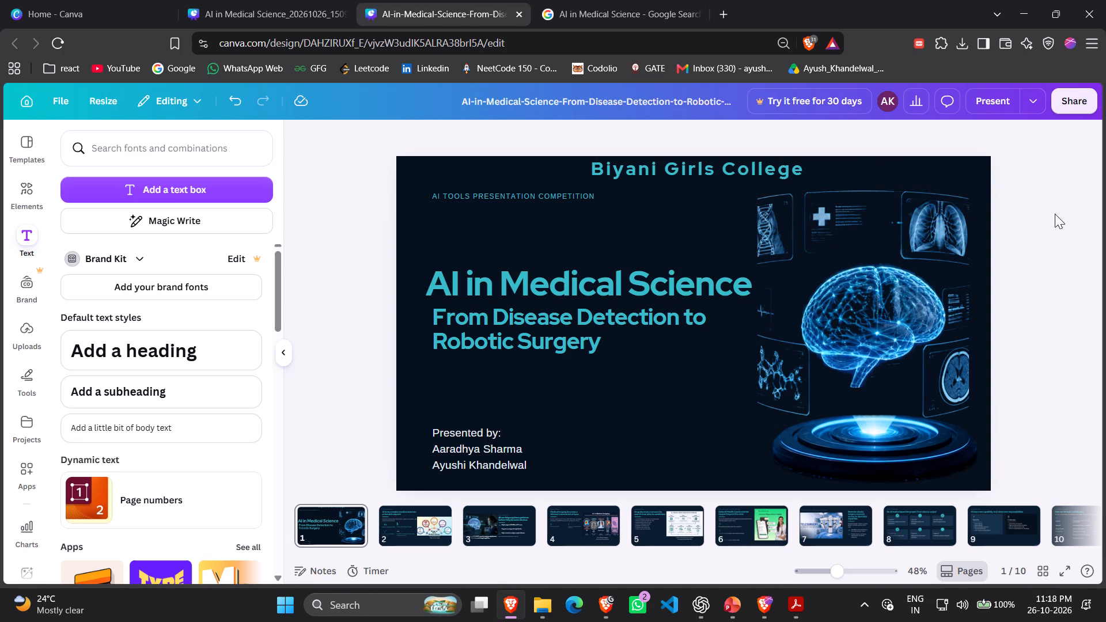
Stretch the "AI TOOLS PRESENTATION COMPETITION" text box across the full width of the title slide and centre-align its text.
{"action": "left_click", "coordinate": [566, 199]}
{"action": "left_click_drag", "start_coordinate": [566, 199], "coordinate": [565, 201]}
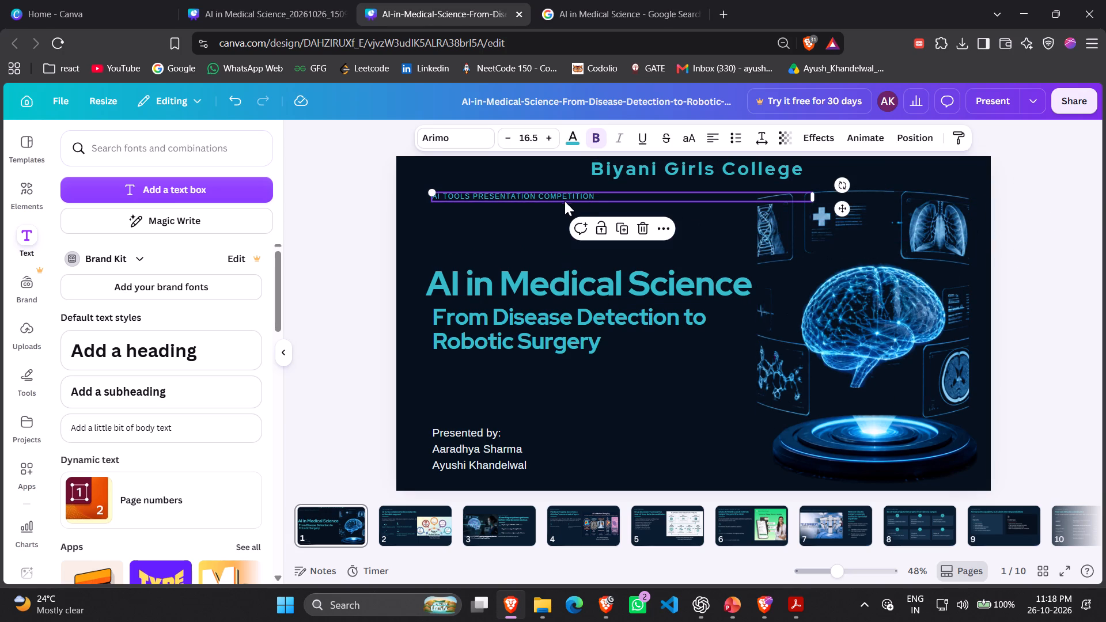
{"action": "left_click_drag", "start_coordinate": [565, 201], "coordinate": [552, 206]}
{"action": "left_click_drag", "start_coordinate": [799, 200], "coordinate": [984, 200]}
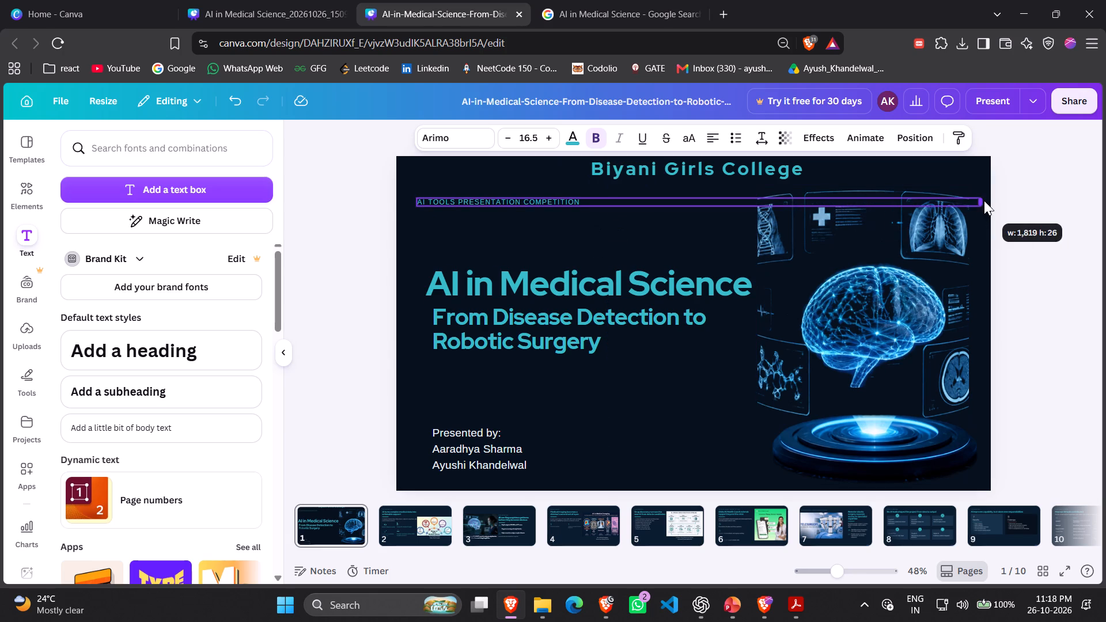
{"action": "left_click_drag", "start_coordinate": [984, 200], "coordinate": [990, 202]}
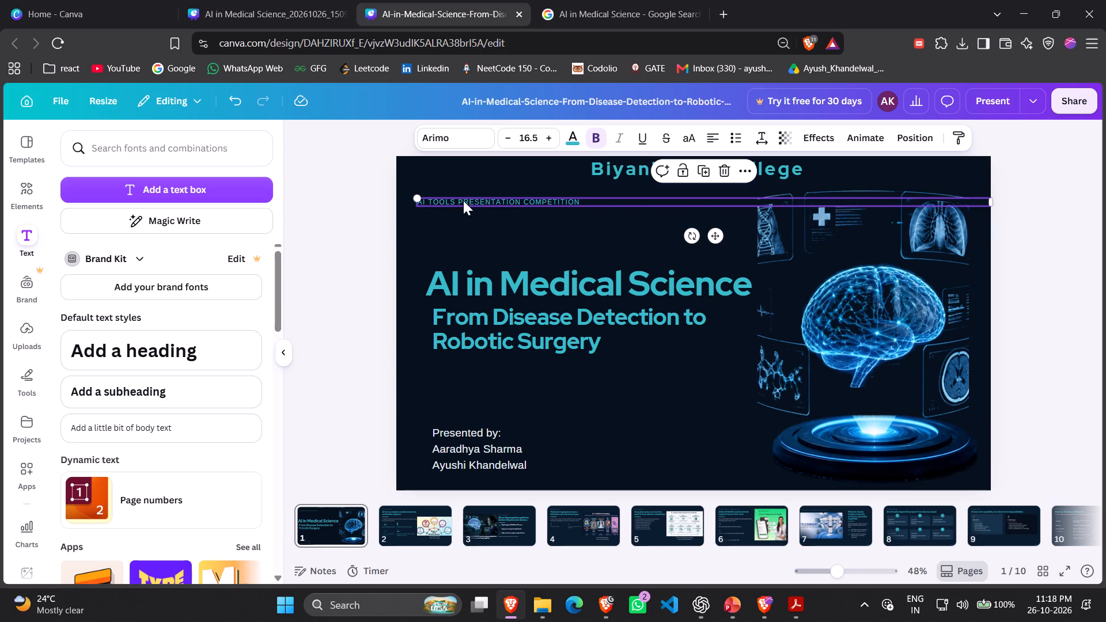
{"action": "left_click_drag", "start_coordinate": [415, 200], "coordinate": [396, 200]}
{"action": "double_click", "coordinate": [525, 201]}
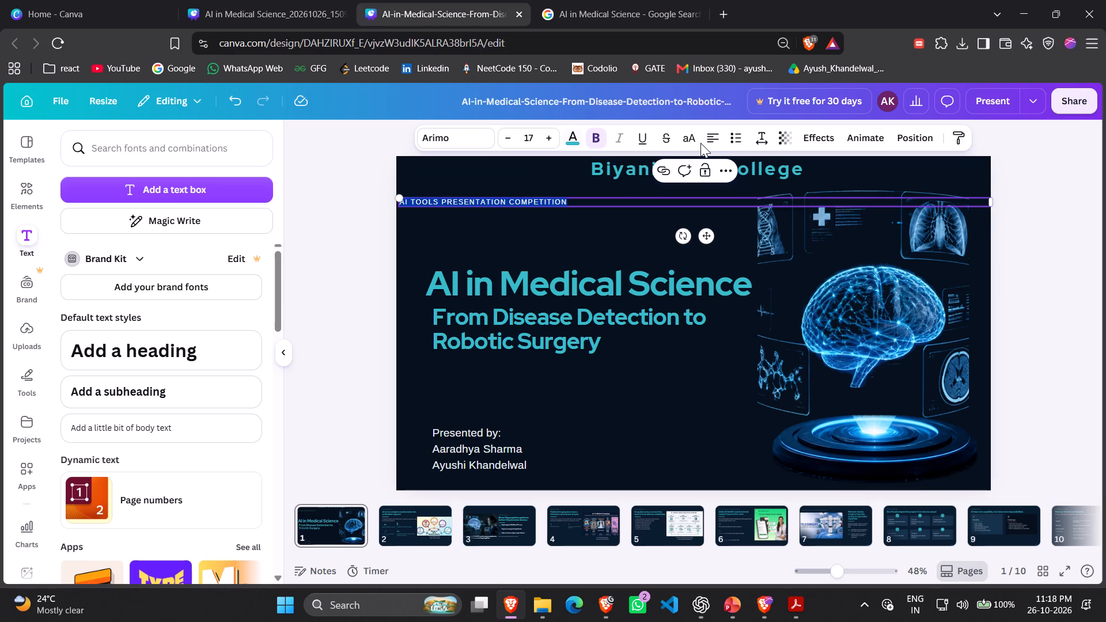
{"action": "left_click", "coordinate": [710, 139]}
{"action": "left_click", "coordinate": [1059, 210]}
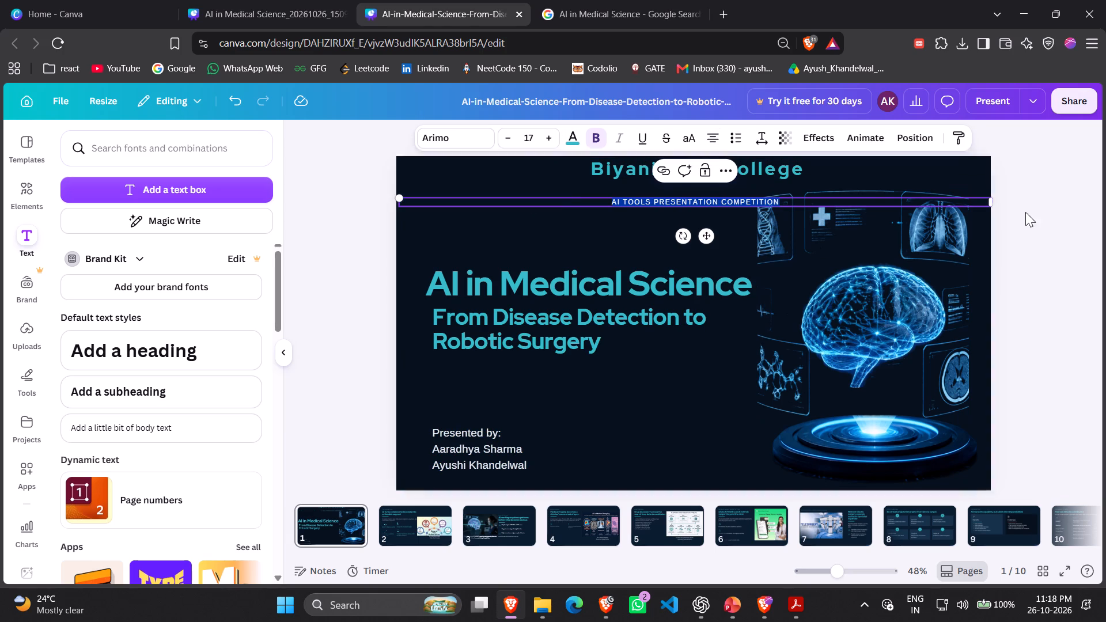
Move the "AI TOOLS PRESENTATION COMPETITION" line up to sit directly beneath "Biyani Girls College".
{"action": "left_click_drag", "start_coordinate": [714, 204], "coordinate": [716, 189]}
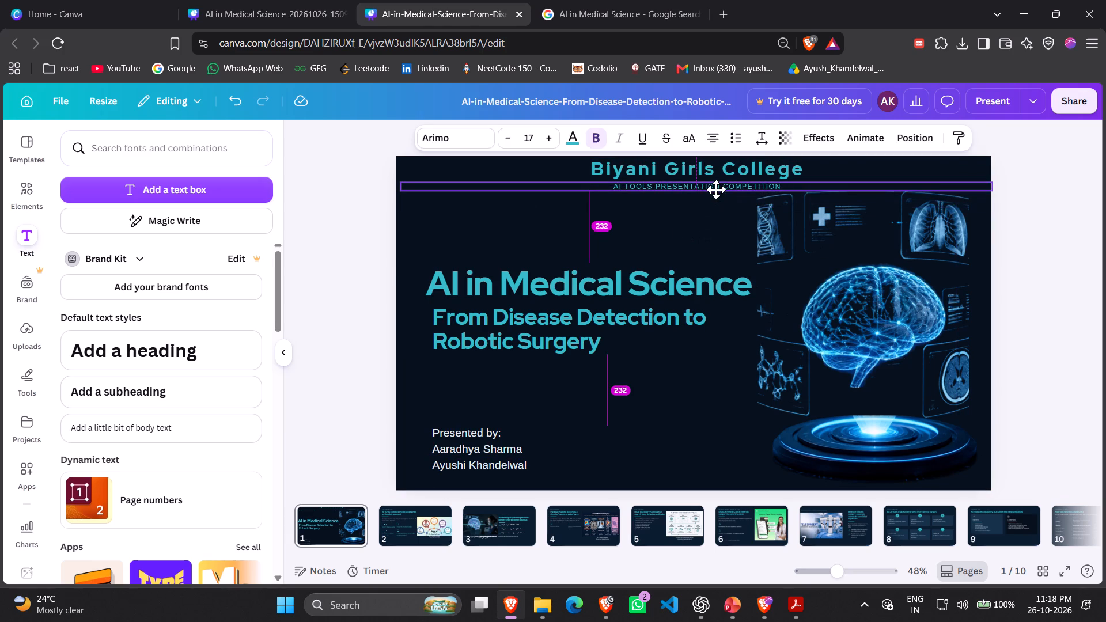
{"action": "left_click_drag", "start_coordinate": [716, 189], "coordinate": [717, 188]}
{"action": "left_click", "coordinate": [1029, 267]}
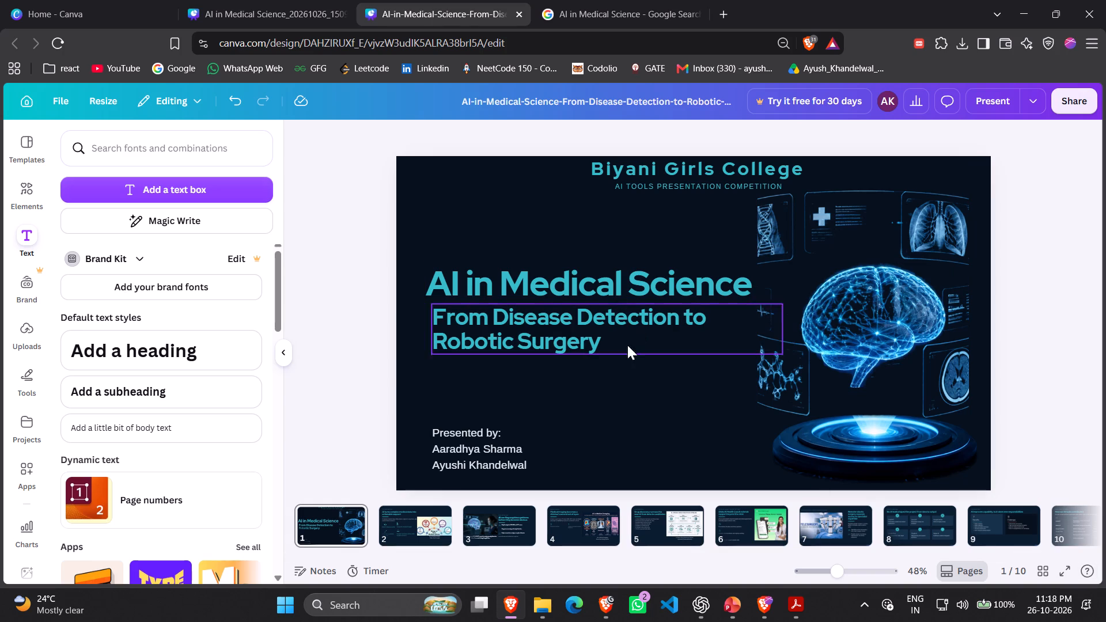
Move the "AI in Medical Science" title and its subtitle up and nearer the slide's left edge, lining up their left edges.
{"action": "left_click_drag", "start_coordinate": [645, 380], "coordinate": [499, 268]}
{"action": "left_click_drag", "start_coordinate": [615, 340], "coordinate": [596, 299]}
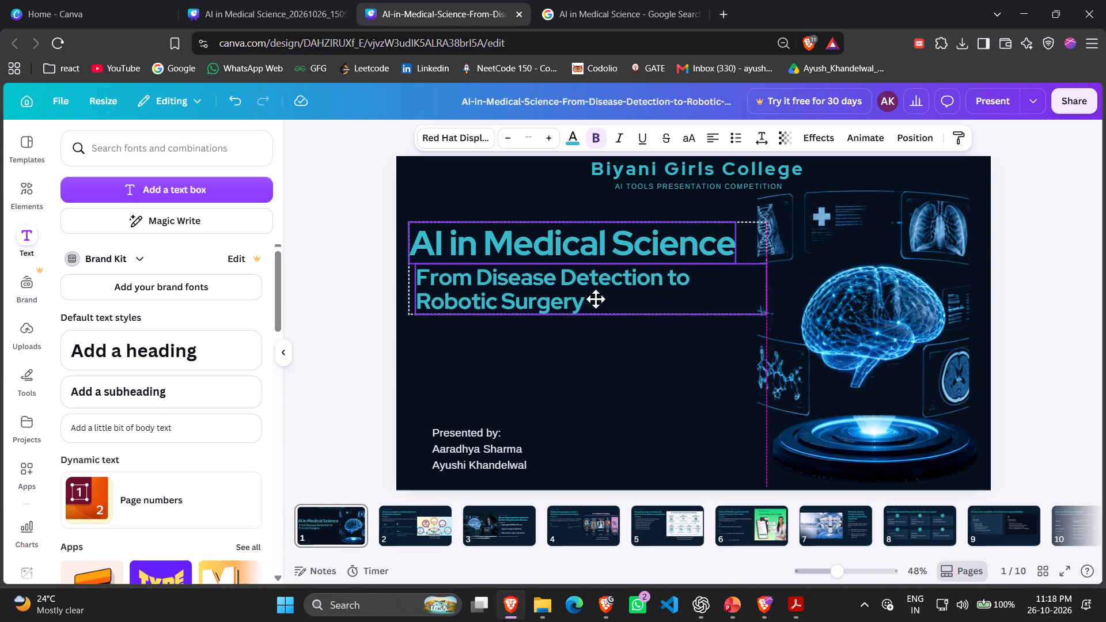
{"action": "left_click_drag", "start_coordinate": [596, 299], "coordinate": [594, 301]}
{"action": "left_click", "coordinate": [620, 369]}
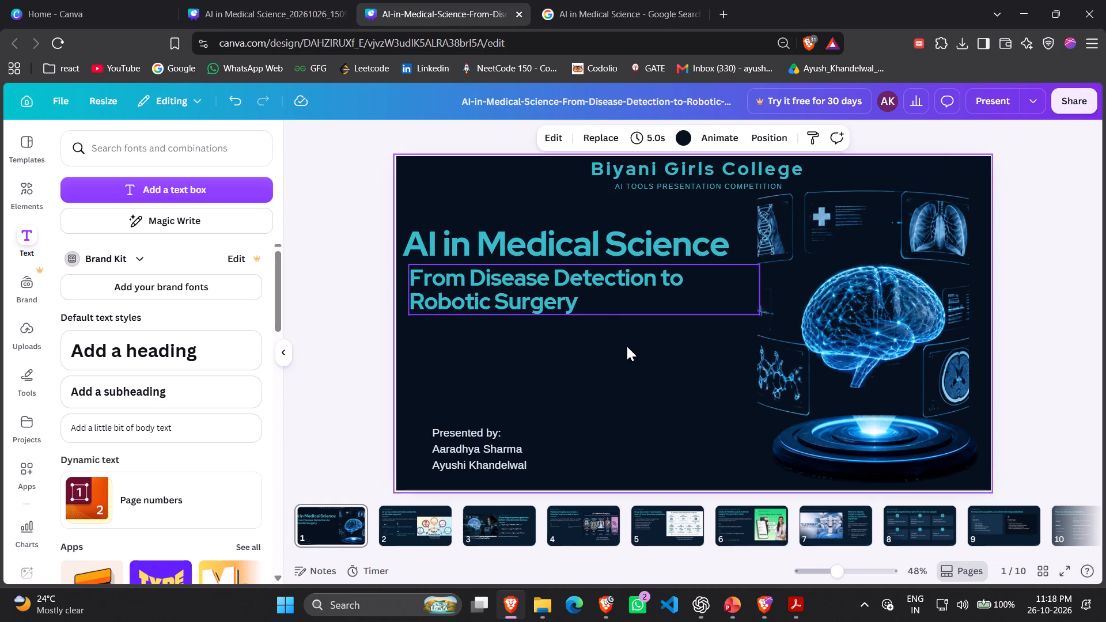
{"action": "left_click_drag", "start_coordinate": [627, 347], "coordinate": [456, 233]}
{"action": "left_click_drag", "start_coordinate": [584, 295], "coordinate": [597, 302]}
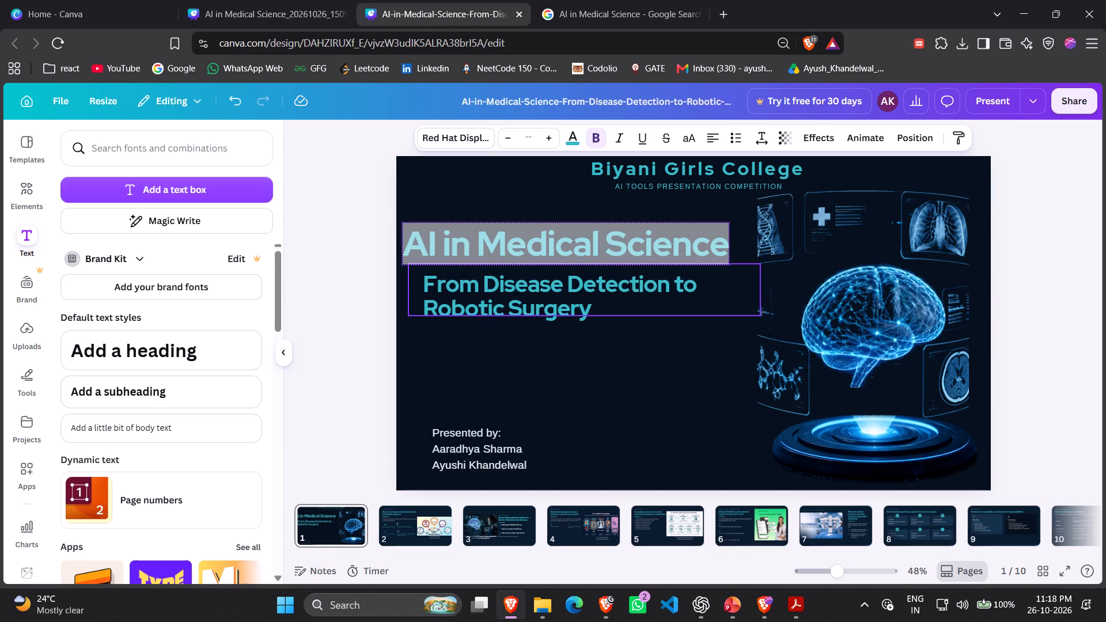
{"action": "left_click_drag", "start_coordinate": [597, 302], "coordinate": [590, 298]}
{"action": "left_click", "coordinate": [615, 351]}
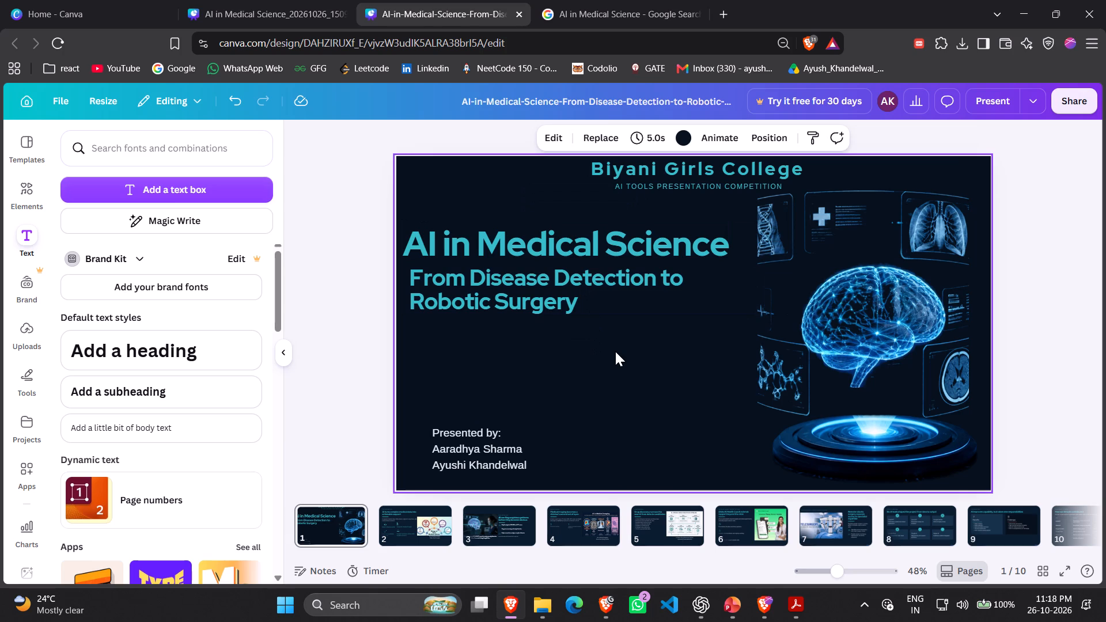
{"action": "left_click_drag", "start_coordinate": [616, 241], "coordinate": [626, 241]}
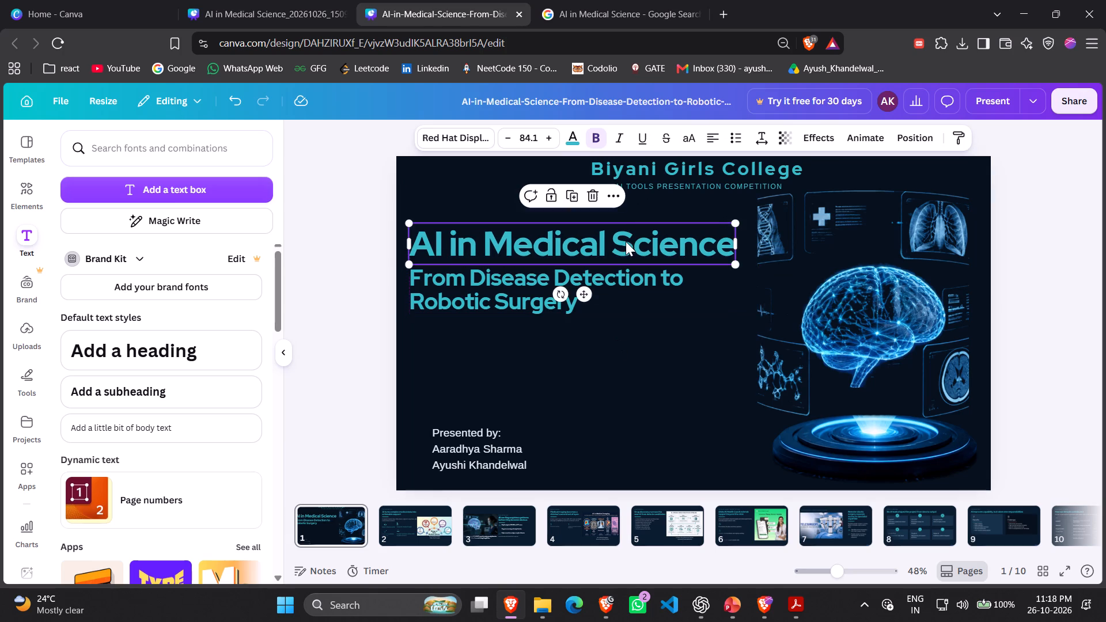
{"action": "left_click", "coordinate": [658, 363]}
Move the "Presented by" text block up and slightly left on the title slide.
{"action": "left_click_drag", "start_coordinate": [514, 460], "coordinate": [498, 430]}
{"action": "left_click", "coordinate": [556, 421]}
{"action": "double_click", "coordinate": [540, 430]}
{"action": "left_click", "coordinate": [1050, 346]}
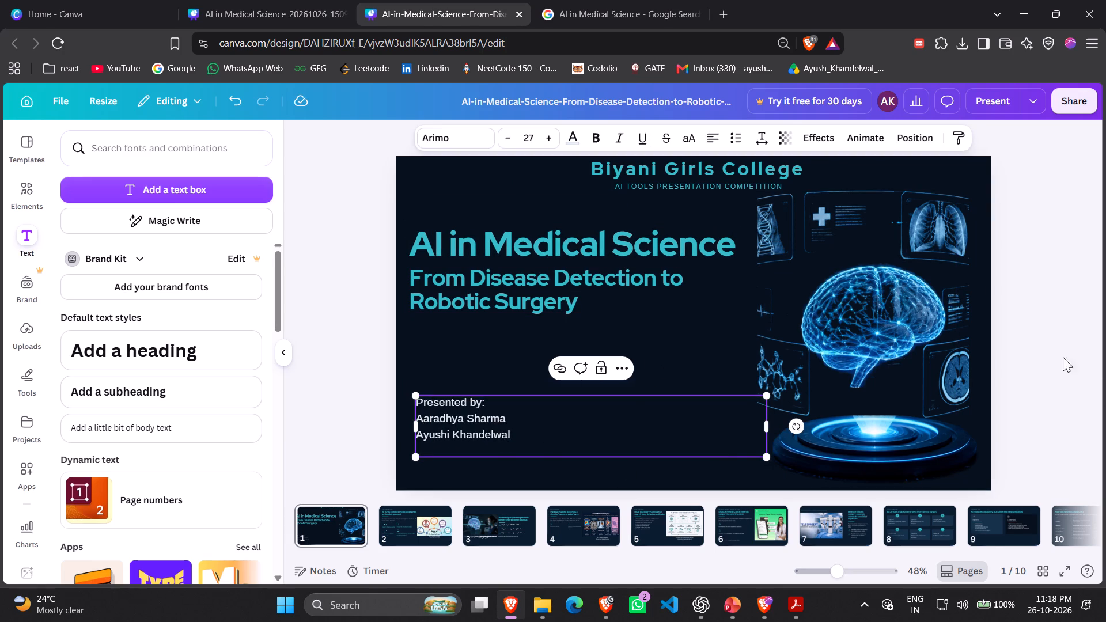
Preview slides 1 to 8 in full screen and return to the editor on slide 8.
{"action": "left_click", "coordinate": [1060, 566]}
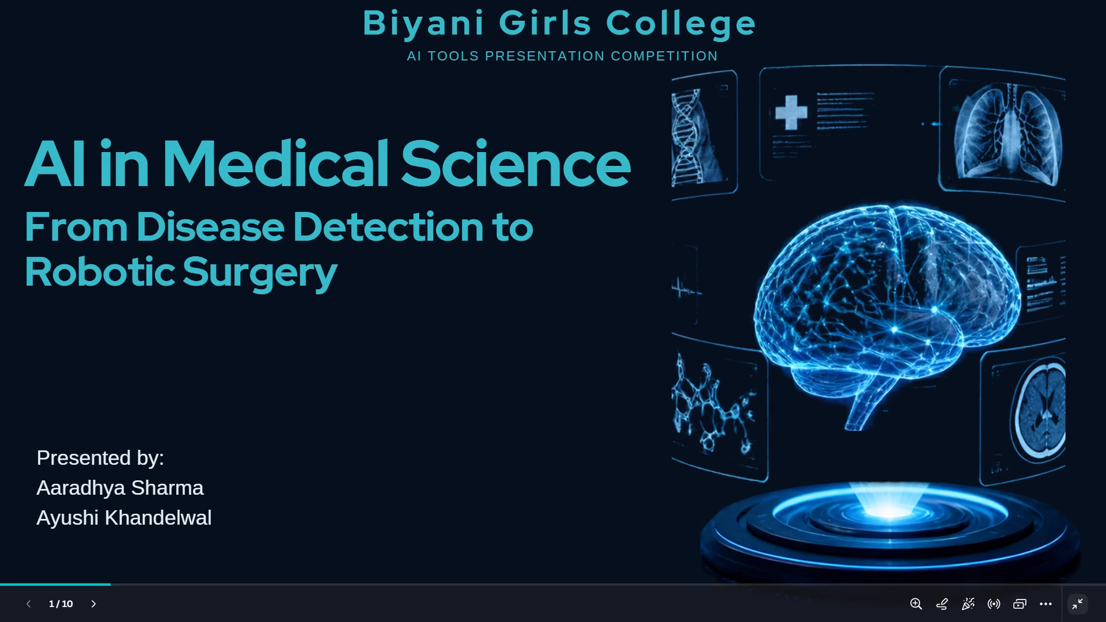
{"action": "key", "text": "Right"}
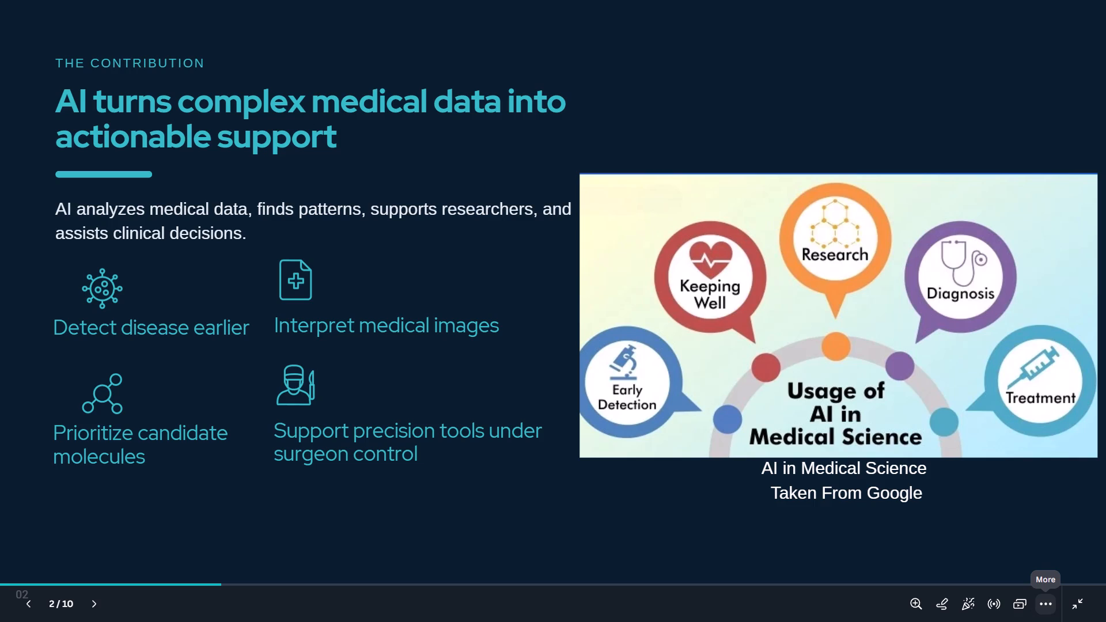
{"action": "key", "text": "Right"}
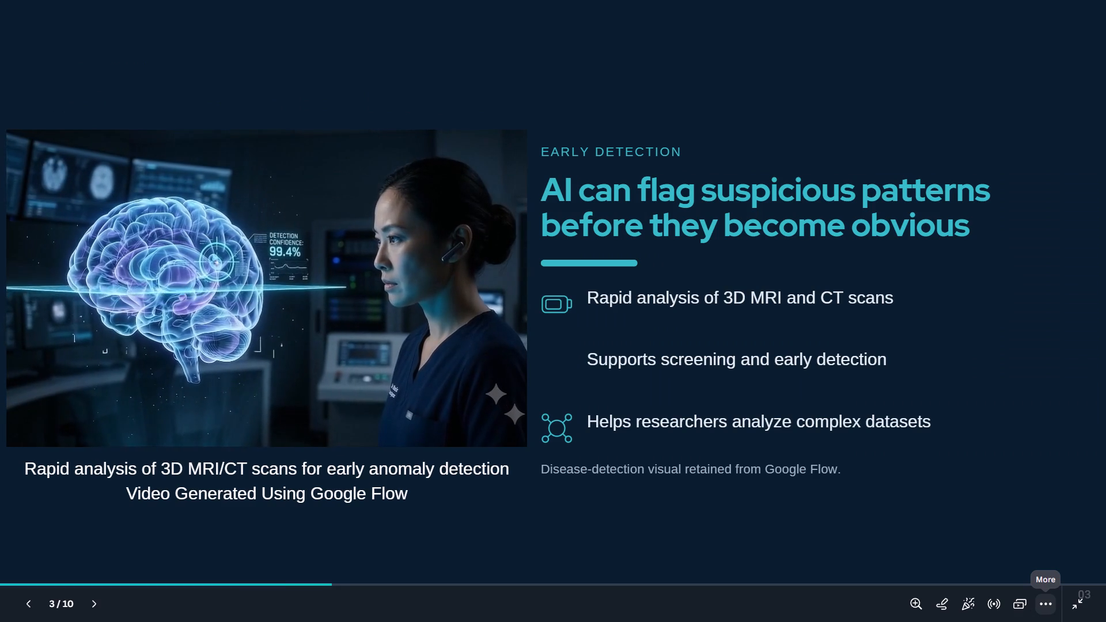
{"action": "key", "text": "Right"}
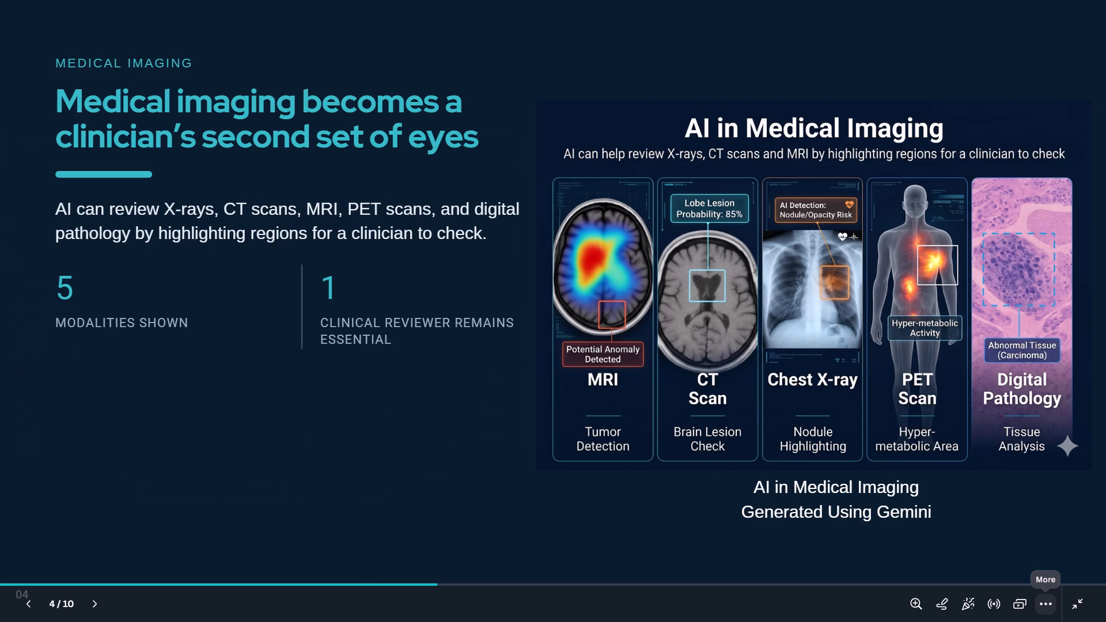
{"action": "key", "text": "Left"}
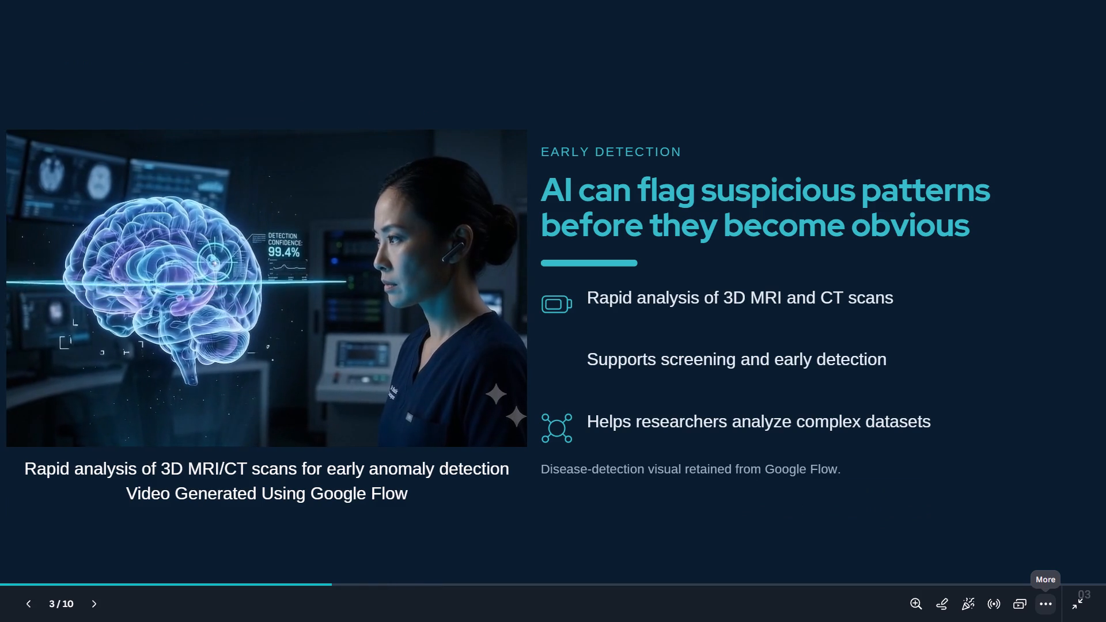
{"action": "key", "text": "Right"}
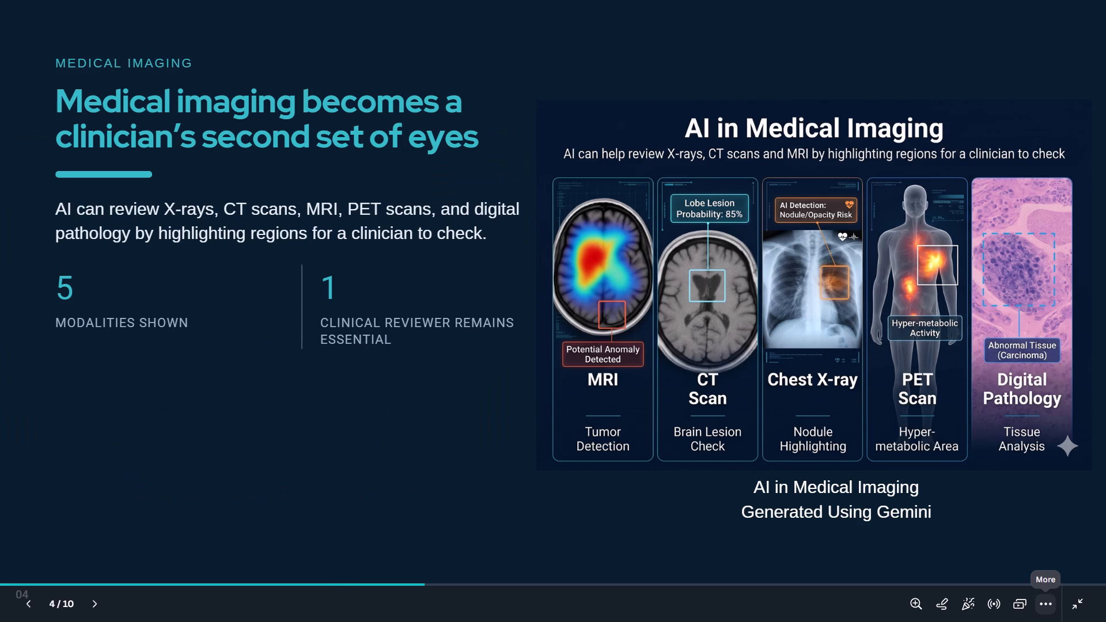
{"action": "key", "text": "Right"}
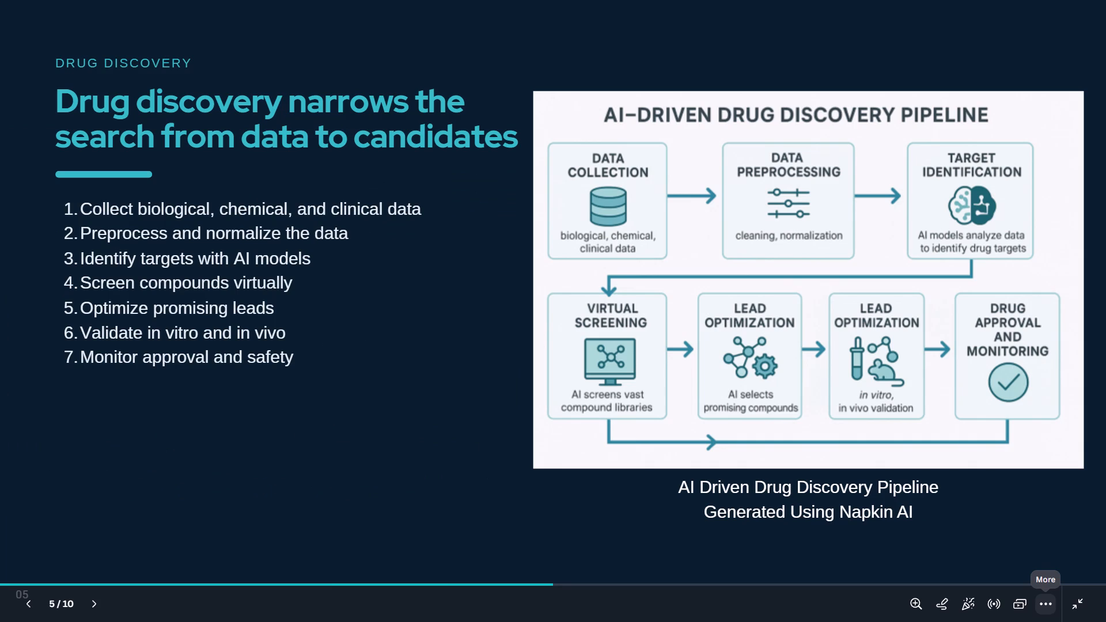
{"action": "key", "text": "Right"}
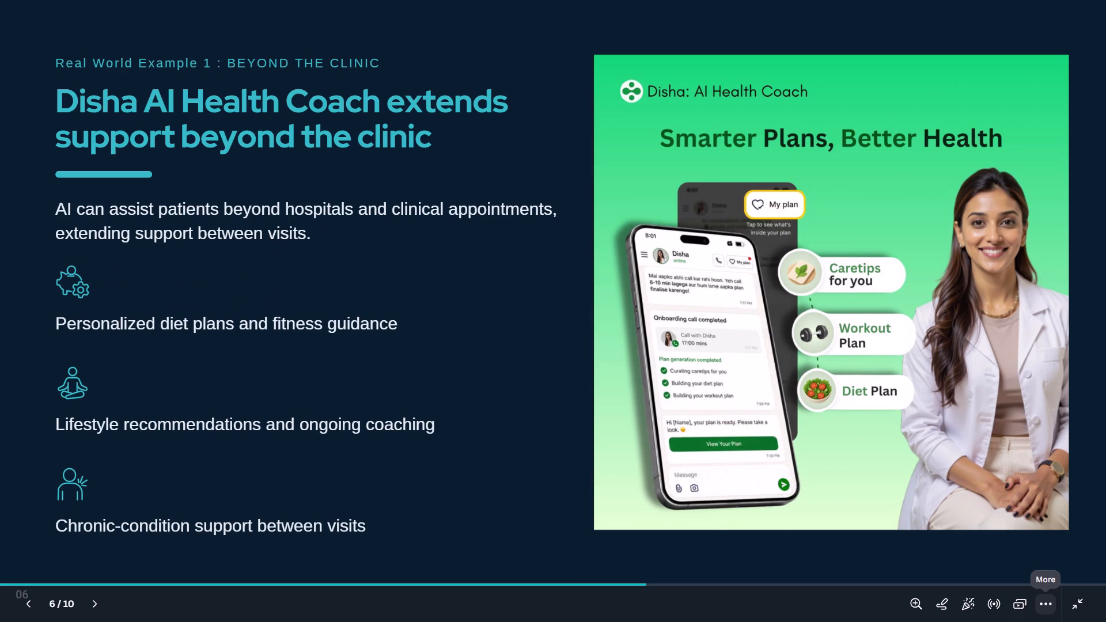
{"action": "key", "text": "Left"}
{"action": "key", "text": "Right"}
{"action": "key", "text": "Right"}
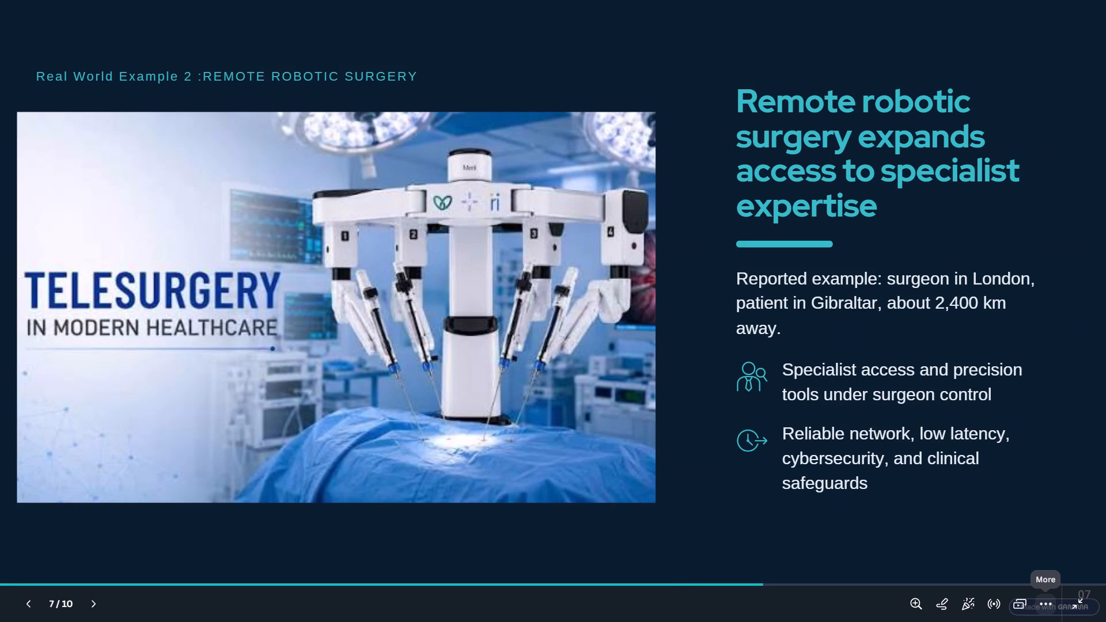
{"action": "key", "text": "Right"}
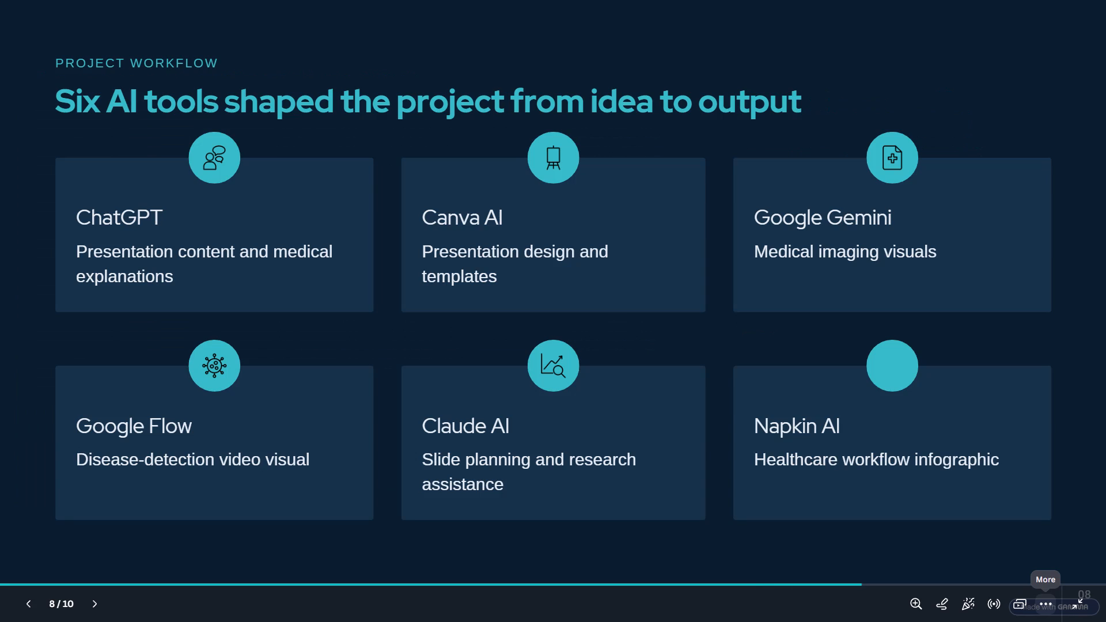
{"action": "key", "text": "Escape"}
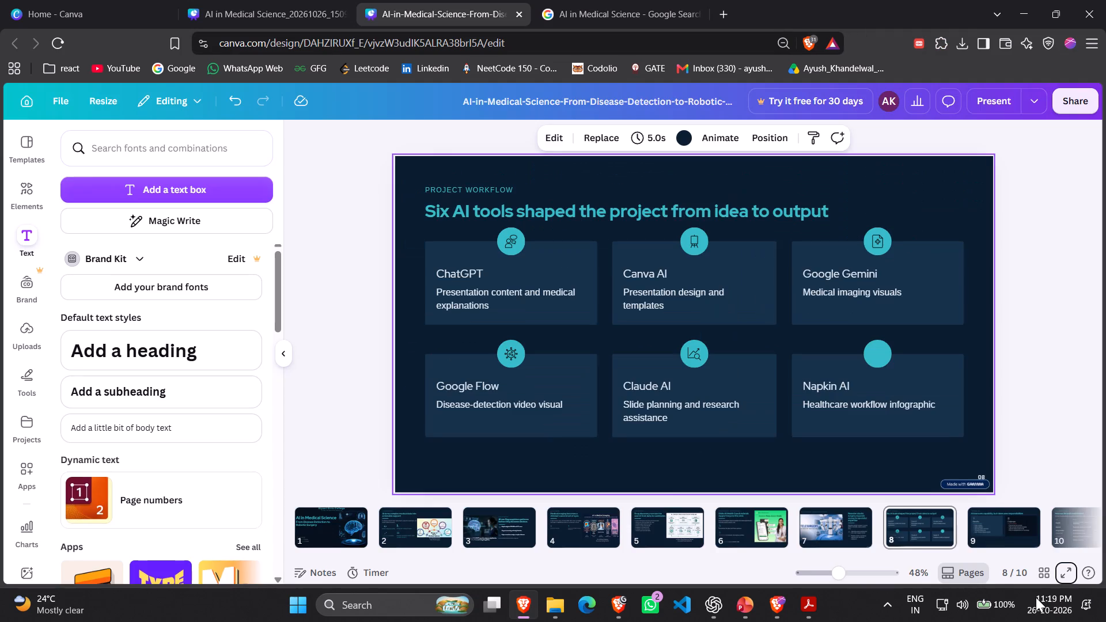
Delete the "PROJECT WORKFLOW" label above the heading on slide 8.
{"action": "left_click", "coordinate": [479, 192]}
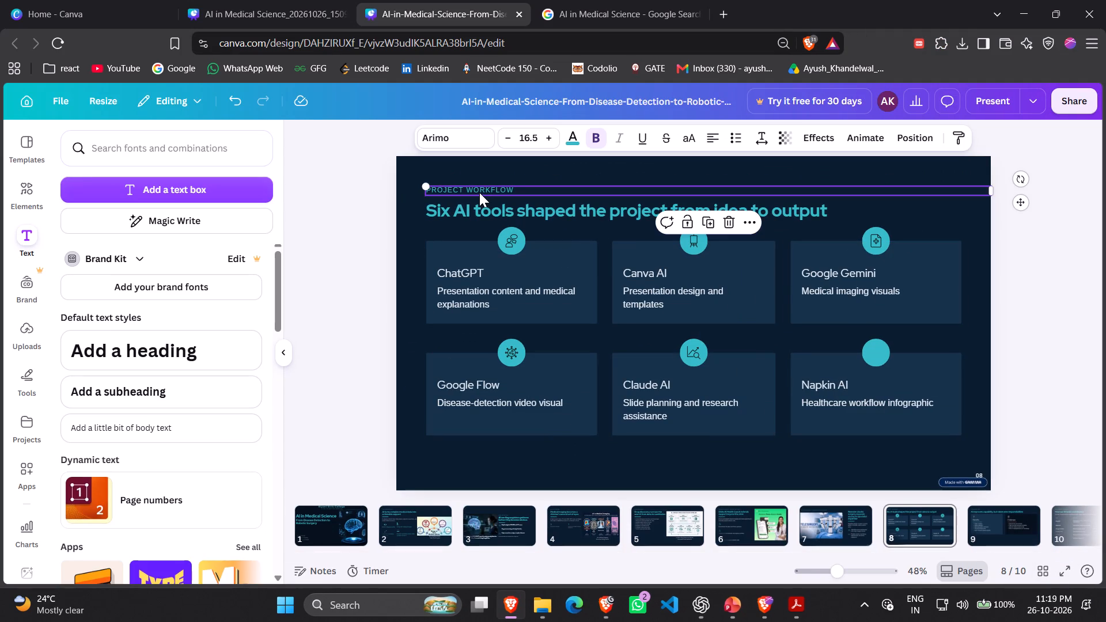
{"action": "key", "text": "Delete"}
{"action": "double_click", "coordinate": [630, 211]}
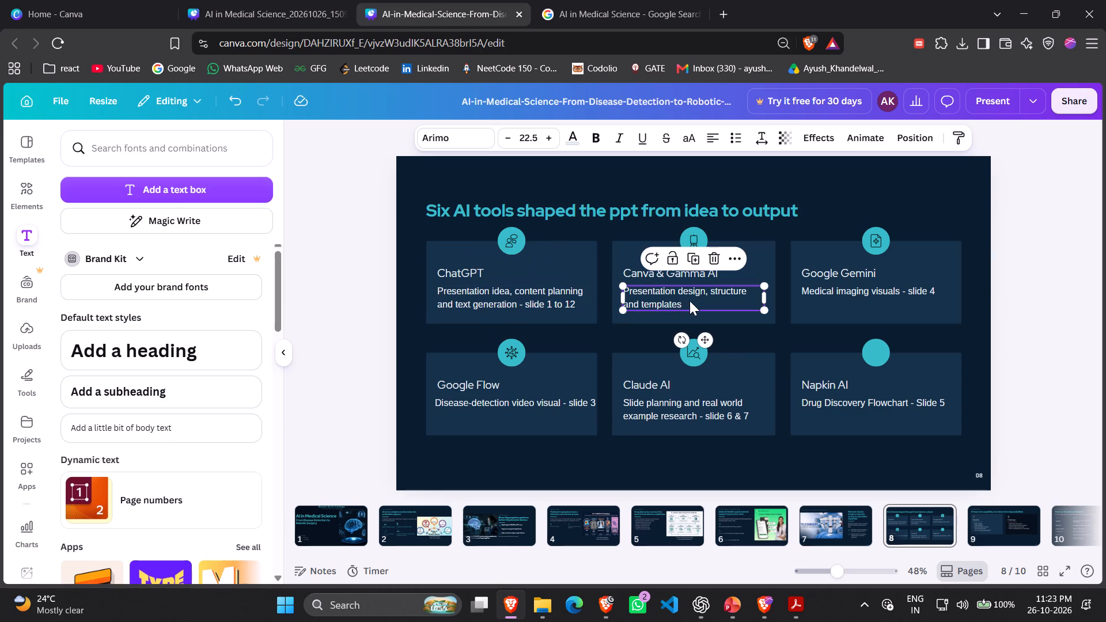
{"action": "left_click", "coordinate": [690, 303]}
{"action": "key", "text": "minus"}
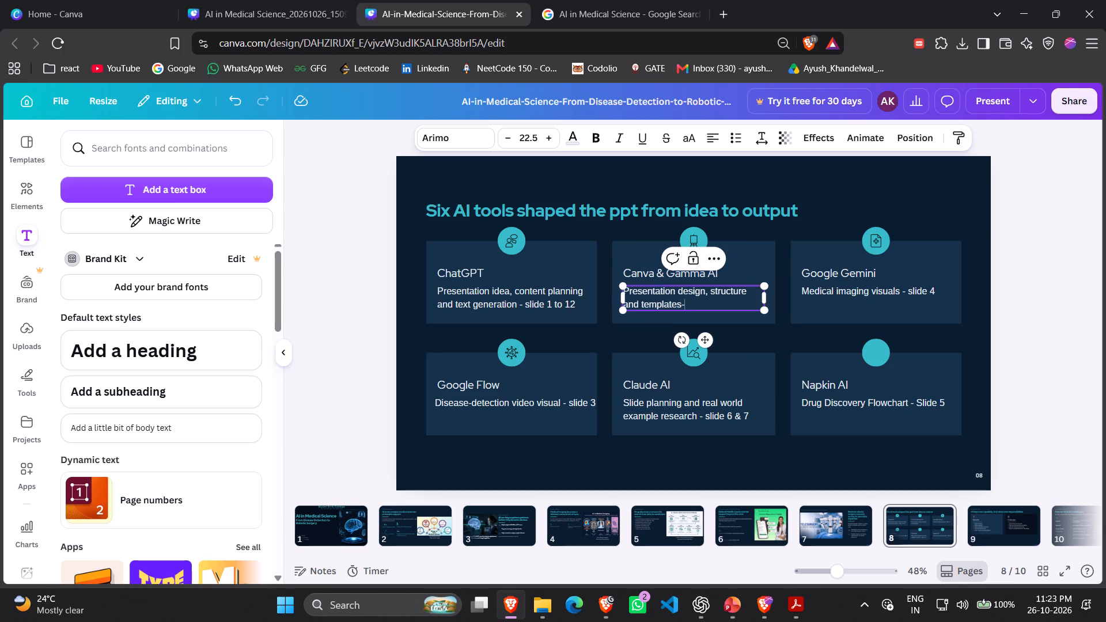
{"action": "key", "text": "BackSpace"}
{"action": "key", "text": "space"}
{"action": "type", "text": "-"}
{"action": "key", "text": "space"}
{"action": "key", "text": "ctrl+v"}
Delete the "A BALANCED VIEW" label above the title on slide 9.
{"action": "left_click", "coordinate": [897, 529]}
{"action": "left_click", "coordinate": [1010, 528]}
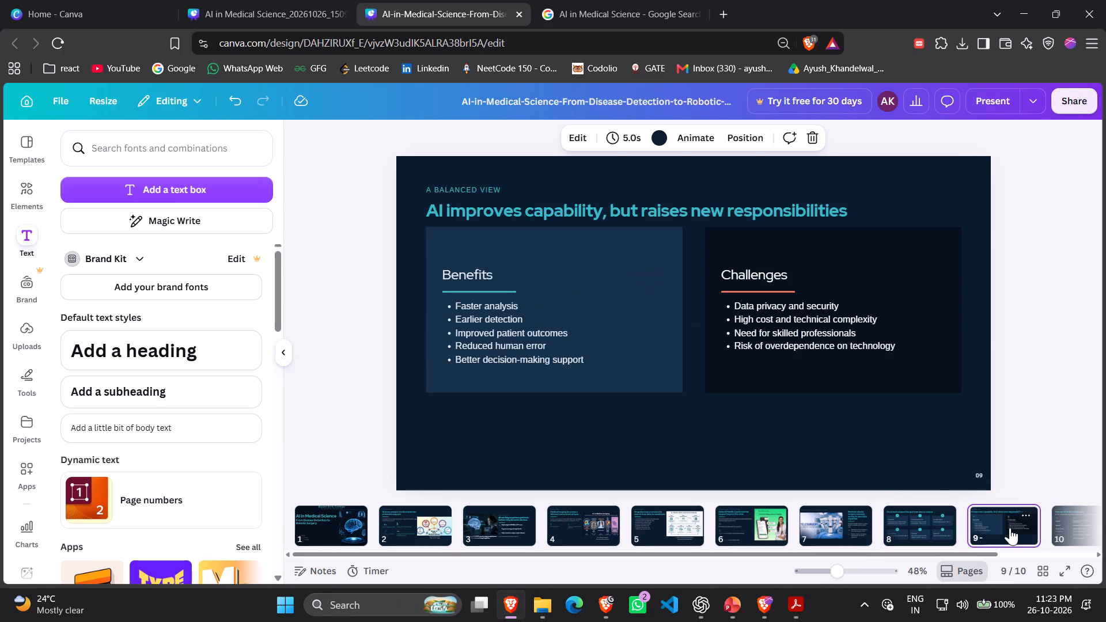
{"action": "left_click", "coordinate": [474, 194]}
{"action": "key", "text": "Delete"}
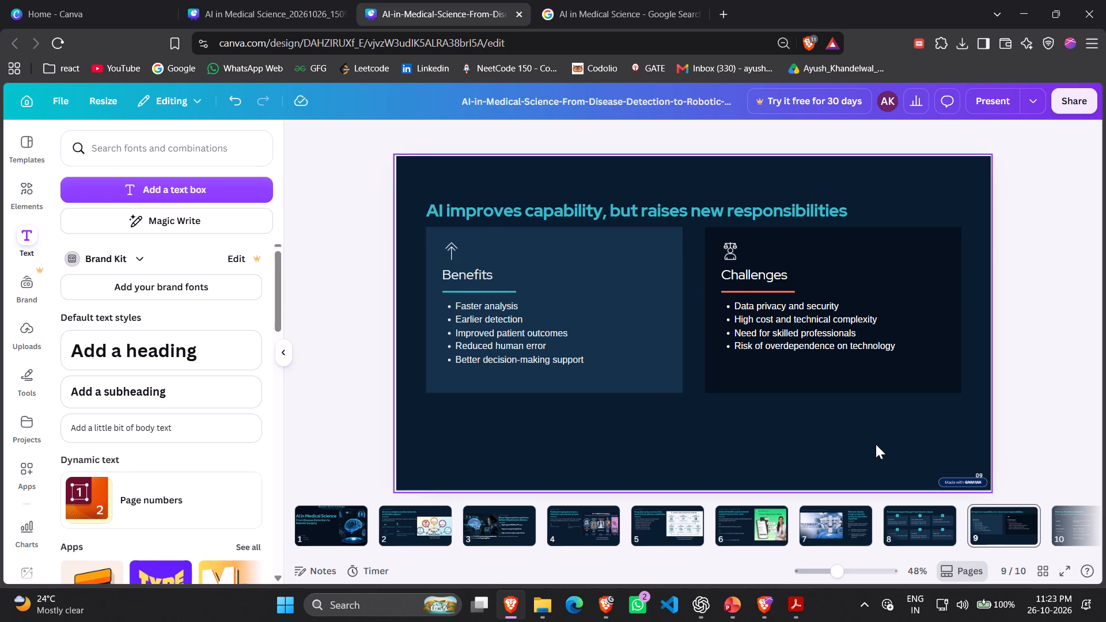
Review slides 3 to 8 and compare slide 10's AI tools contribution table with slide 8's tool cards.
{"action": "left_click", "coordinate": [940, 524]}
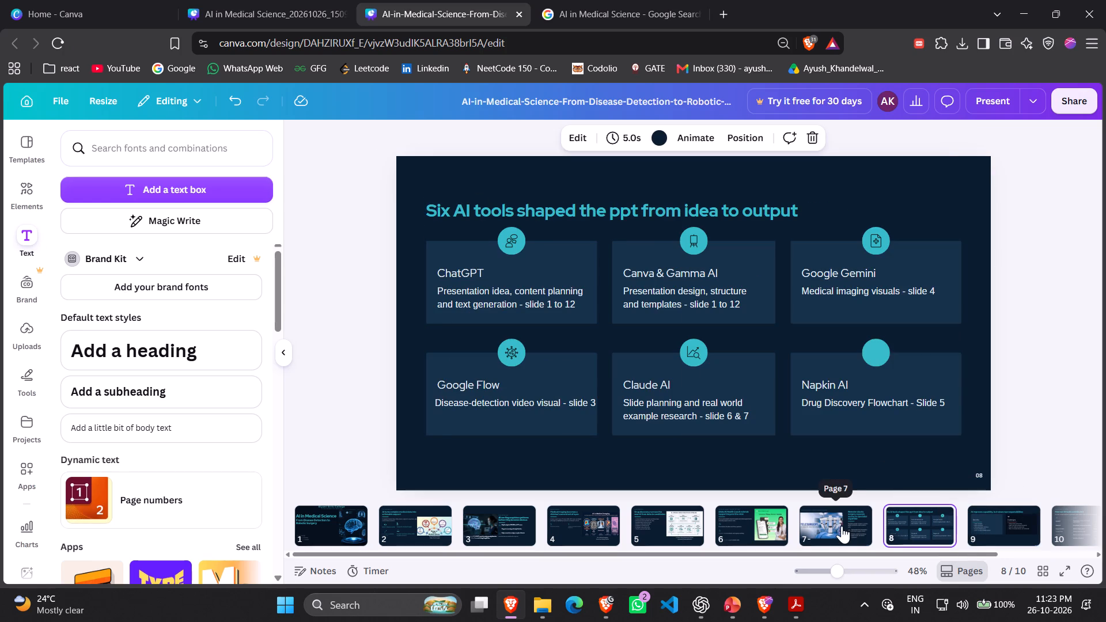
{"action": "left_click", "coordinate": [837, 525]}
{"action": "left_click", "coordinate": [766, 521]}
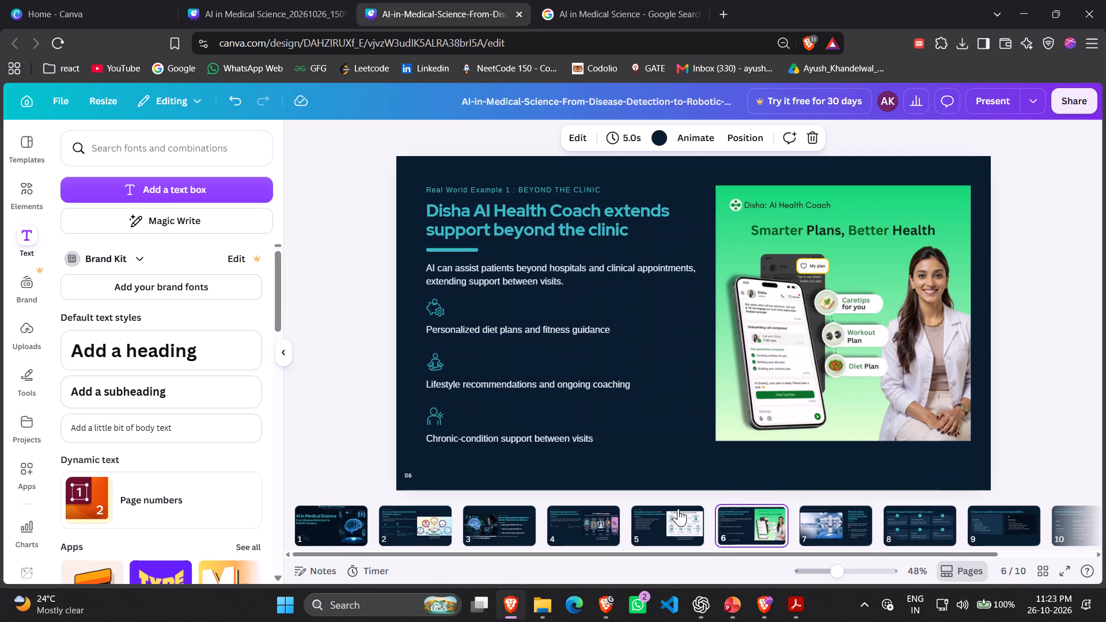
{"action": "left_click", "coordinate": [678, 509]}
{"action": "left_click", "coordinate": [608, 519]}
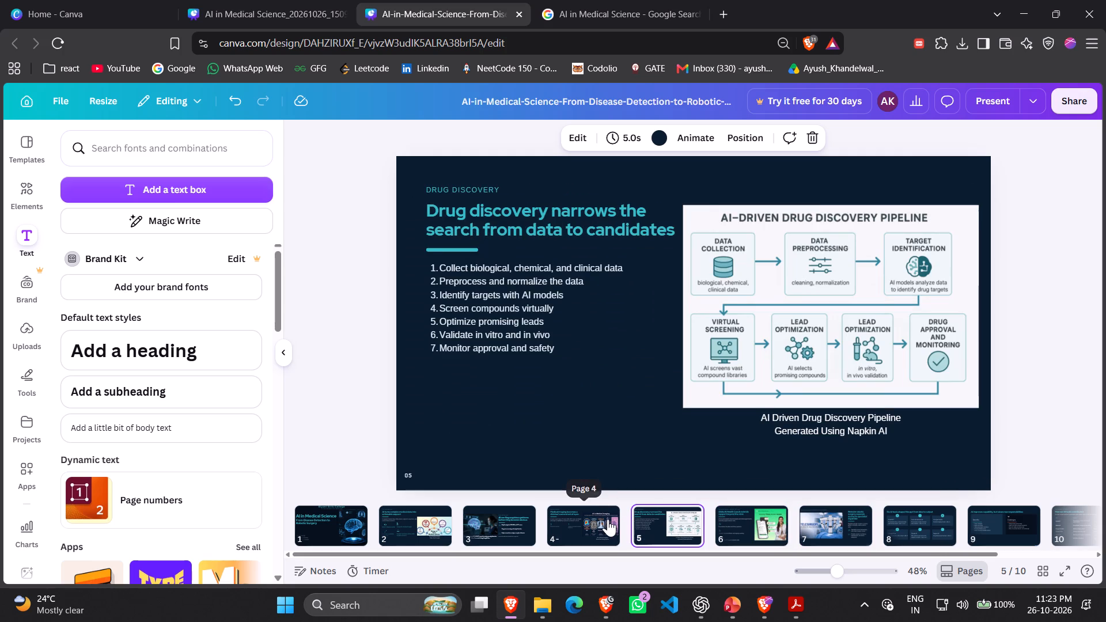
{"action": "left_click", "coordinate": [538, 521]}
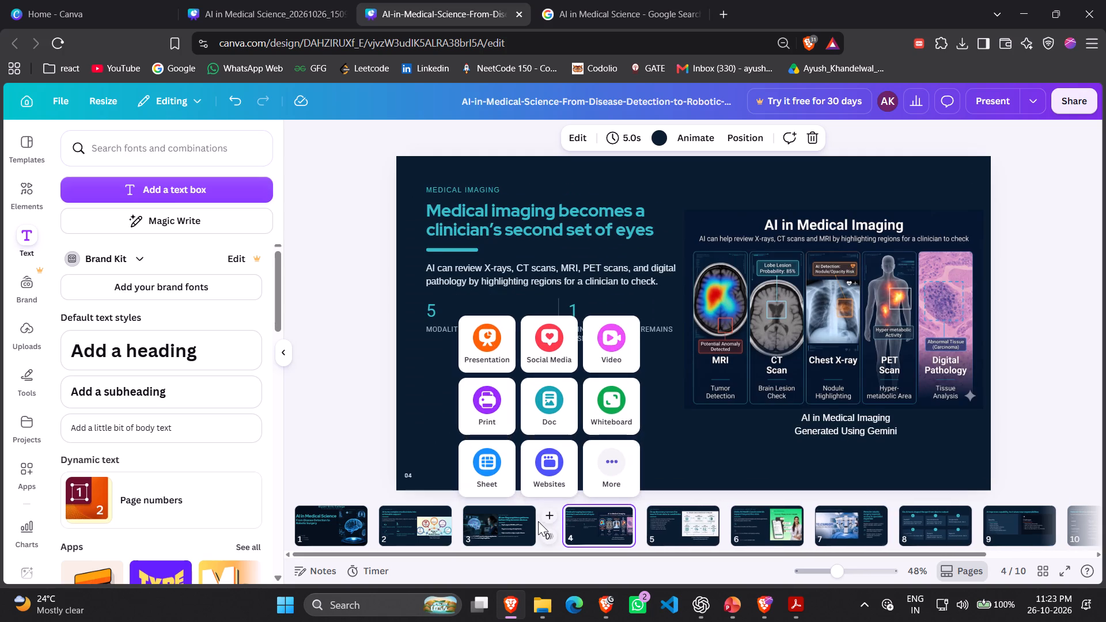
{"action": "left_click", "coordinate": [510, 519]}
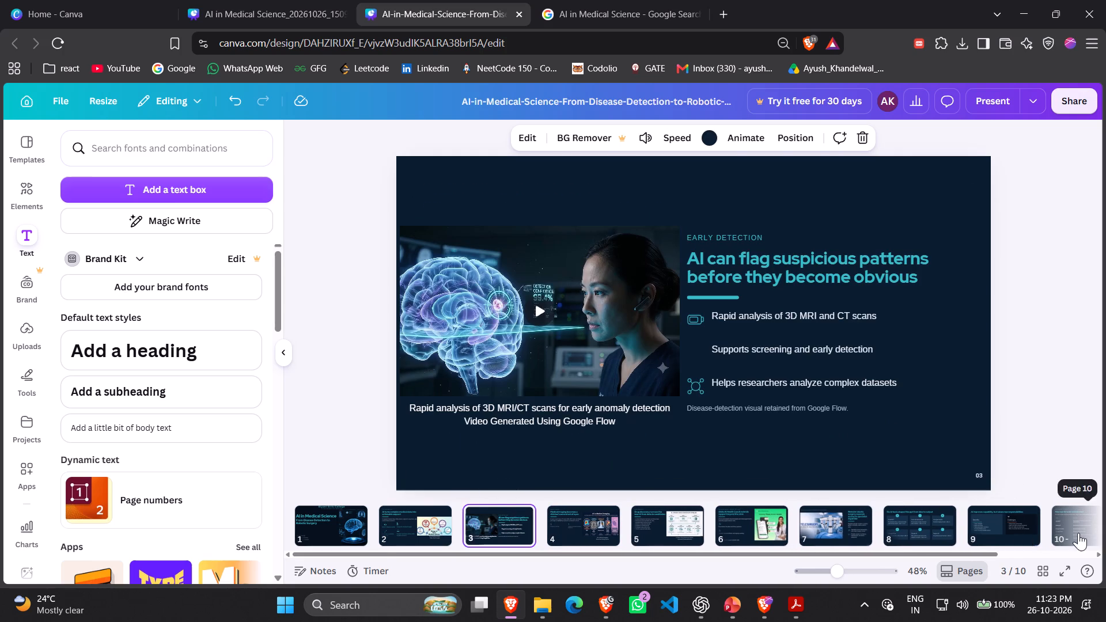
{"action": "scroll", "coordinate": [1078, 533], "scroll_direction": "left", "scroll_amount": 3}
{"action": "left_click", "coordinate": [960, 525]}
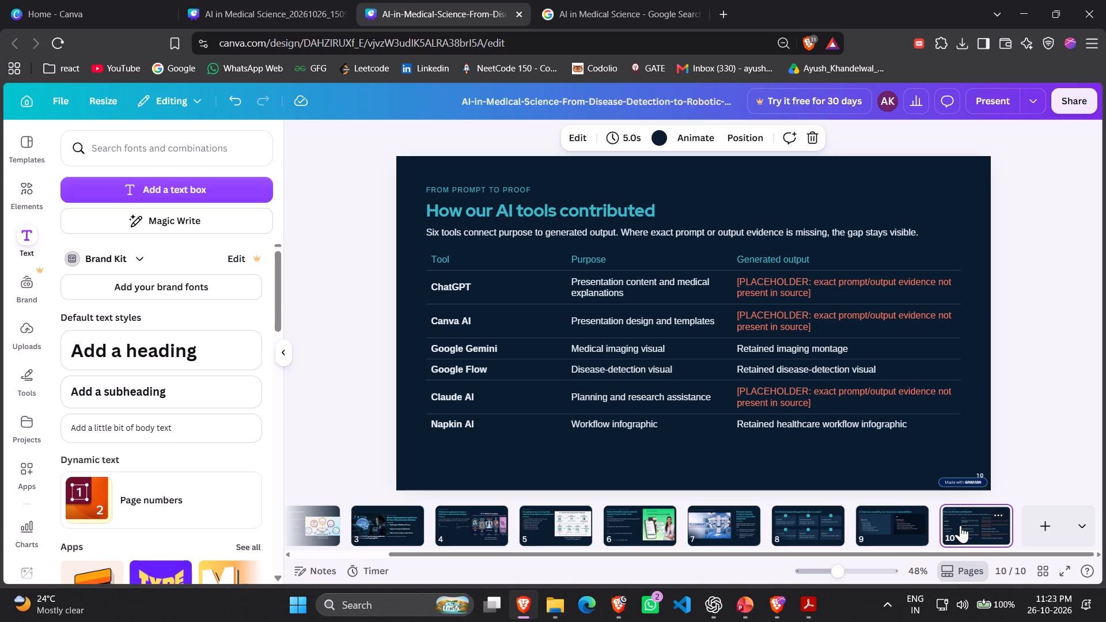
{"action": "left_click", "coordinate": [879, 524]}
{"action": "left_click", "coordinate": [970, 521]}
{"action": "left_click", "coordinate": [802, 526]}
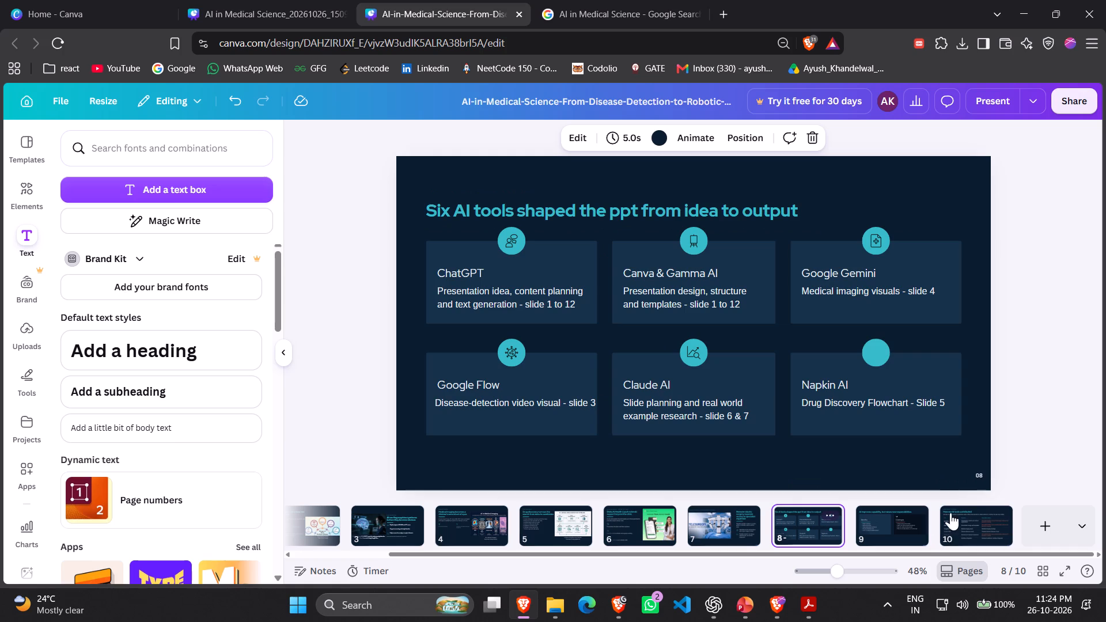
Move the "How our AI tools contributed" slide ahead of slide 9 so it directly follows the six AI tools slide.
{"action": "left_click_drag", "start_coordinate": [964, 518], "coordinate": [878, 523]}
{"action": "left_click", "coordinate": [834, 524]}
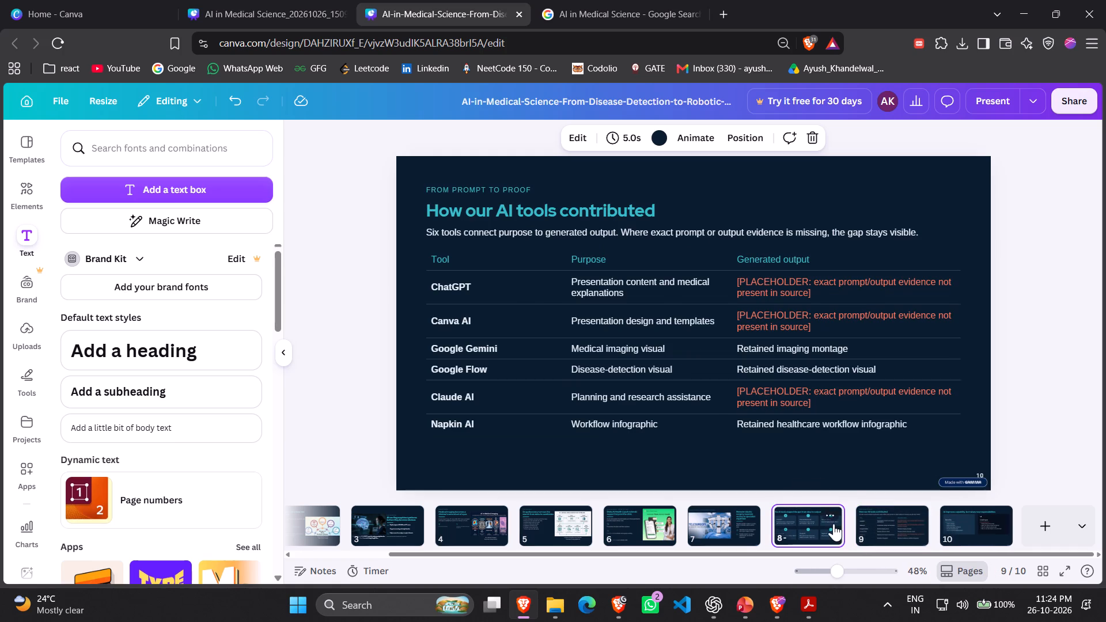
Delete the "FROM PROMPT TO PROOF" label above the title on the AI tools contribution slide.
{"action": "left_click", "coordinate": [890, 524]}
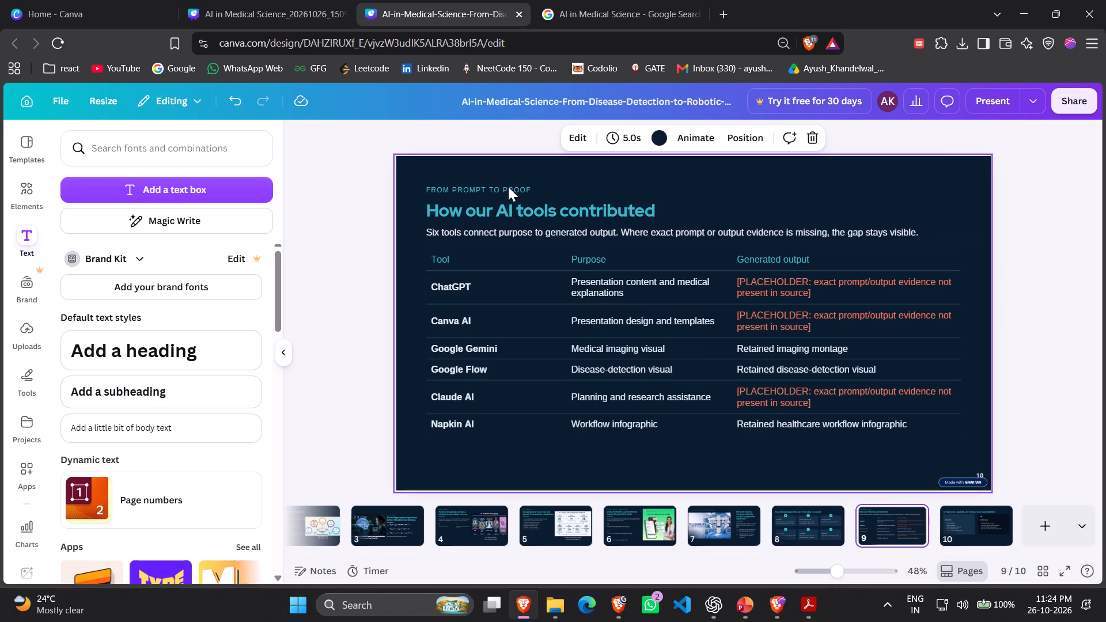
{"action": "left_click", "coordinate": [509, 187]}
{"action": "left_click", "coordinate": [530, 189]}
{"action": "left_click", "coordinate": [575, 189]}
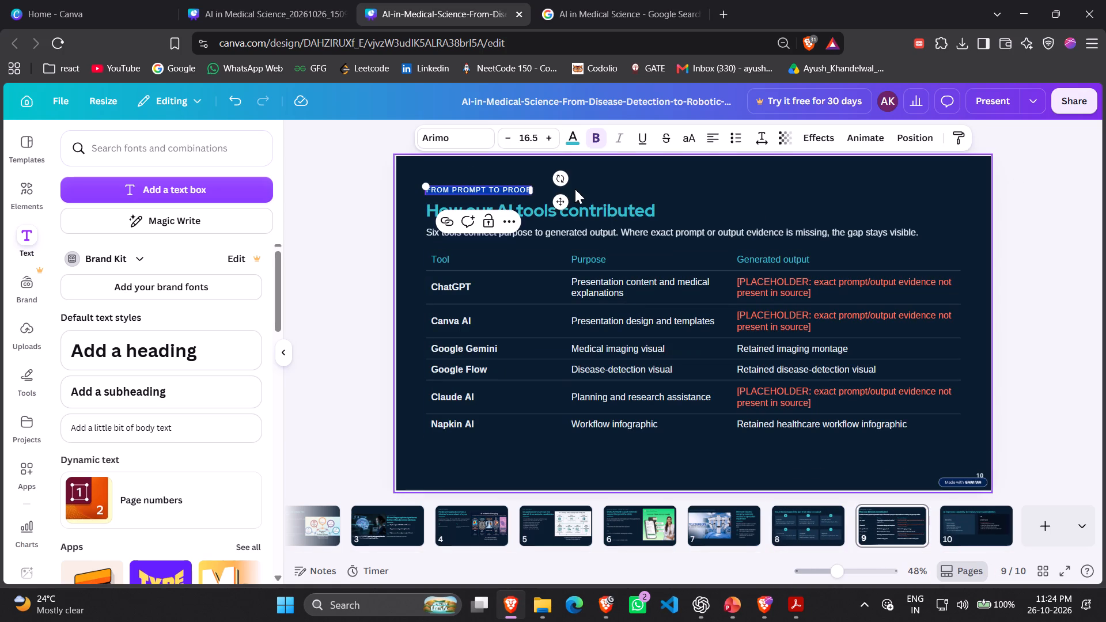
{"action": "left_click", "coordinate": [517, 189]}
{"action": "key", "text": "Delete"}
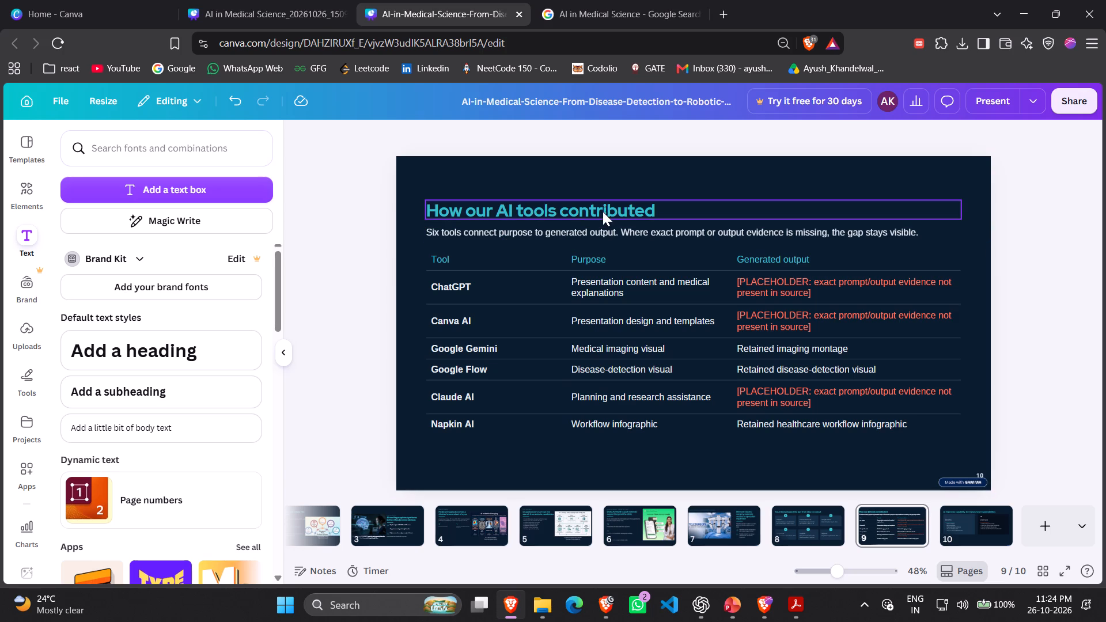
Insert "Prompts : " at the start of the "How our AI tools contributed" title on slide 9.
{"action": "left_click", "coordinate": [567, 212]}
{"action": "left_click", "coordinate": [566, 212]}
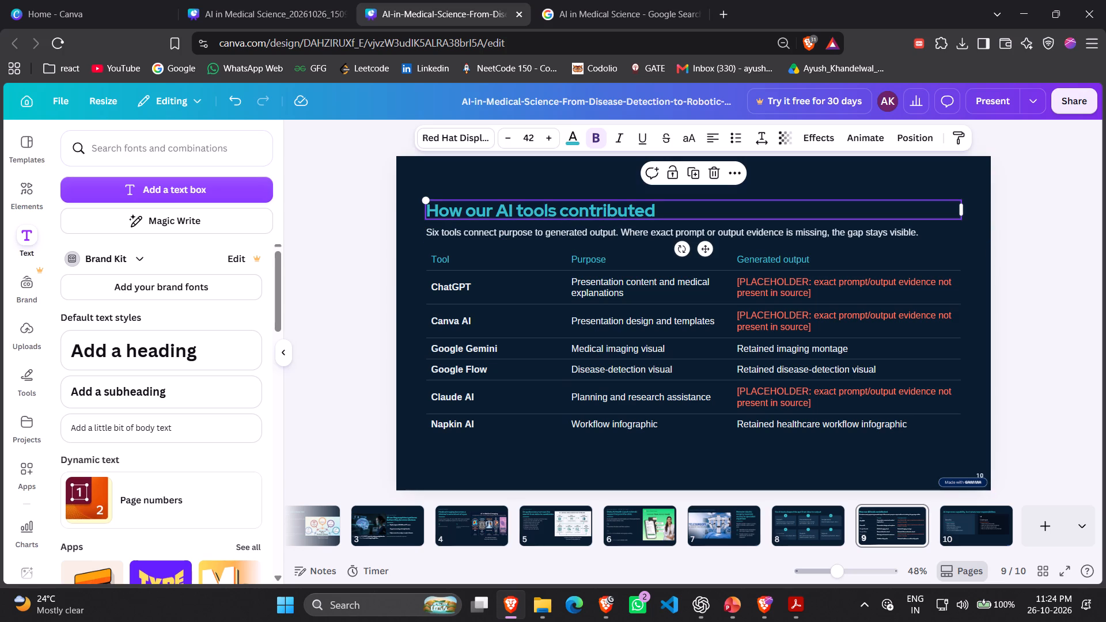
{"action": "left_click", "coordinate": [563, 210]}
{"action": "left_click_drag", "start_coordinate": [562, 210], "coordinate": [615, 210]}
{"action": "left_click", "coordinate": [432, 210]}
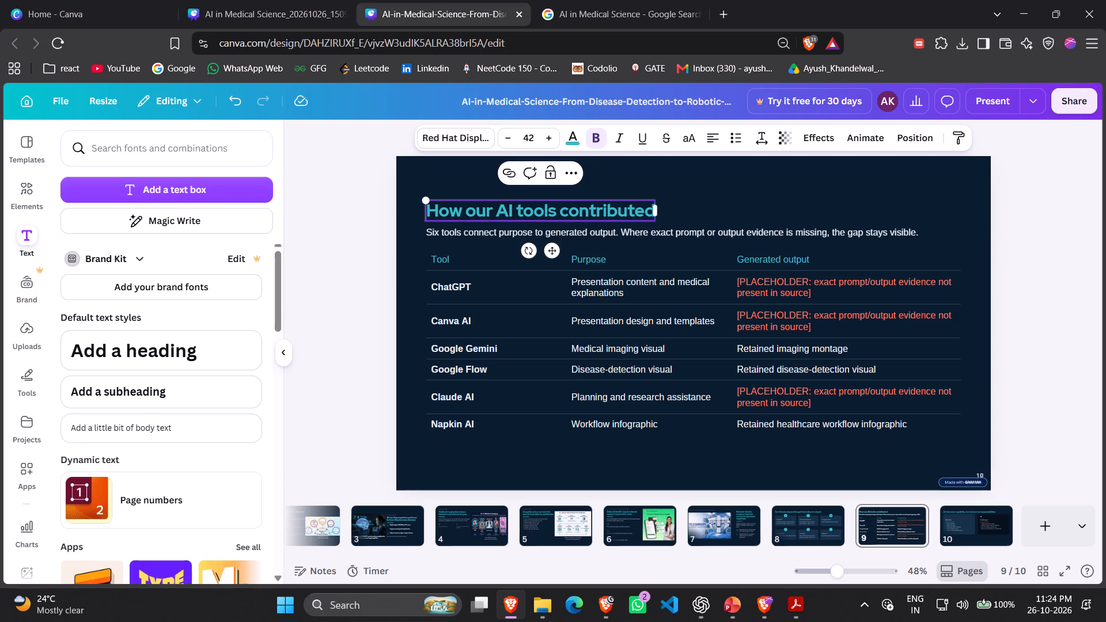
{"action": "left_click", "coordinate": [429, 210]}
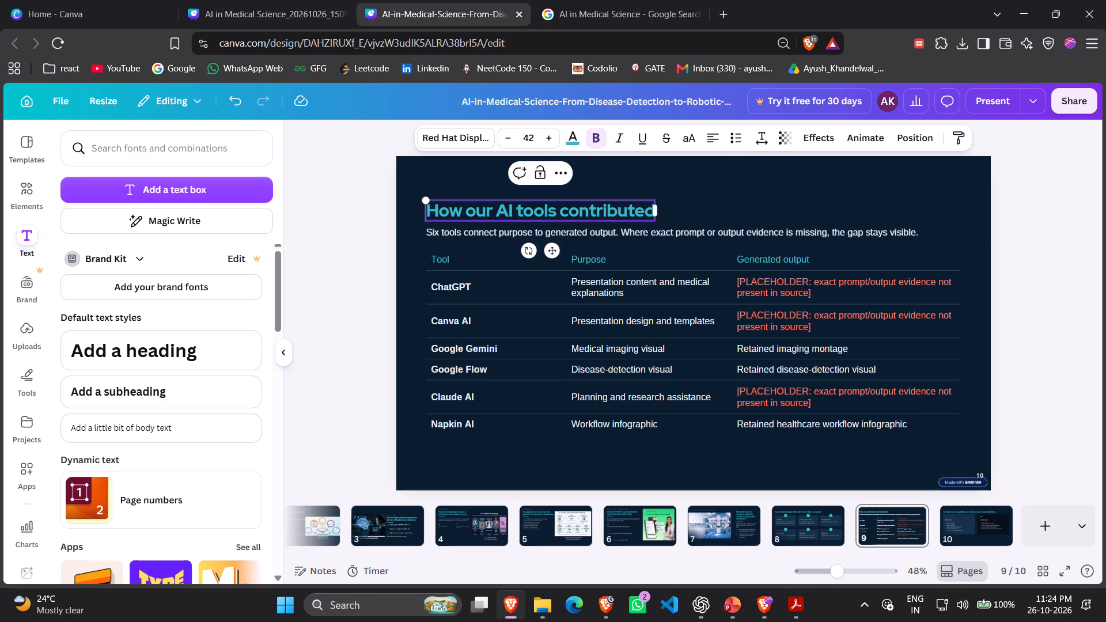
{"action": "type", "text": "Prompts :"}
{"action": "key", "text": "space"}
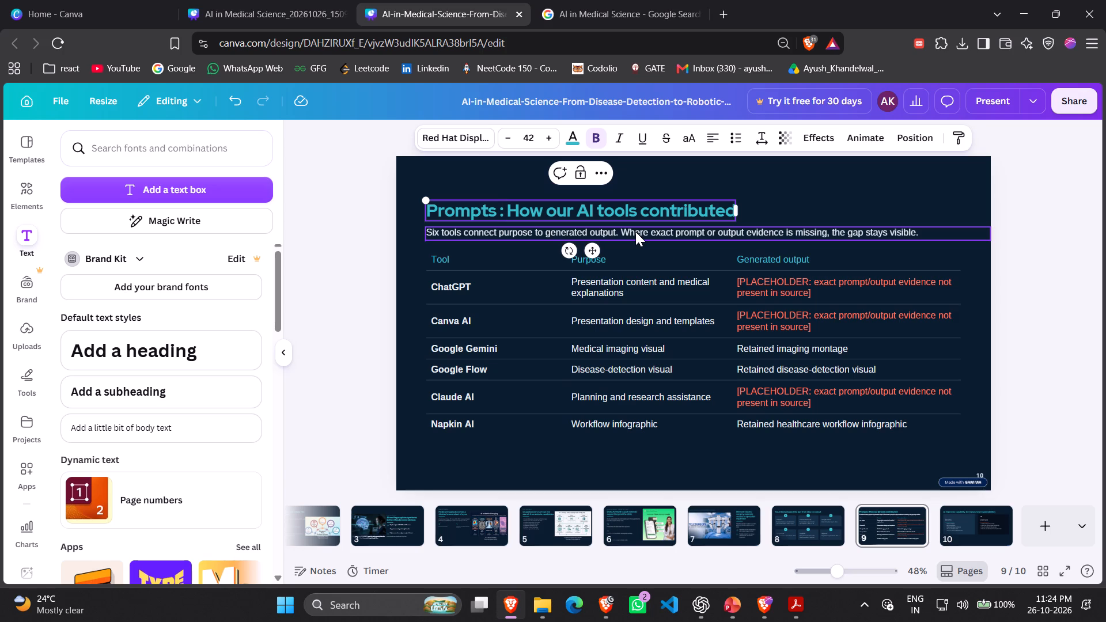
Capture a screenshot of slide 8's title and its six AI tool cards.
{"action": "left_click", "coordinate": [786, 522]}
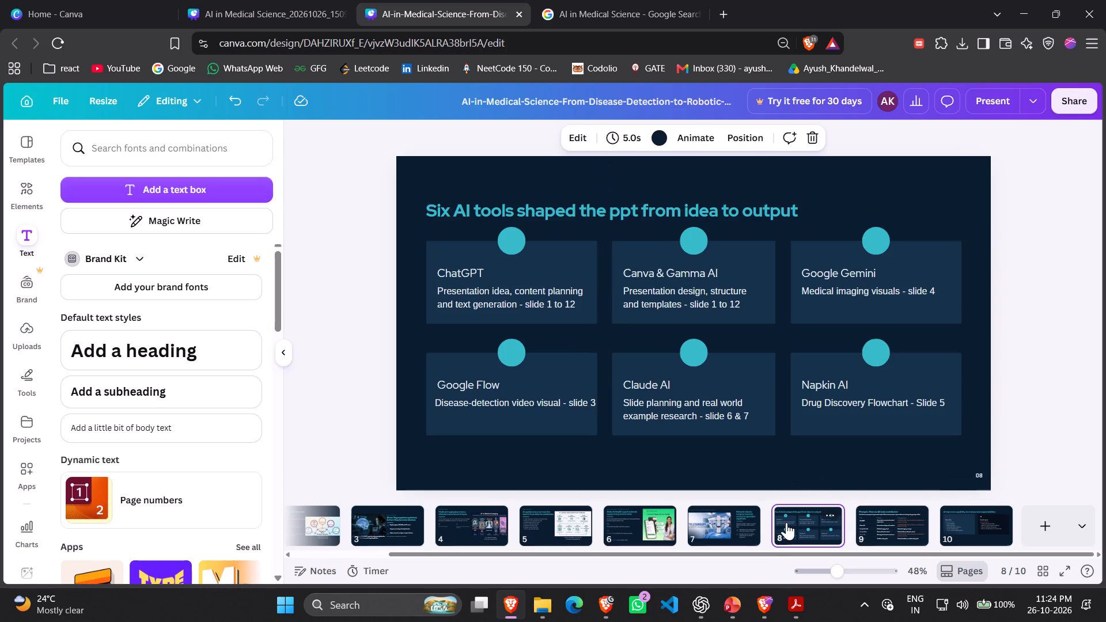
{"action": "key", "text": "Print"}
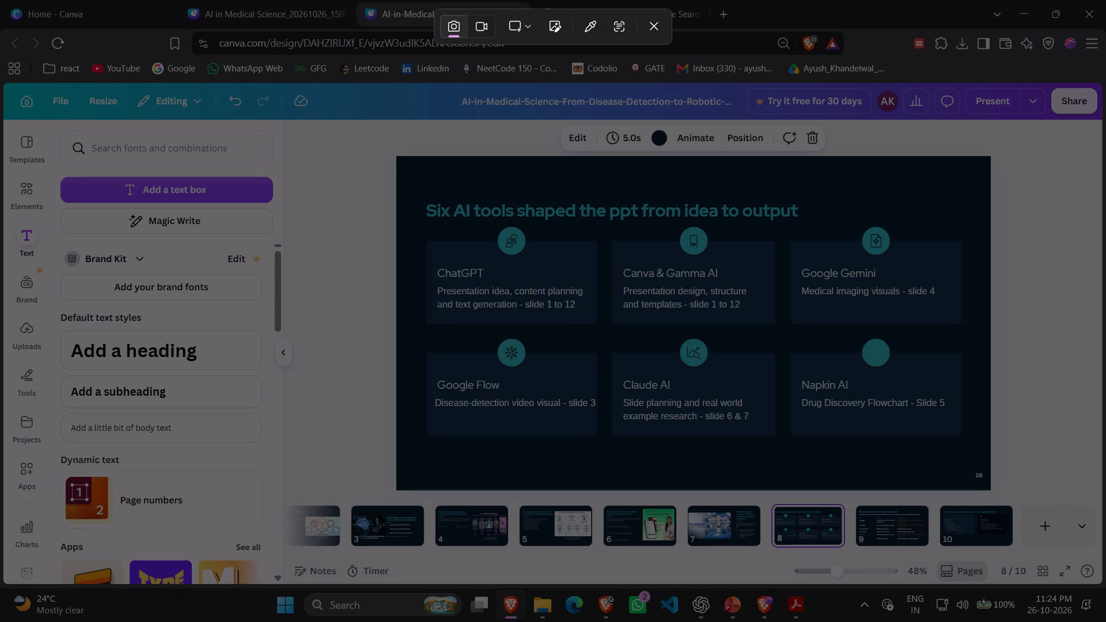
{"action": "left_click_drag", "start_coordinate": [424, 195], "coordinate": [976, 433]}
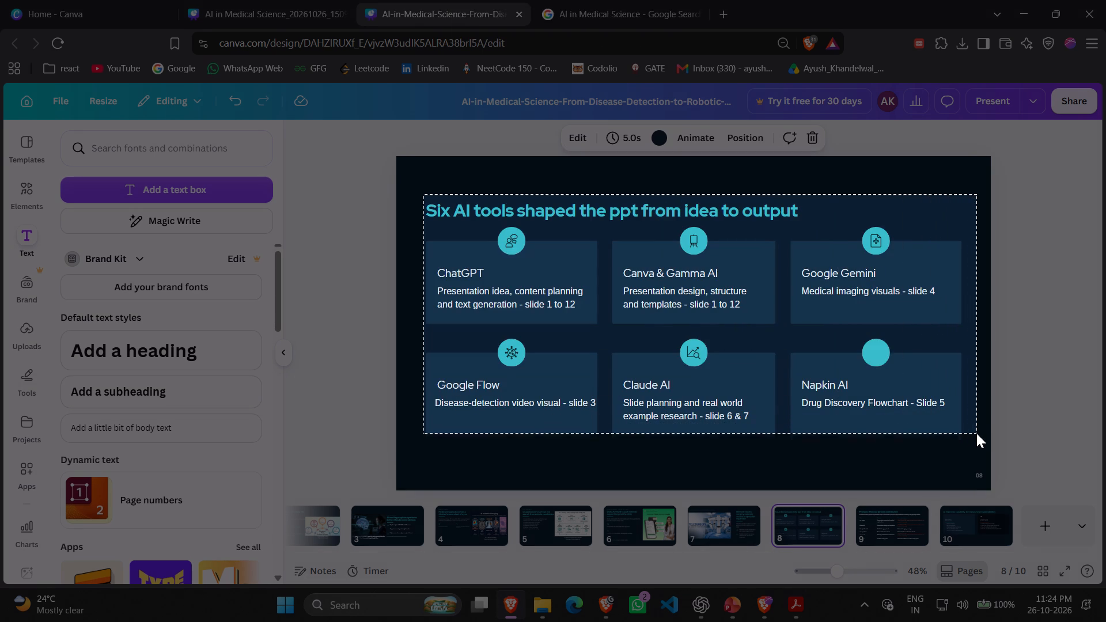
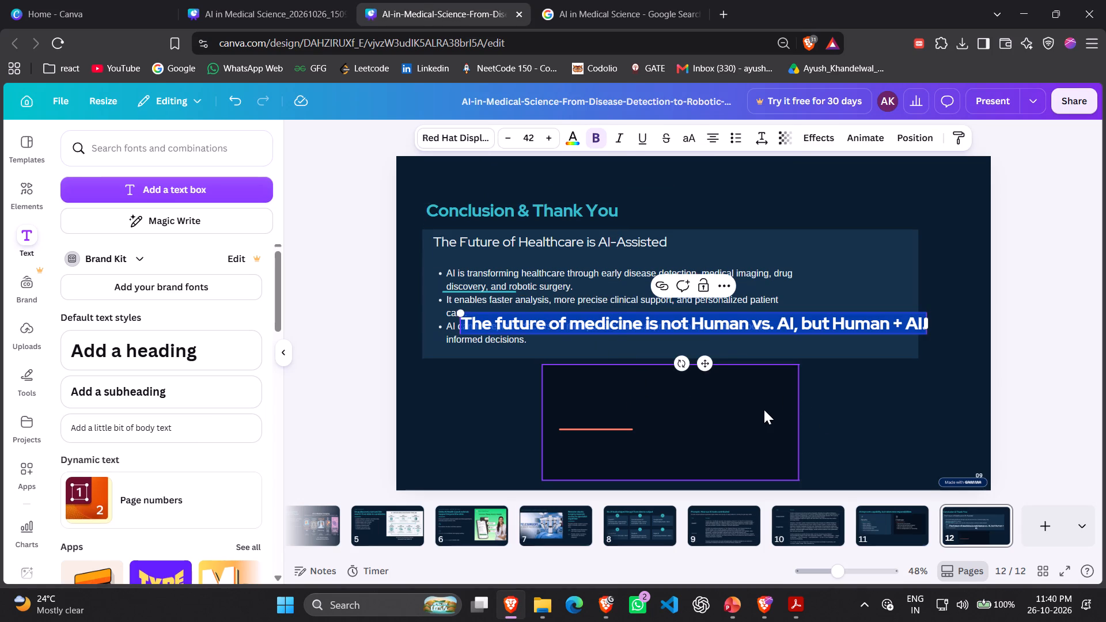
{"action": "key", "text": "ctrl+z"}
{"action": "left_click", "coordinate": [133, 181]}
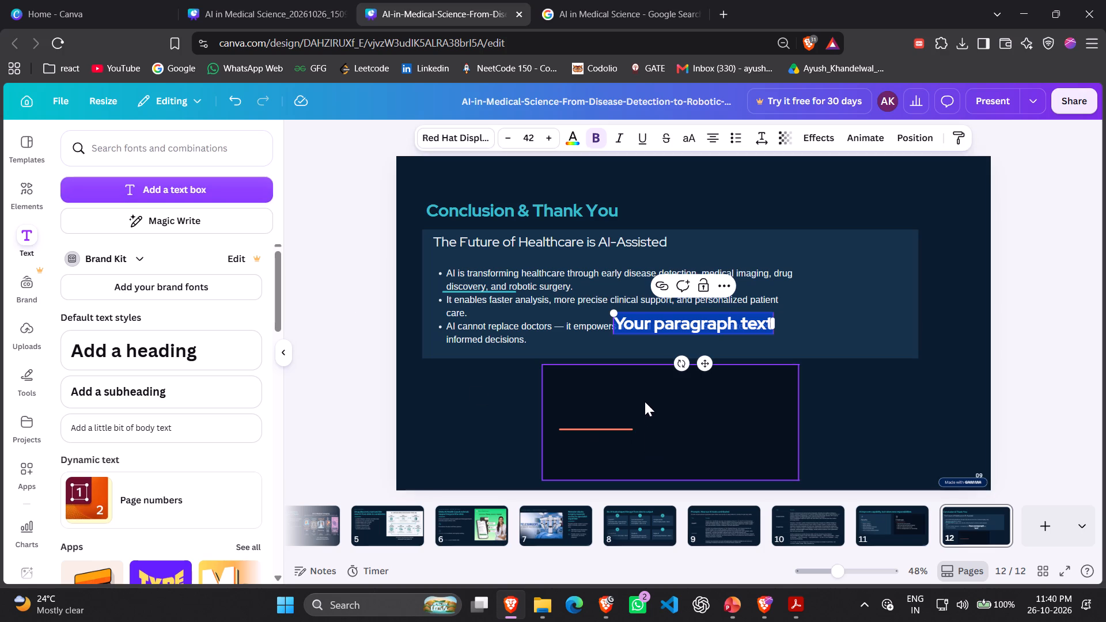
{"action": "key", "text": "ctrl+v"}
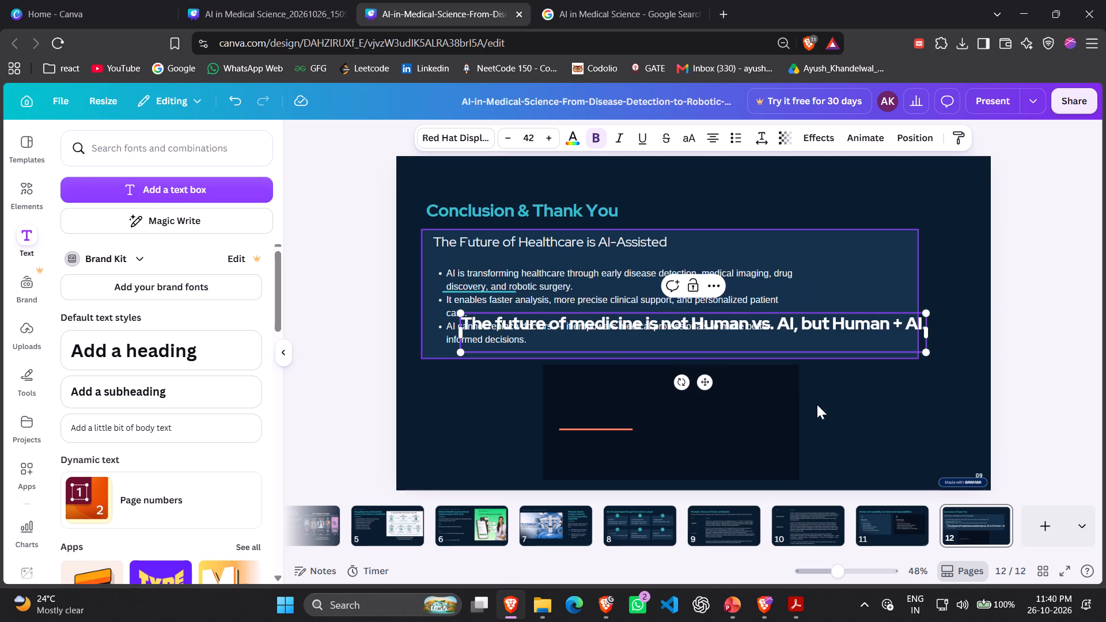
Stretch the emptied Challenges card wider, shorten it to a low strip and place it just beneath the AI-Assisted card.
{"action": "left_click", "coordinate": [769, 407]}
{"action": "left_click_drag", "start_coordinate": [810, 424], "coordinate": [972, 408]}
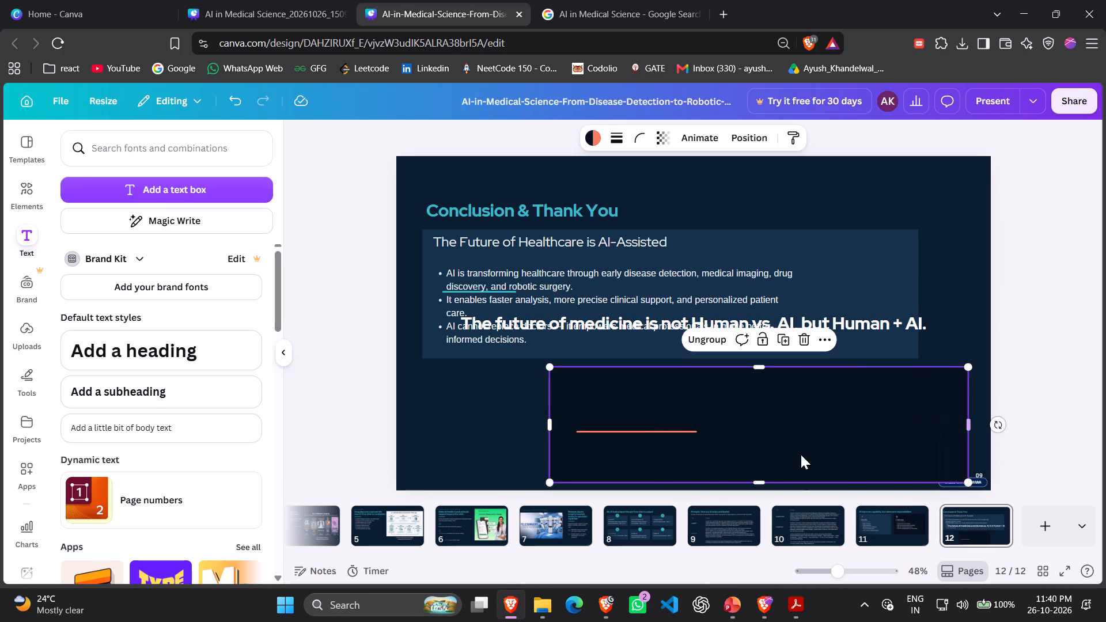
{"action": "left_click_drag", "start_coordinate": [760, 483], "coordinate": [763, 409]}
{"action": "left_click_drag", "start_coordinate": [753, 396], "coordinate": [693, 395]}
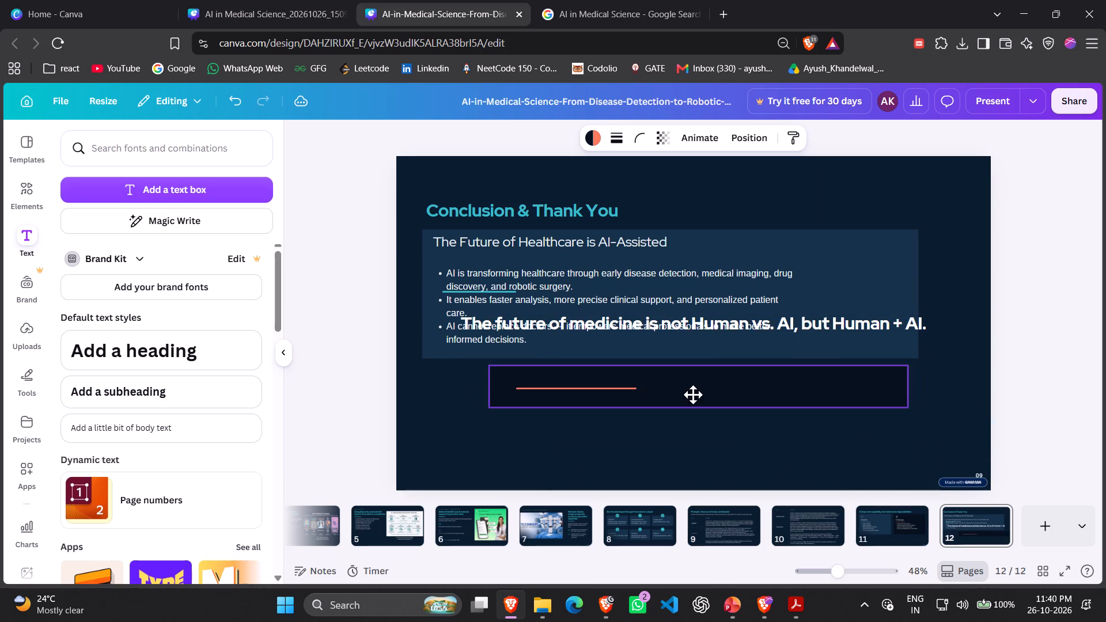
{"action": "left_click_drag", "start_coordinate": [693, 395], "coordinate": [690, 390]}
Delete the orange divider line from the dark strip.
{"action": "double_click", "coordinate": [567, 384]}
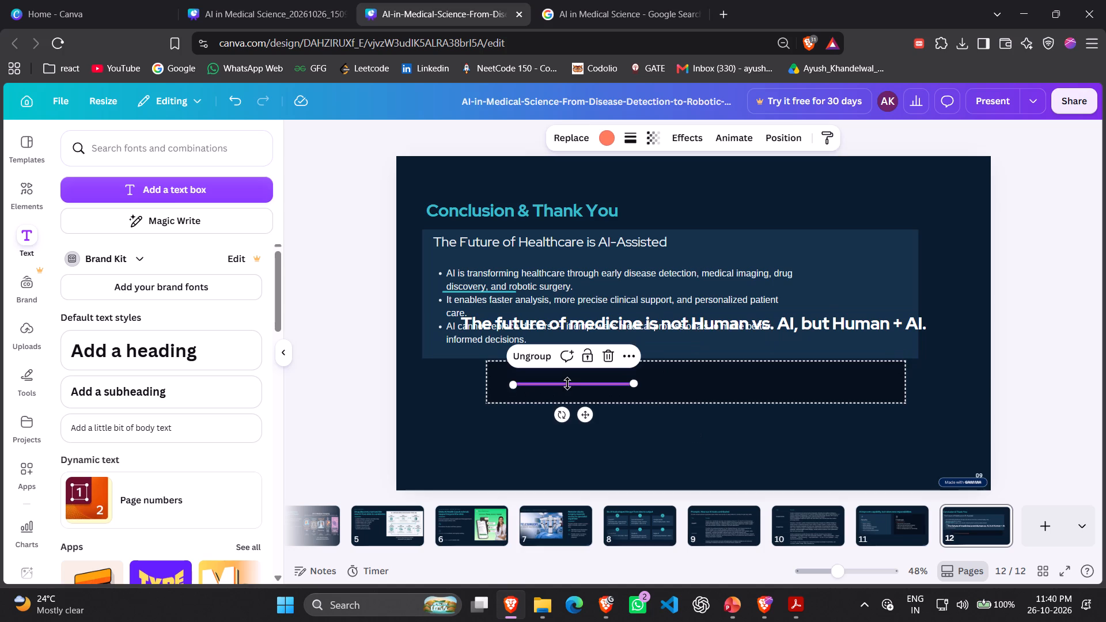
{"action": "left_click", "coordinate": [609, 355]}
Move the "future of medicine" quote off the AI-Assisted card, down to the dark strip's lower edge.
{"action": "left_click_drag", "start_coordinate": [797, 316], "coordinate": [797, 369]}
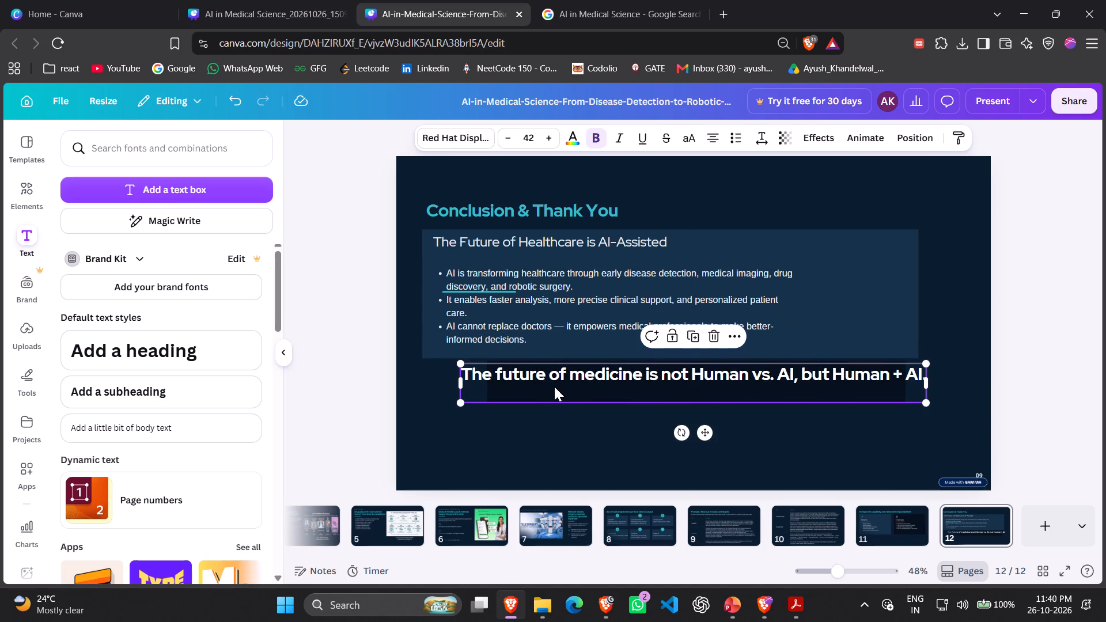
{"action": "left_click", "coordinate": [554, 386]}
{"action": "left_click_drag", "start_coordinate": [868, 377], "coordinate": [869, 414]}
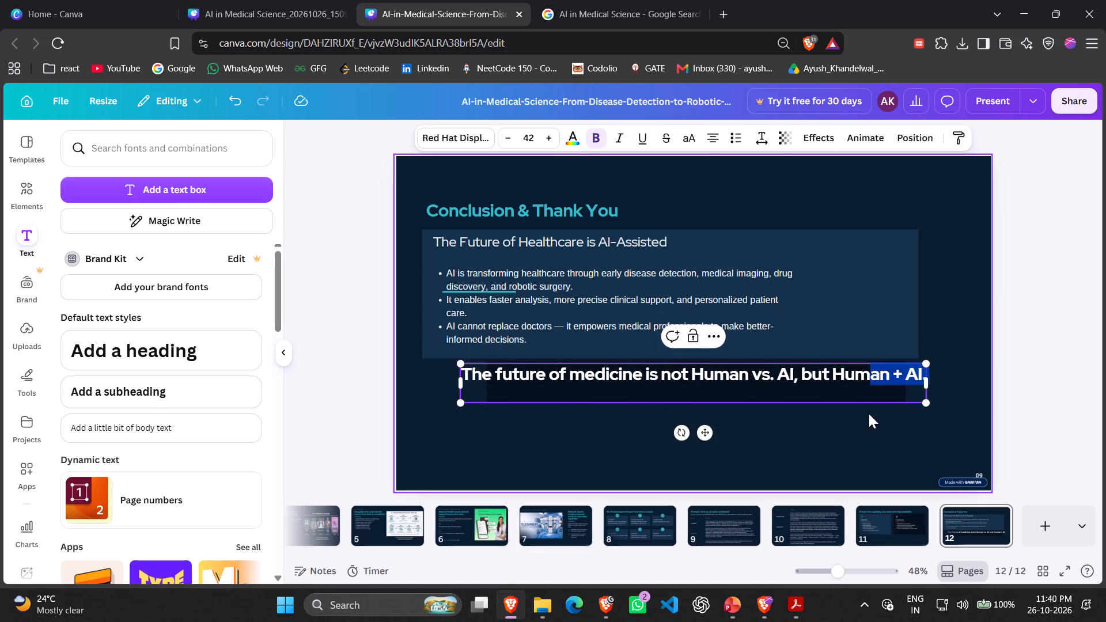
{"action": "left_click_drag", "start_coordinate": [869, 414], "coordinate": [868, 412]}
{"action": "left_click", "coordinate": [871, 439]}
{"action": "left_click_drag", "start_coordinate": [847, 377], "coordinate": [861, 407]}
Widen the dark strip to about 1,856 and reduce its height so it forms a thin band nearly spanning the slide.
{"action": "left_click_drag", "start_coordinate": [852, 373], "coordinate": [857, 373]}
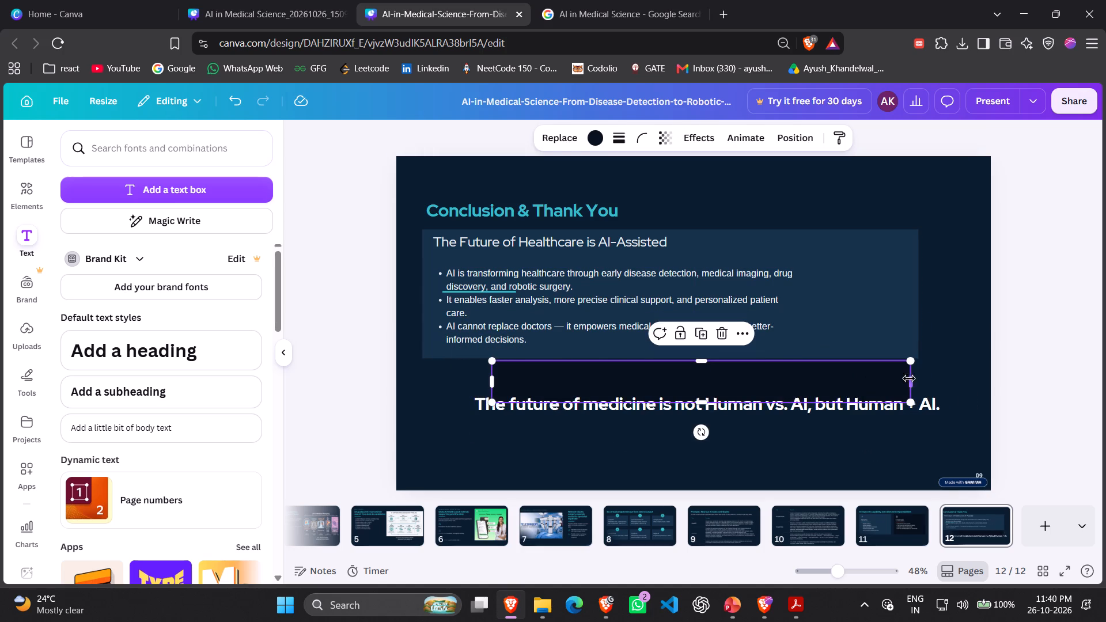
{"action": "left_click_drag", "start_coordinate": [911, 380], "coordinate": [986, 376]}
{"action": "left_click_drag", "start_coordinate": [496, 382], "coordinate": [418, 385]}
{"action": "left_click_drag", "start_coordinate": [666, 403], "coordinate": [660, 381]}
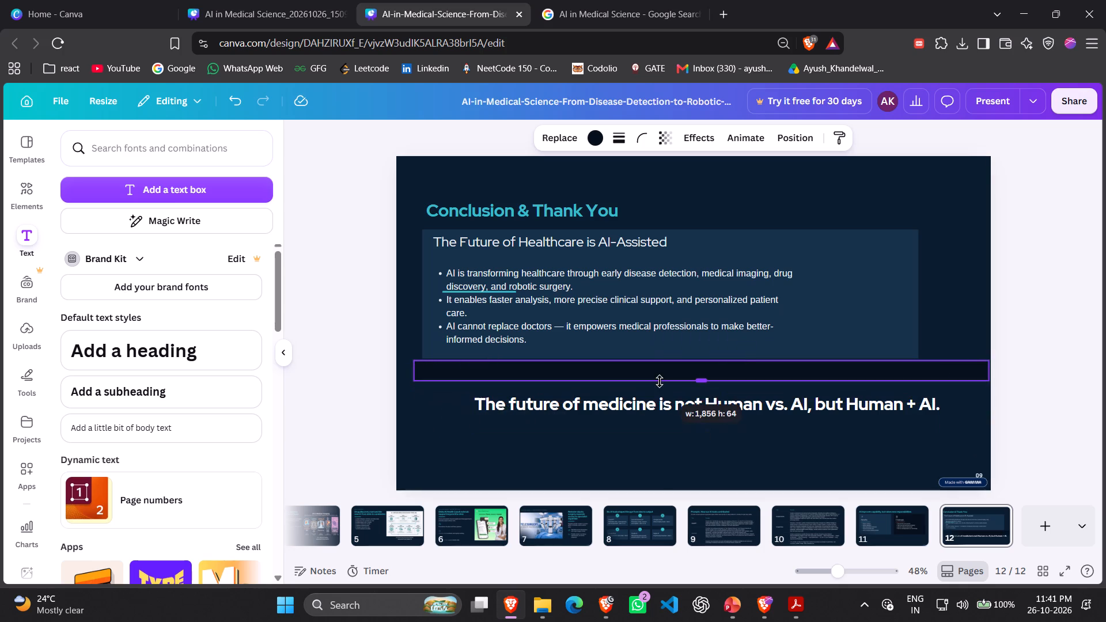
{"action": "left_click_drag", "start_coordinate": [660, 381], "coordinate": [661, 386]}
Move the quote up to just beneath the AI-Assisted card and place the dark strip directly below the quote.
{"action": "left_click_drag", "start_coordinate": [658, 404], "coordinate": [654, 374]}
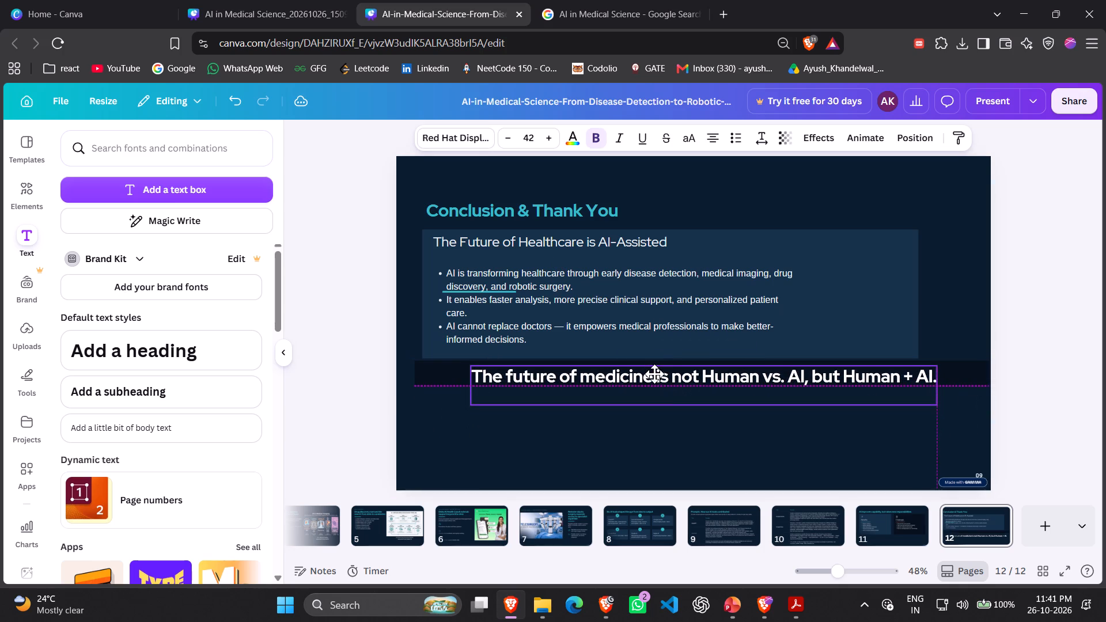
{"action": "left_click_drag", "start_coordinate": [654, 374], "coordinate": [657, 376]}
{"action": "left_click", "coordinate": [722, 435]}
{"action": "left_click_drag", "start_coordinate": [957, 374], "coordinate": [935, 395]}
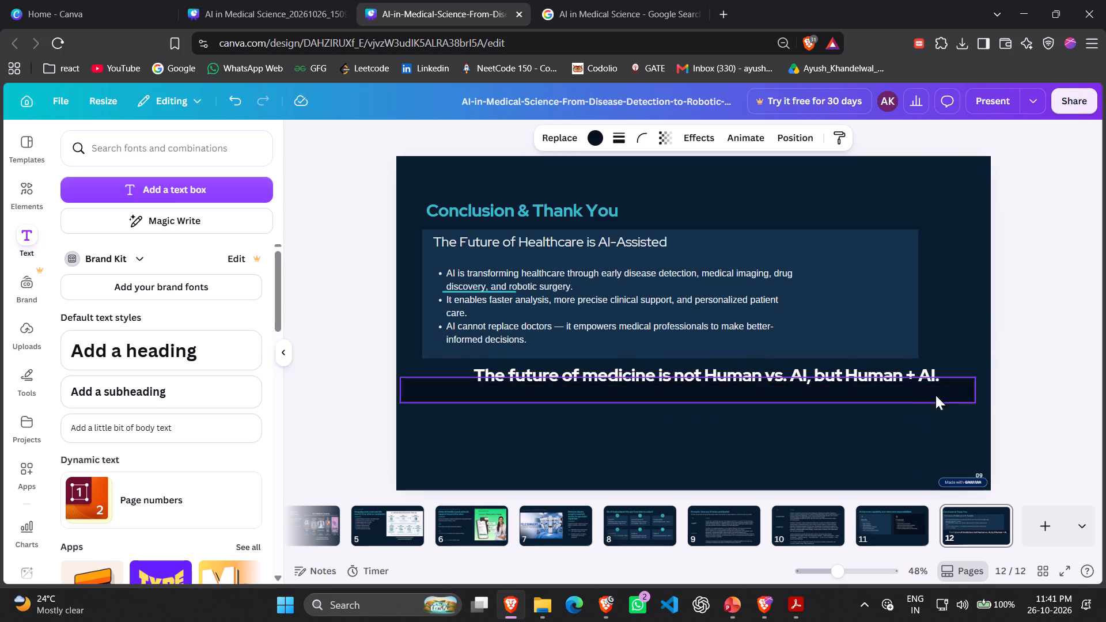
{"action": "left_click_drag", "start_coordinate": [935, 395], "coordinate": [938, 396]}
Change the strip's fill from near-black to the solid dark turquoise default colour, trying light turquoise and a blue-purple gradient first.
{"action": "left_click", "coordinate": [599, 137]}
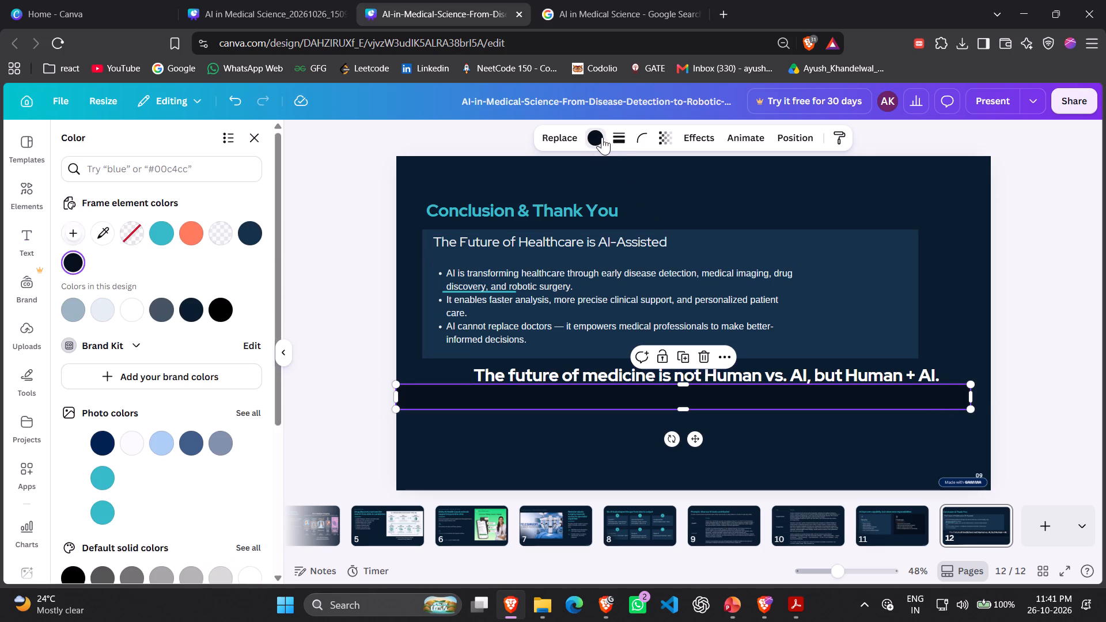
{"action": "left_click", "coordinate": [165, 225]}
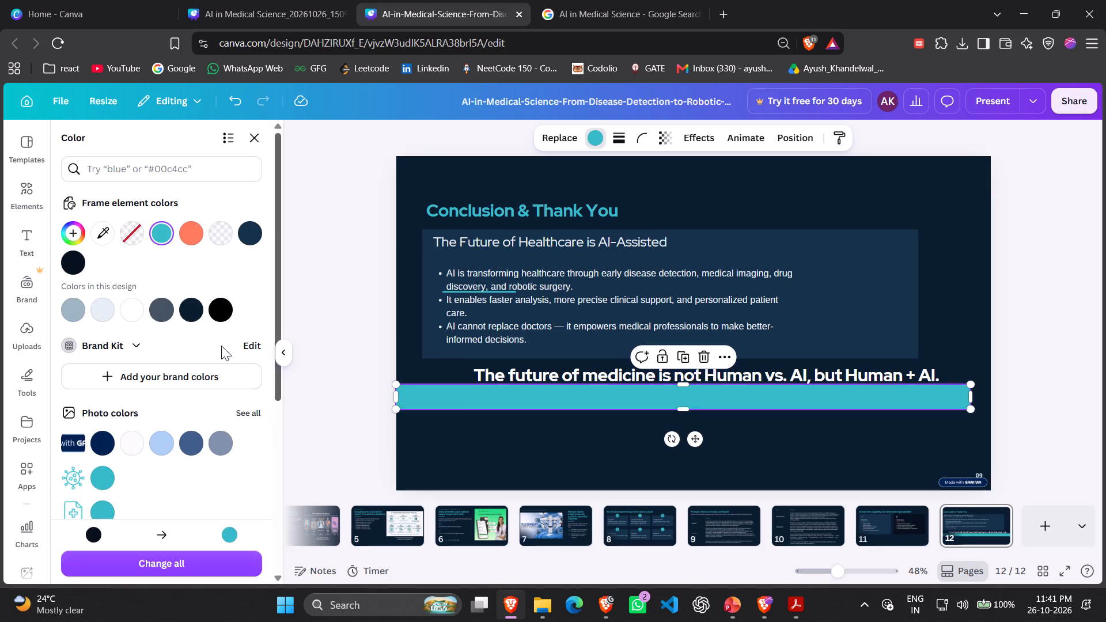
{"action": "scroll", "coordinate": [122, 445], "scroll_direction": "down", "scroll_amount": 3}
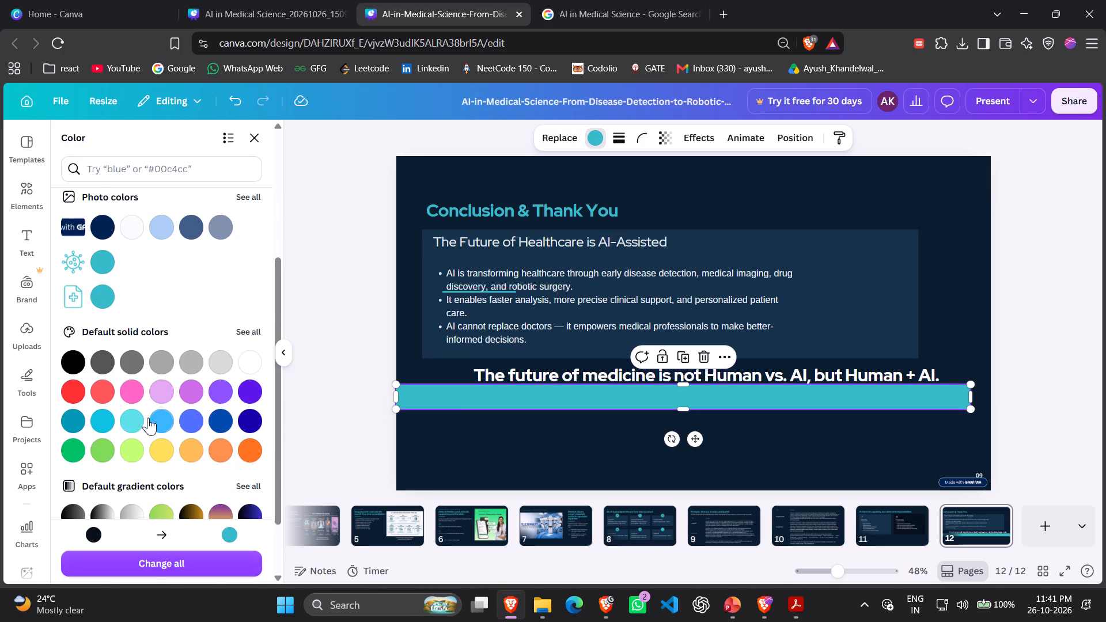
{"action": "scroll", "coordinate": [146, 418], "scroll_direction": "down", "scroll_amount": 1}
{"action": "left_click", "coordinate": [190, 469]}
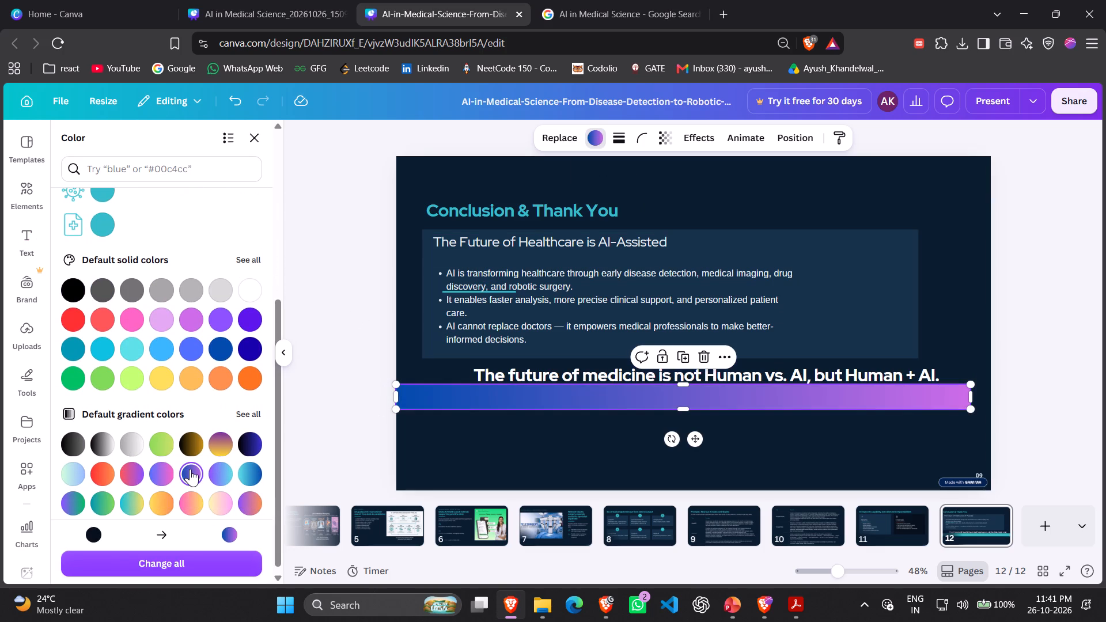
{"action": "left_click", "coordinate": [80, 344]}
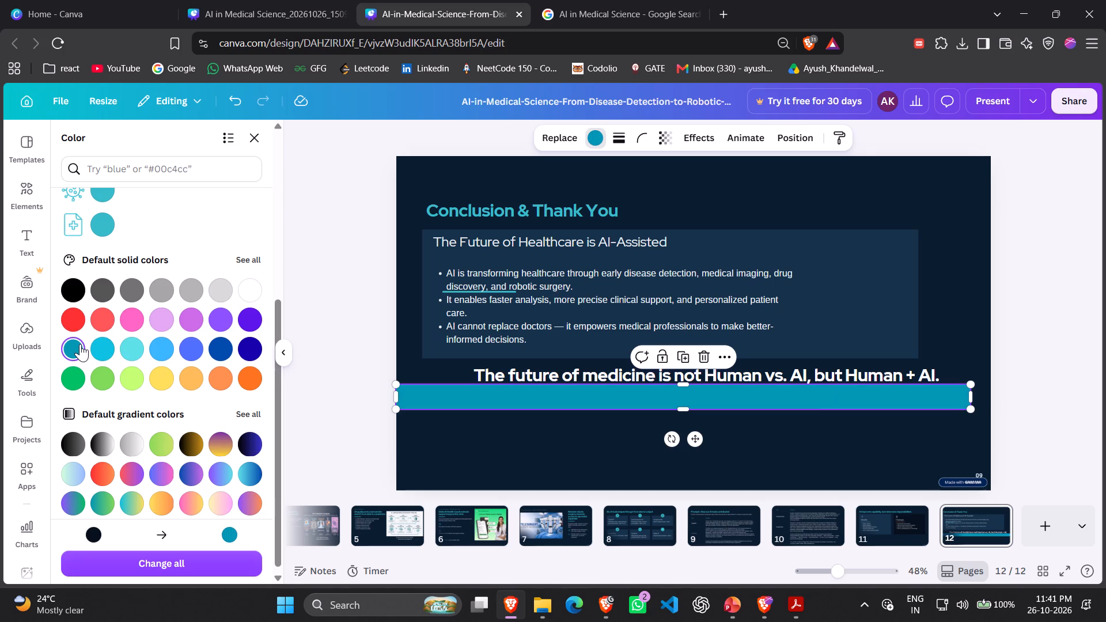
Change the strip's fill to the black-to-blue default gradient, trying solid dark blue first.
{"action": "left_click", "coordinate": [255, 350]}
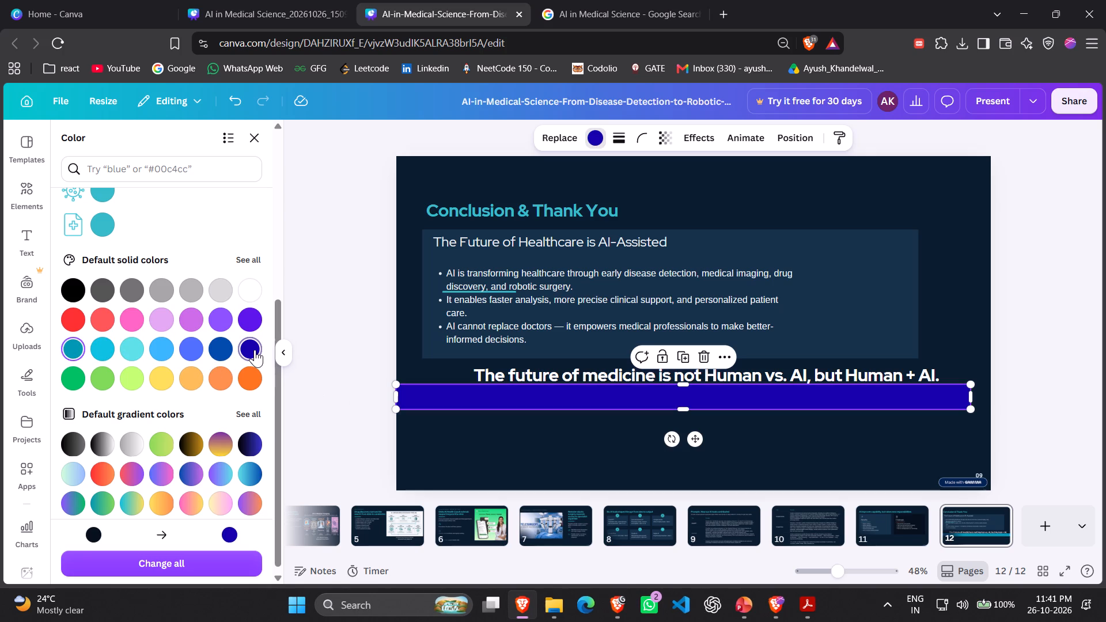
{"action": "scroll", "coordinate": [248, 433], "scroll_direction": "down", "scroll_amount": 1}
{"action": "left_click", "coordinate": [247, 431]}
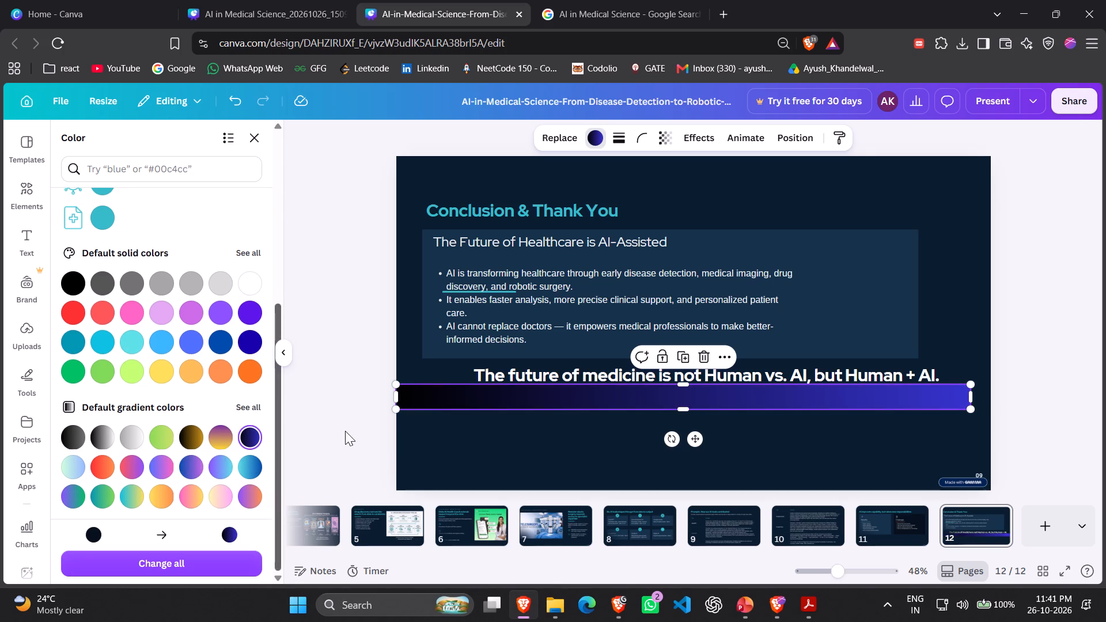
Place the quote over the gradient strip and shift both slightly up, closer to the AI-Assisted card.
{"action": "left_click_drag", "start_coordinate": [660, 376], "coordinate": [658, 395]}
{"action": "left_click", "coordinate": [1018, 354]}
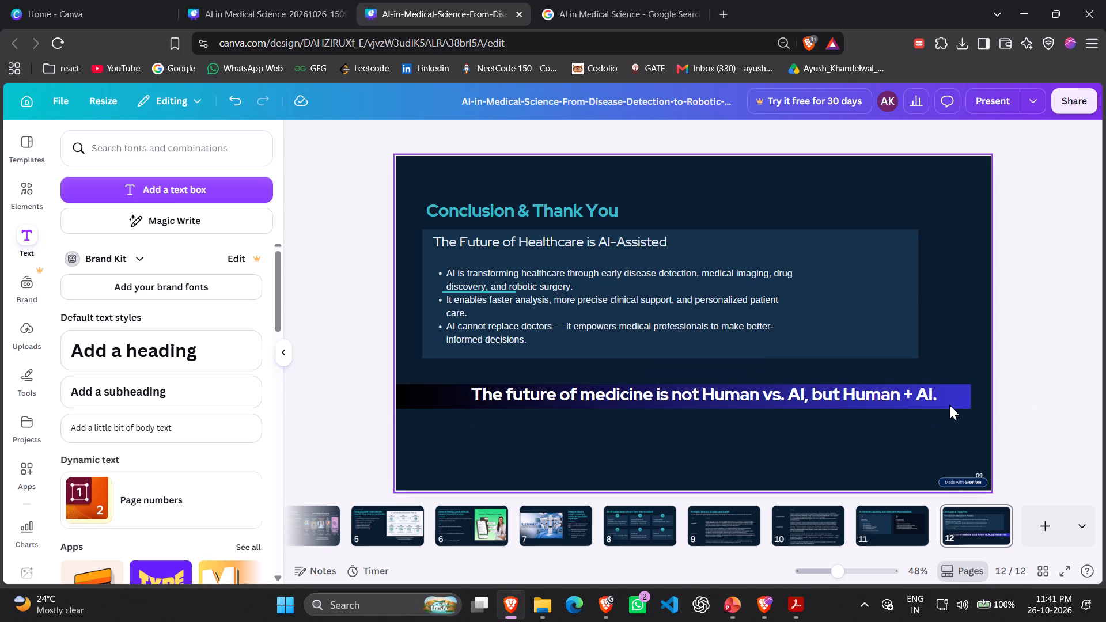
{"action": "left_click_drag", "start_coordinate": [952, 391], "coordinate": [961, 385]}
{"action": "left_click_drag", "start_coordinate": [866, 393], "coordinate": [861, 385]}
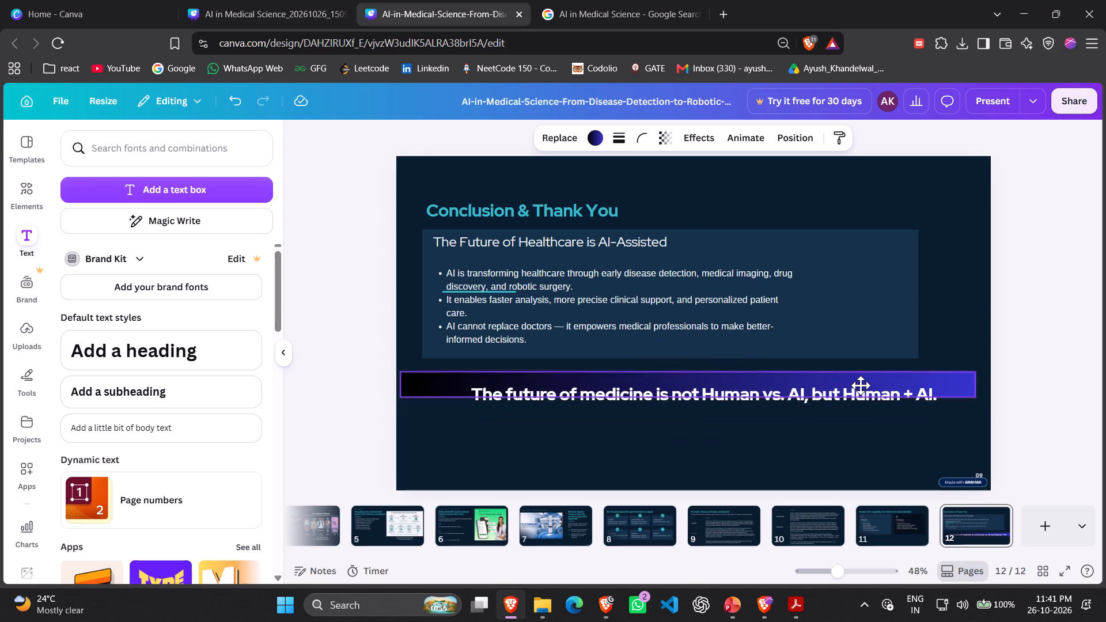
{"action": "left_click_drag", "start_coordinate": [861, 385], "coordinate": [862, 386]}
{"action": "left_click", "coordinate": [964, 417]}
{"action": "left_click_drag", "start_coordinate": [919, 398], "coordinate": [915, 390]}
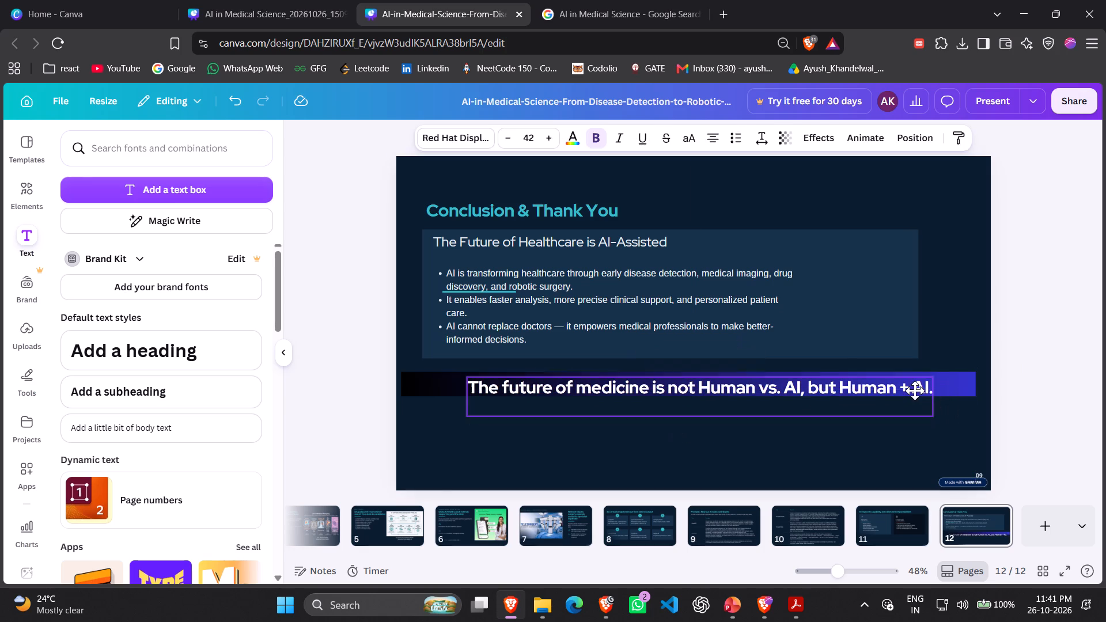
{"action": "left_click_drag", "start_coordinate": [915, 390], "coordinate": [914, 388]}
Remove the full stop at the end of the quote so it ends with "Human + AI".
{"action": "left_click", "coordinate": [925, 383]}
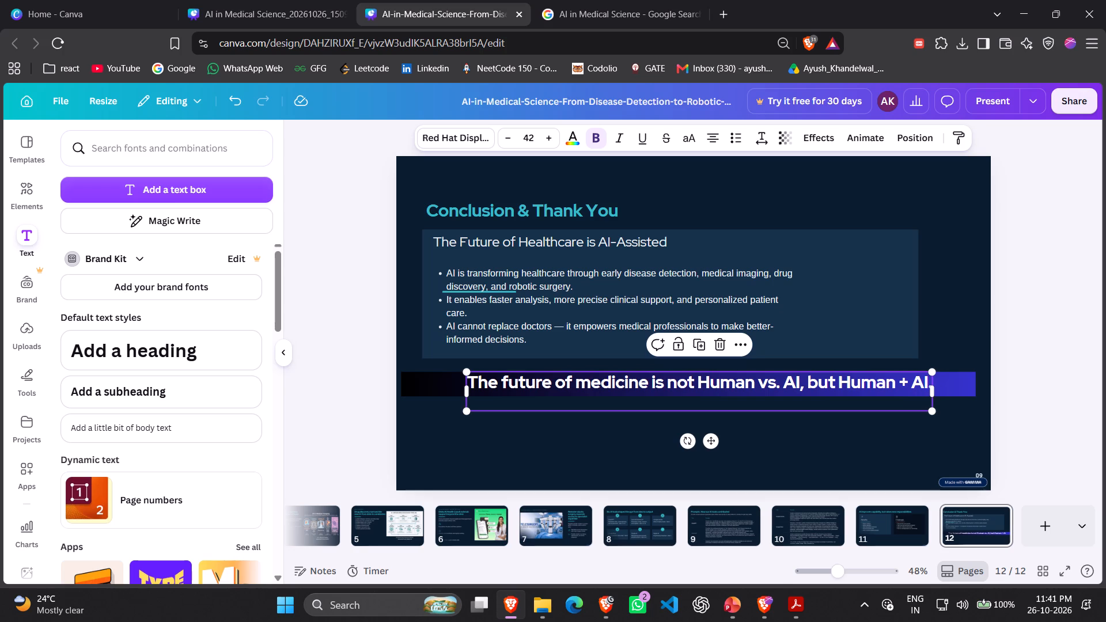
{"action": "key", "text": "Right"}
{"action": "key", "text": "BackSpace"}
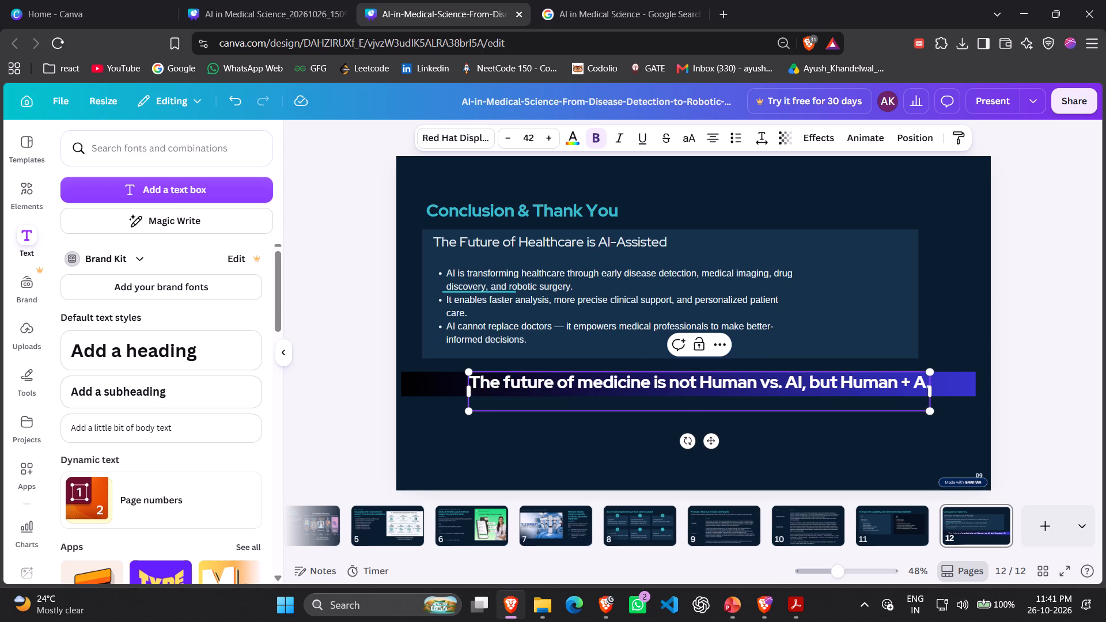
{"action": "key", "text": "shift+i"}
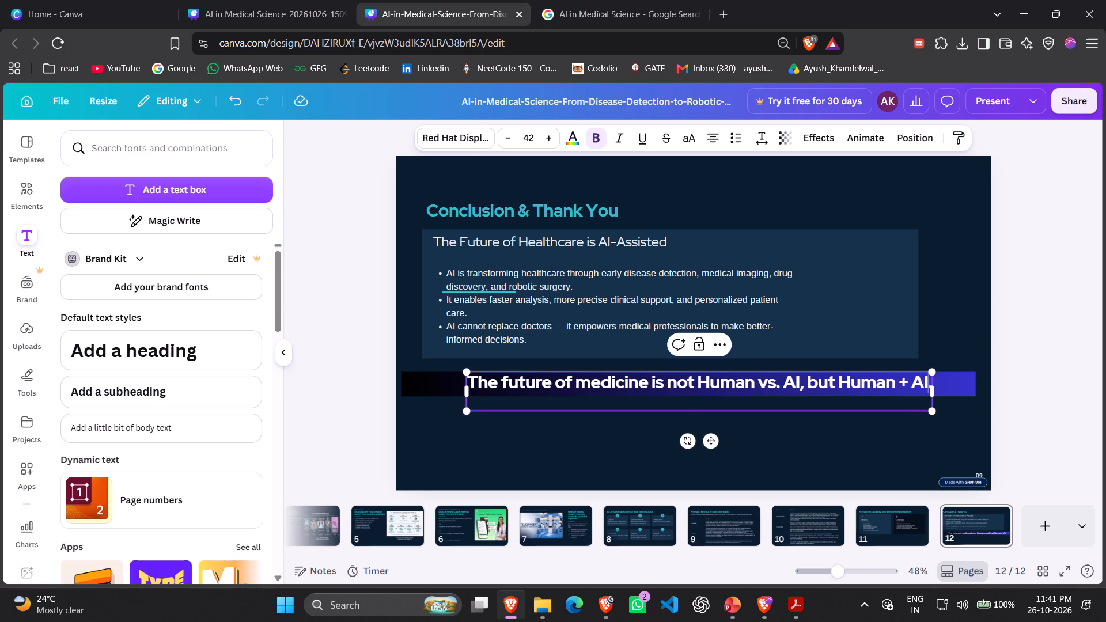
{"action": "left_click", "coordinate": [1084, 306]}
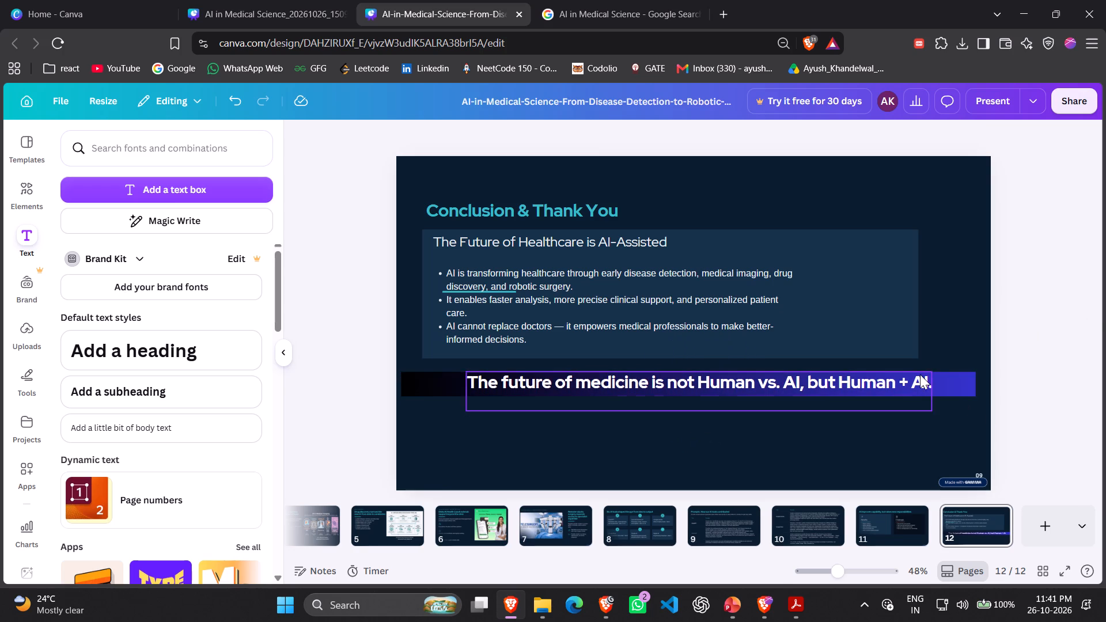
{"action": "left_click", "coordinate": [919, 374]}
{"action": "left_click", "coordinate": [925, 379]}
{"action": "key", "text": "Right"}
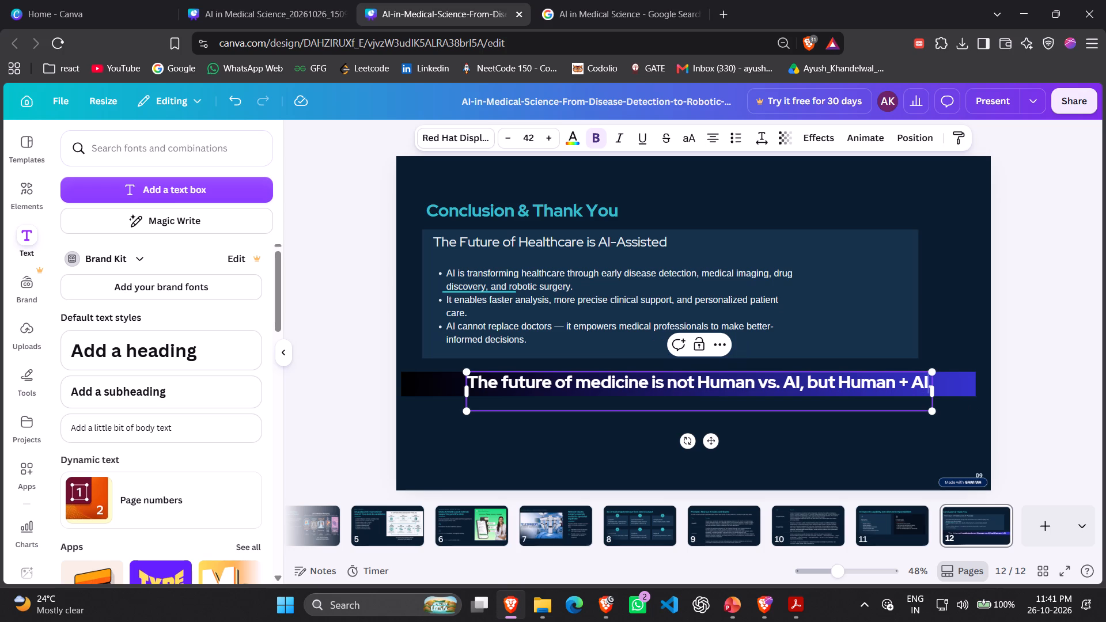
{"action": "key", "text": "Right"}
{"action": "key", "text": "BackSpace"}
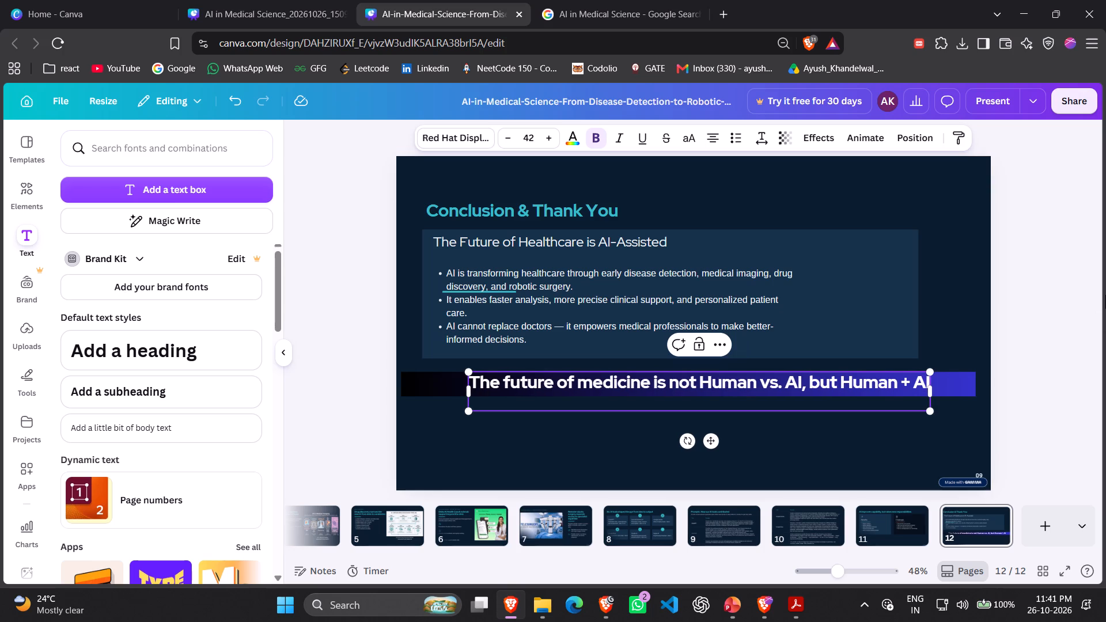
{"action": "left_click", "coordinate": [1105, 295]}
{"action": "left_click", "coordinate": [1042, 279]}
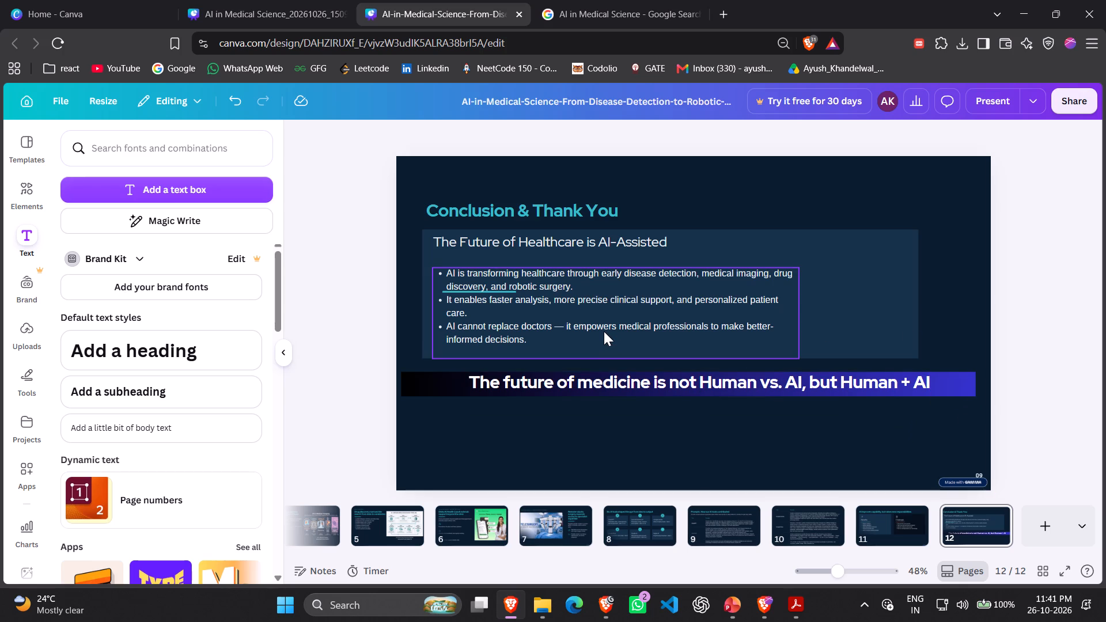
Widen the bullet text box until it spans nearly the full width of the AI-Assisted card.
{"action": "left_click", "coordinate": [796, 304]}
{"action": "left_click_drag", "start_coordinate": [801, 314], "coordinate": [850, 313]}
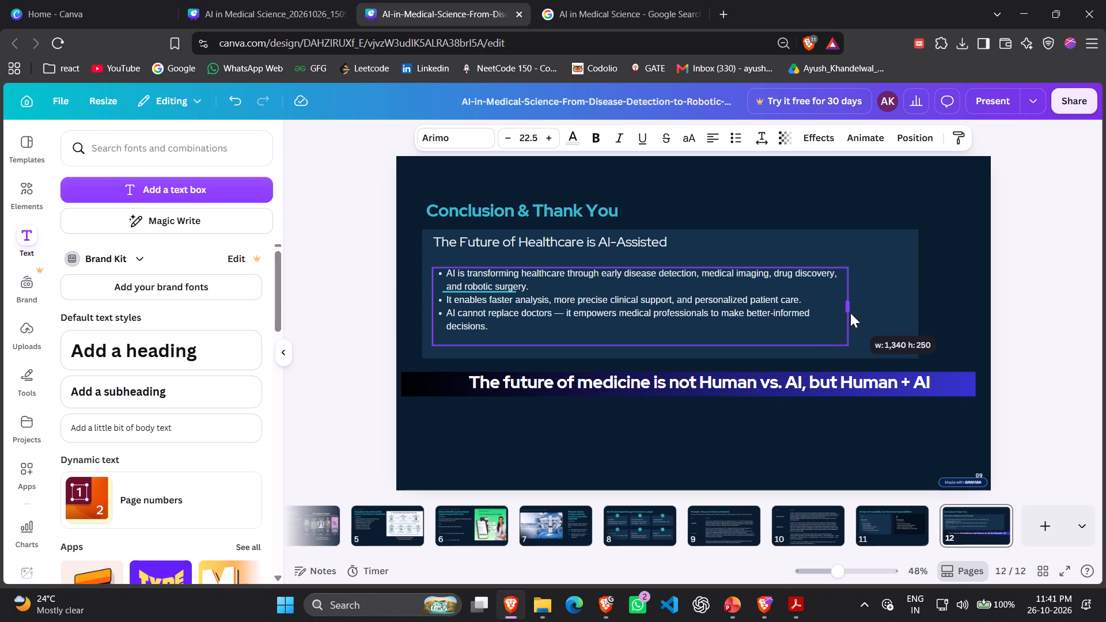
{"action": "left_click_drag", "start_coordinate": [850, 313], "coordinate": [912, 315]}
{"action": "left_click", "coordinate": [993, 293]}
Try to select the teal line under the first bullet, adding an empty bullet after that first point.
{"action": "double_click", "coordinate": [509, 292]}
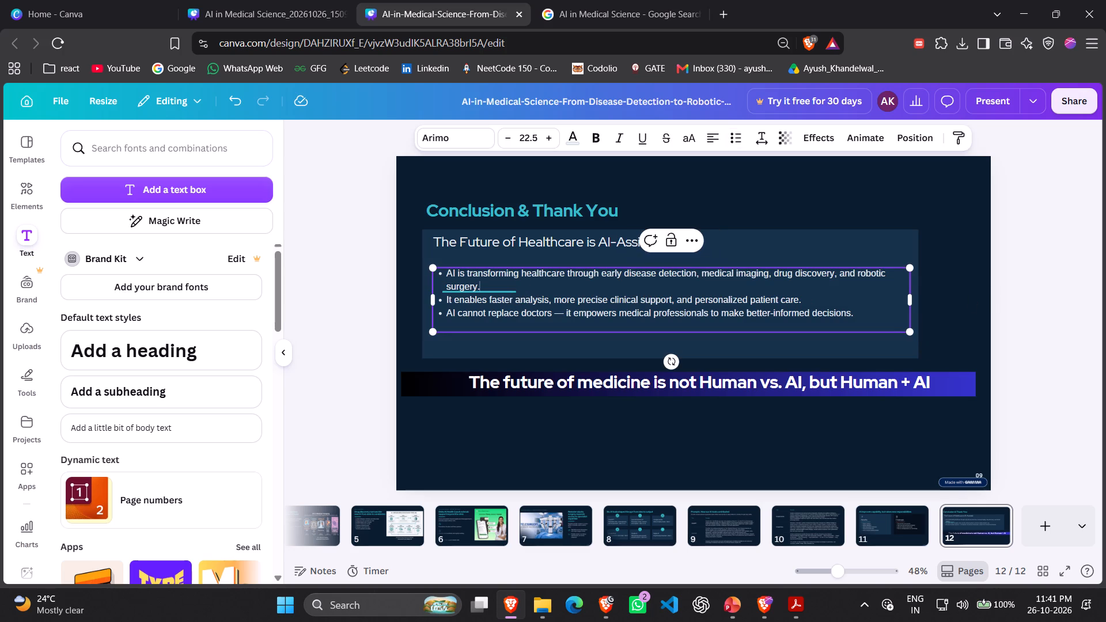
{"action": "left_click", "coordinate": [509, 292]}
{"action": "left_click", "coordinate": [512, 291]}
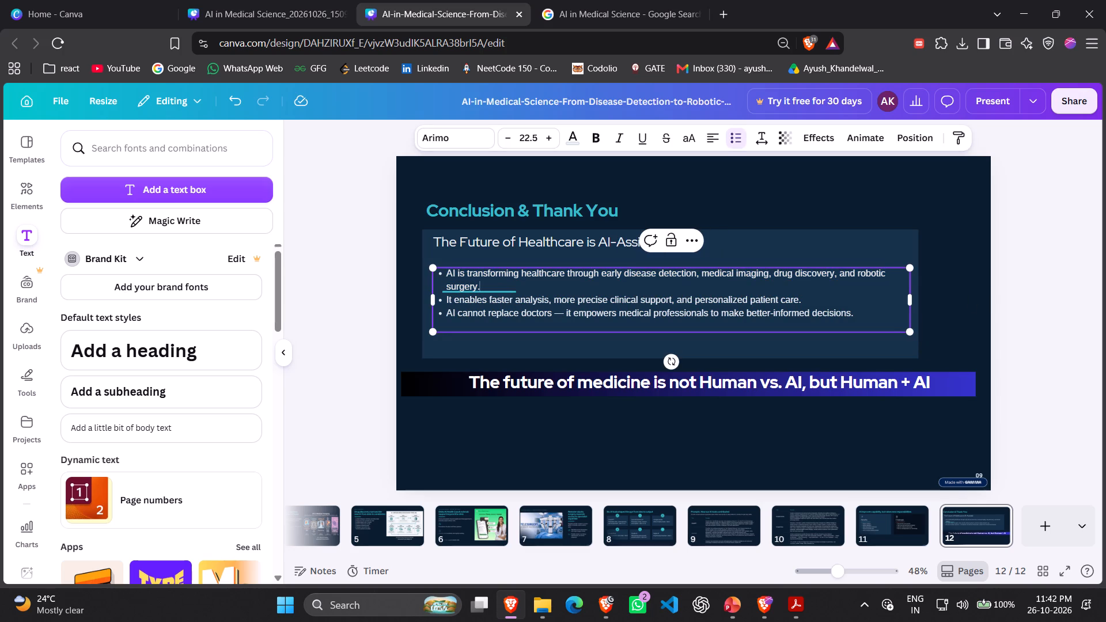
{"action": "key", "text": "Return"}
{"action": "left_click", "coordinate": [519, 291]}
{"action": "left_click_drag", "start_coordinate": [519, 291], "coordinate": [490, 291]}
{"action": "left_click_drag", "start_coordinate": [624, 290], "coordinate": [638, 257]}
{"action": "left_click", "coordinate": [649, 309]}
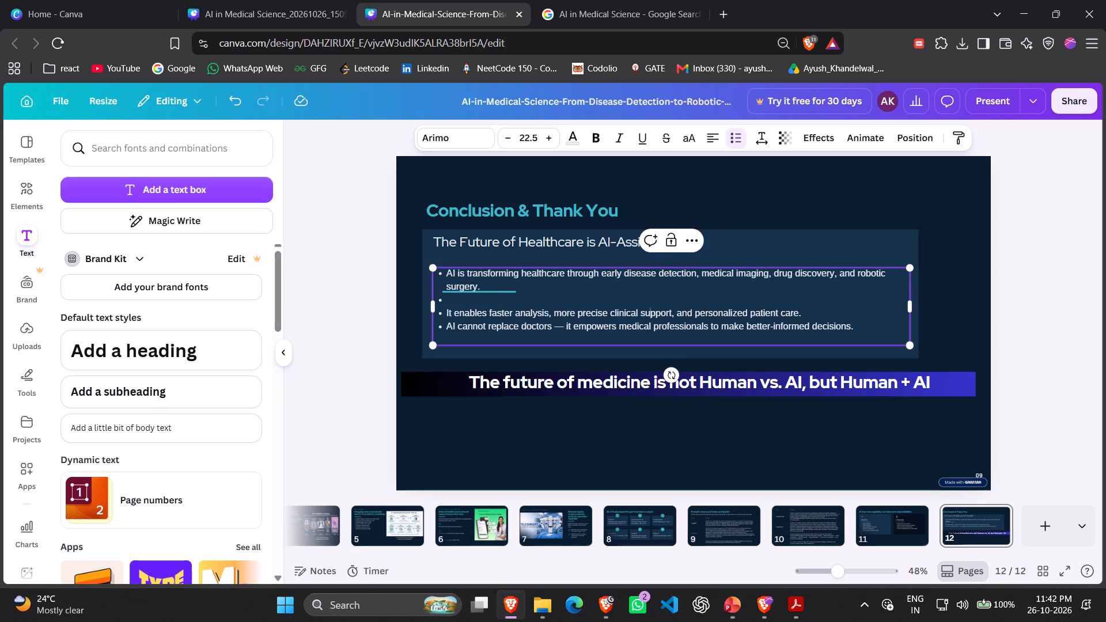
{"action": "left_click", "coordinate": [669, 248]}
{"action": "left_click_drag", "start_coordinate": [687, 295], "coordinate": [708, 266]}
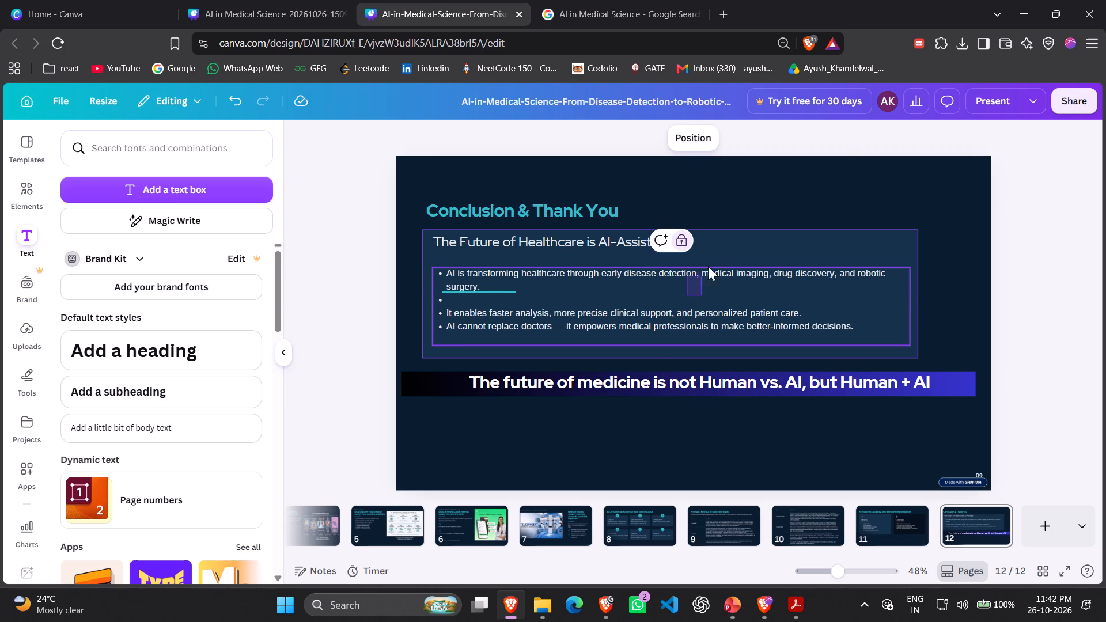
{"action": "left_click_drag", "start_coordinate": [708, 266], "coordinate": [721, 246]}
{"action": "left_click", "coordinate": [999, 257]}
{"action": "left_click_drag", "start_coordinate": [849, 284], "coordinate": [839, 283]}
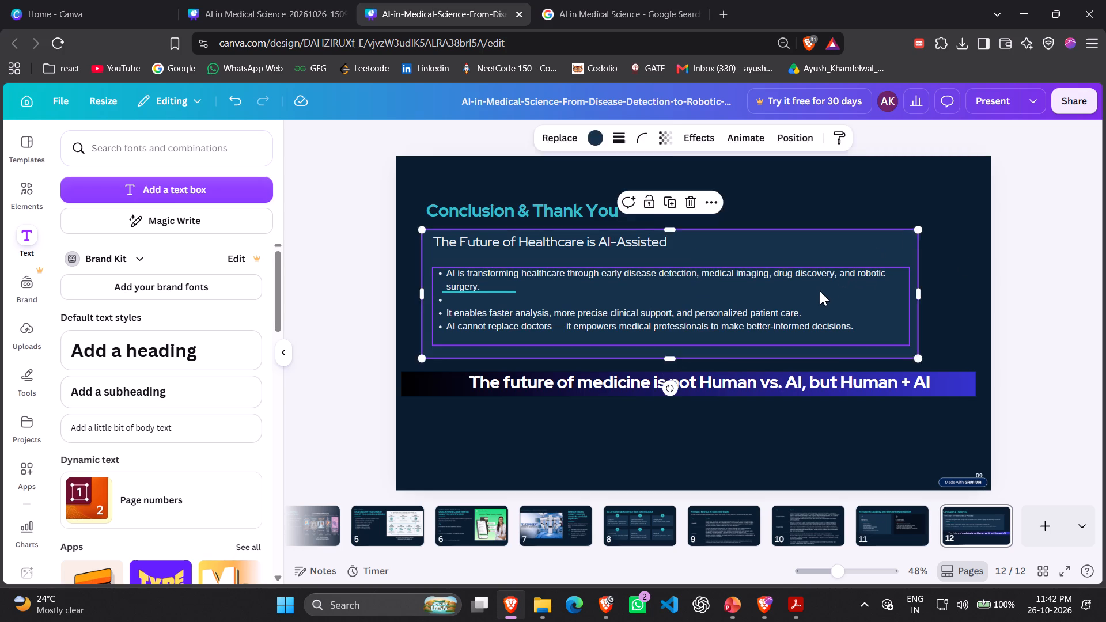
Move the bullet text aside, delete the teal line beneath it and place the text back just under the card's heading.
{"action": "left_click", "coordinate": [820, 291]}
{"action": "left_click", "coordinate": [683, 240]}
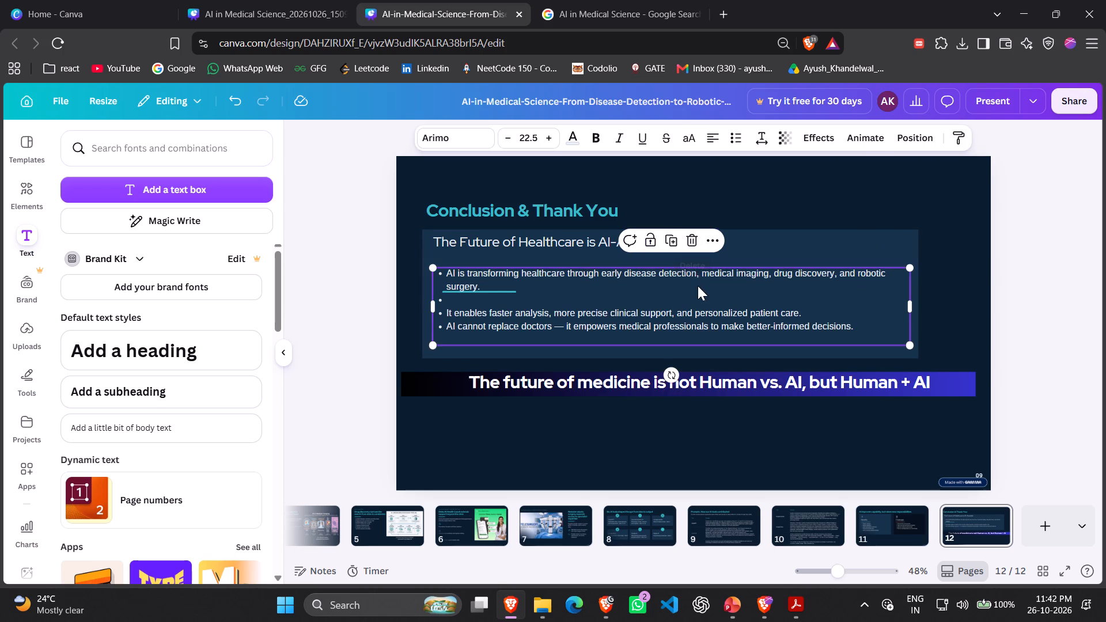
{"action": "left_click_drag", "start_coordinate": [698, 286], "coordinate": [808, 226]}
{"action": "double_click", "coordinate": [480, 291]}
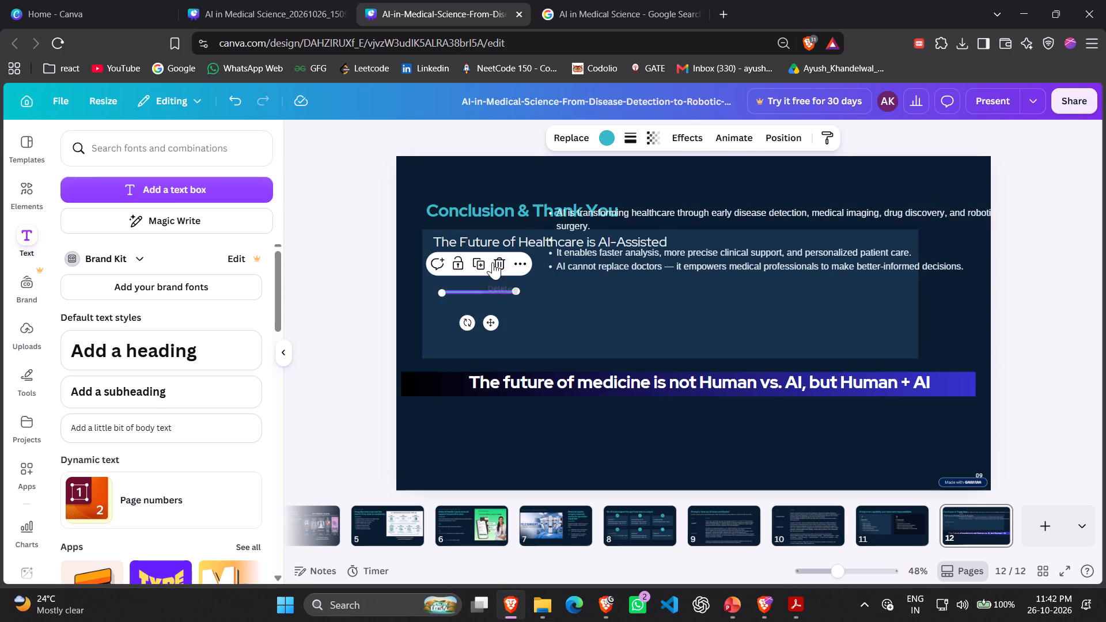
{"action": "left_click", "coordinate": [493, 262]}
{"action": "left_click_drag", "start_coordinate": [671, 266], "coordinate": [559, 318]}
Delete the empty bullet after the first point.
{"action": "left_click", "coordinate": [445, 292]}
{"action": "left_click", "coordinate": [445, 292]}
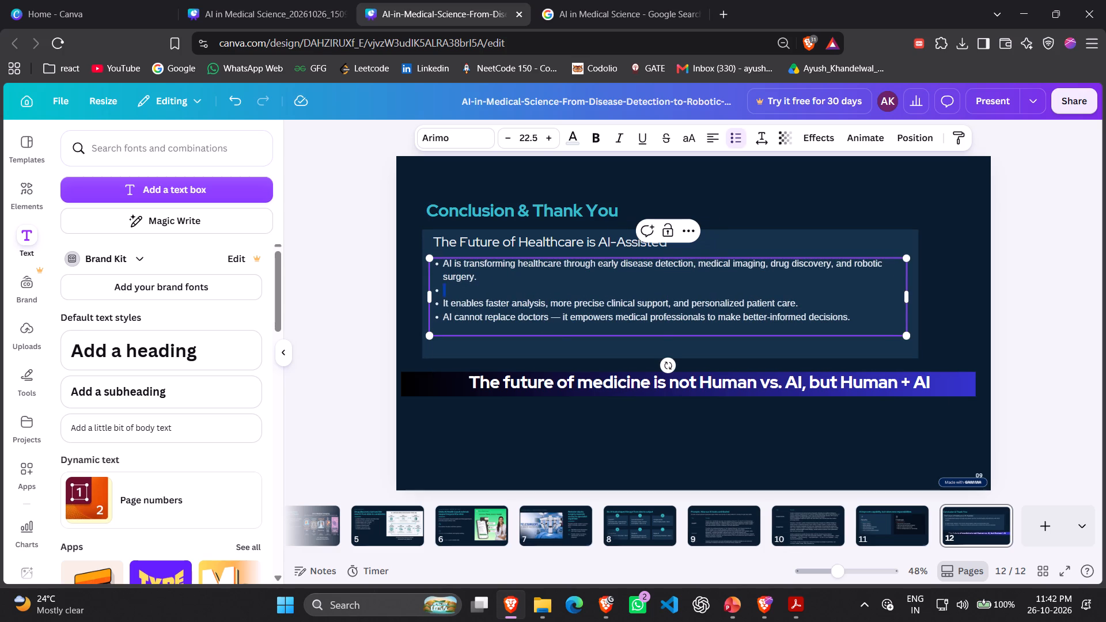
{"action": "key", "text": "BackSpace"}
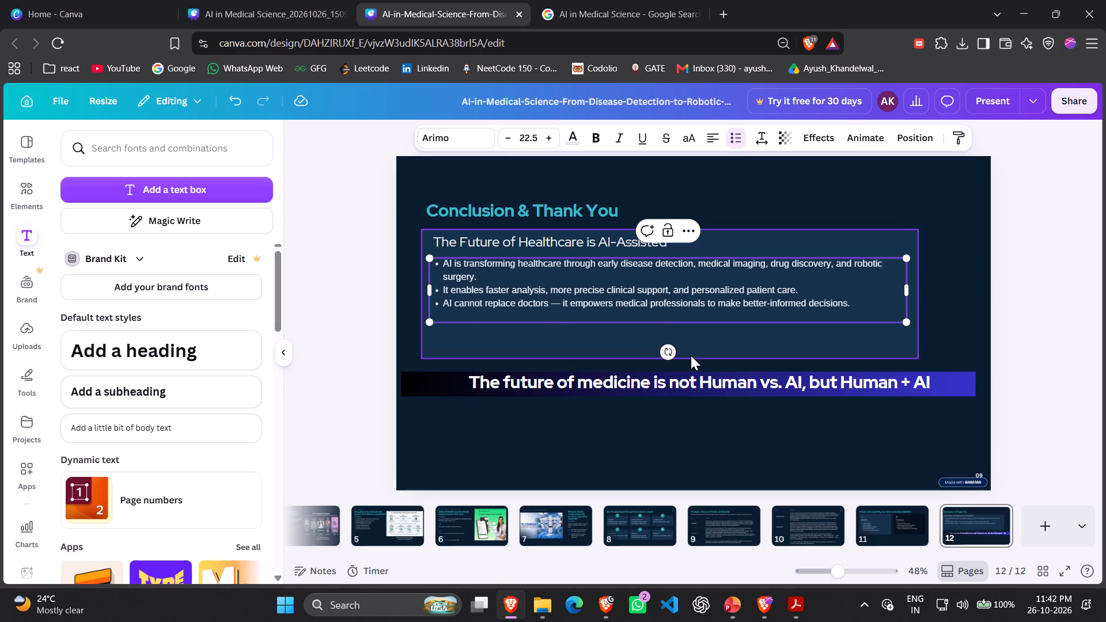
Reduce the AI-Assisted card's height so its lower edge sits just below the last bullet.
{"action": "left_click", "coordinate": [691, 346]}
{"action": "left_click_drag", "start_coordinate": [664, 356], "coordinate": [669, 317]}
{"action": "left_click", "coordinate": [1009, 308]}
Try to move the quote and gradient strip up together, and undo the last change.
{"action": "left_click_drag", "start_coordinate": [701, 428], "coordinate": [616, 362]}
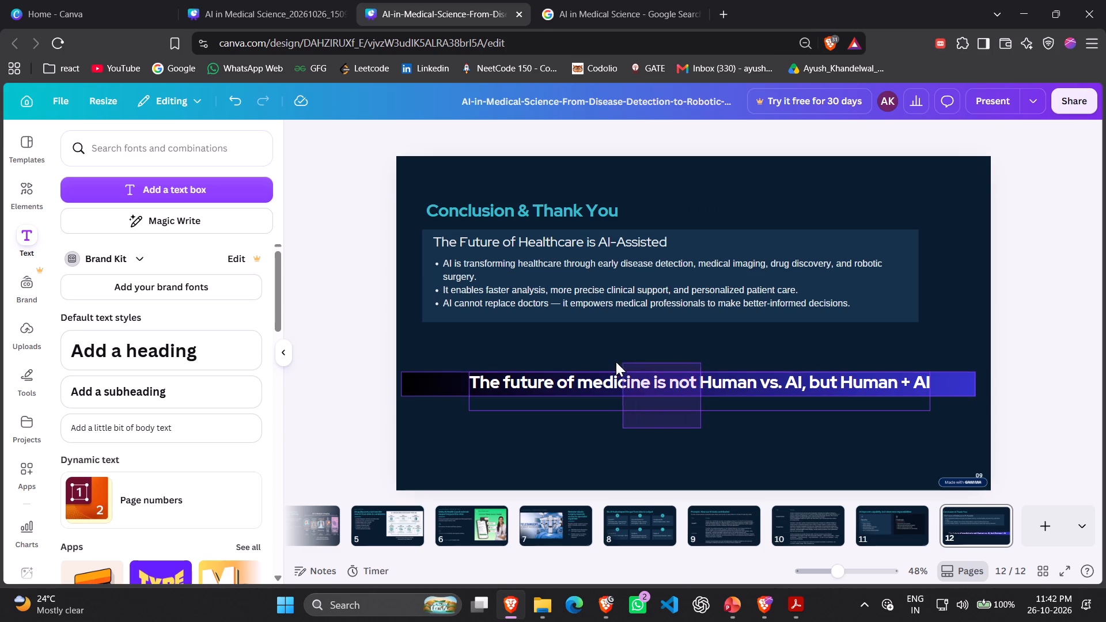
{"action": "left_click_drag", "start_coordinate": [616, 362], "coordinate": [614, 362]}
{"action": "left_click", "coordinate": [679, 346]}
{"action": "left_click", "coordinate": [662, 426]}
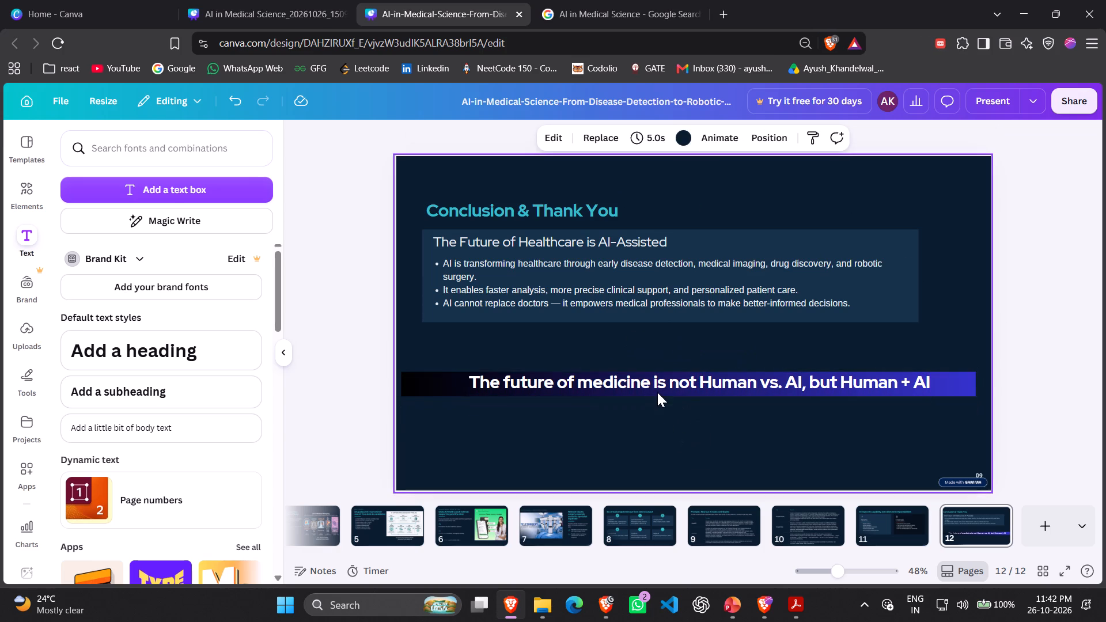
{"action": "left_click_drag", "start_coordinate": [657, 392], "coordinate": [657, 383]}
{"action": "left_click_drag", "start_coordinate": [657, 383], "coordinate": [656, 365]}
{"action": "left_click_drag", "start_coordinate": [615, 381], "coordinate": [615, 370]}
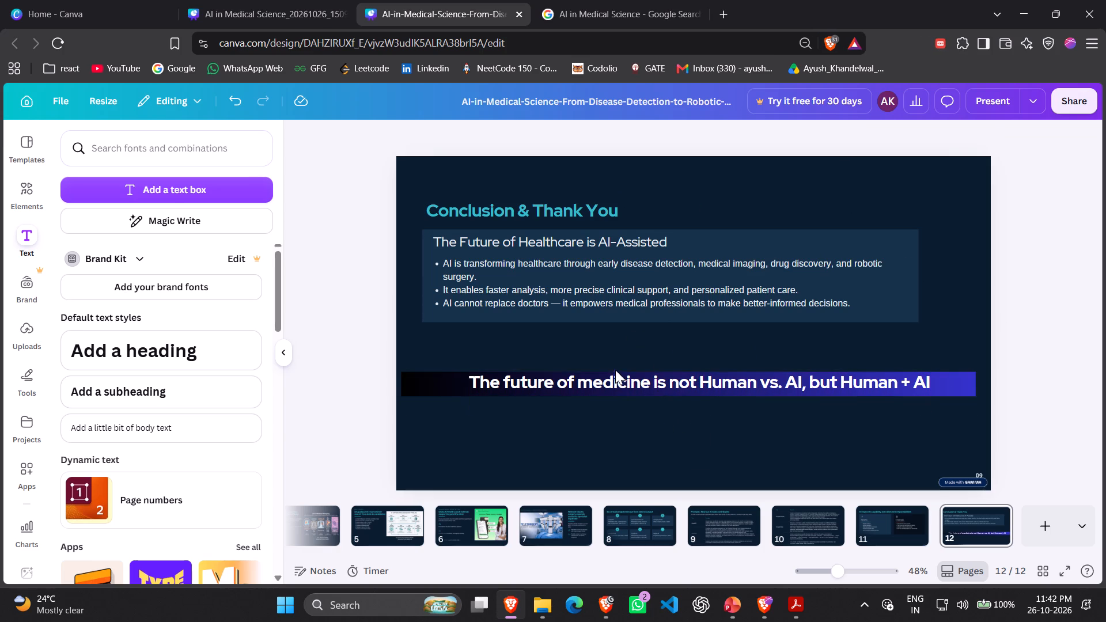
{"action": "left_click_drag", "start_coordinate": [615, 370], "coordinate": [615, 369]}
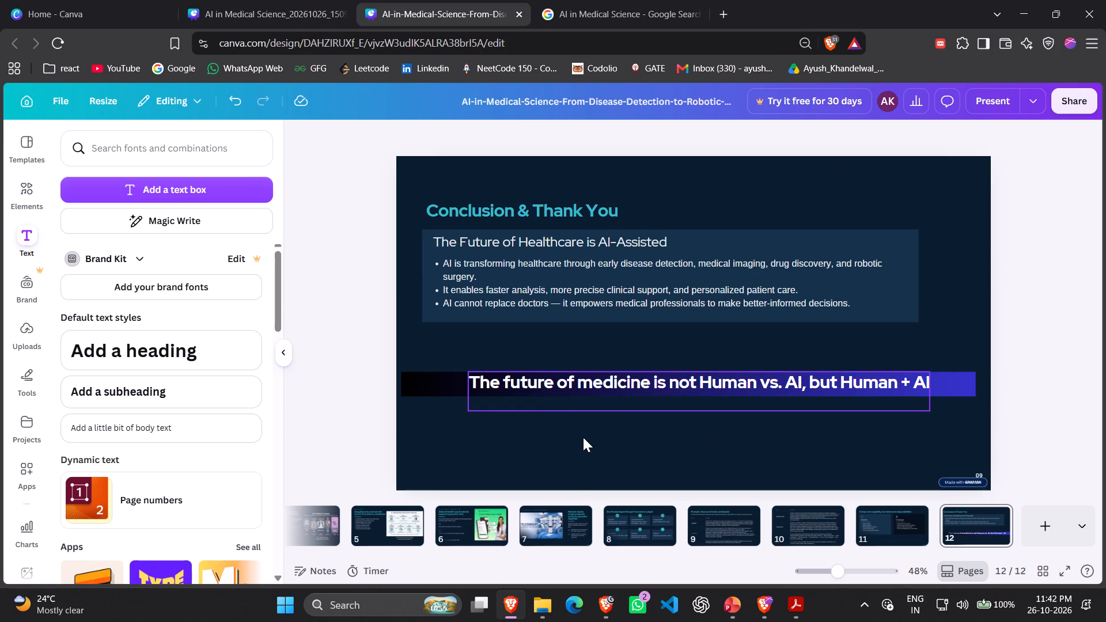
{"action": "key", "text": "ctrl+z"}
Move the quote up to just beneath the shortened card and place the gradient strip behind it.
{"action": "left_click_drag", "start_coordinate": [568, 401], "coordinate": [568, 364]}
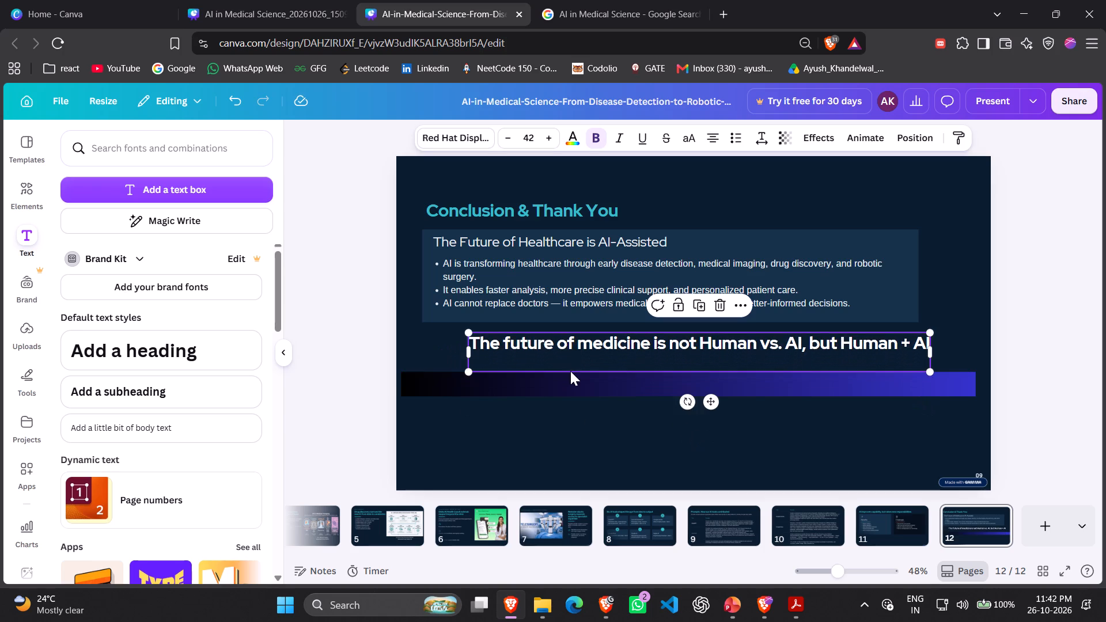
{"action": "left_click_drag", "start_coordinate": [703, 385], "coordinate": [700, 346]}
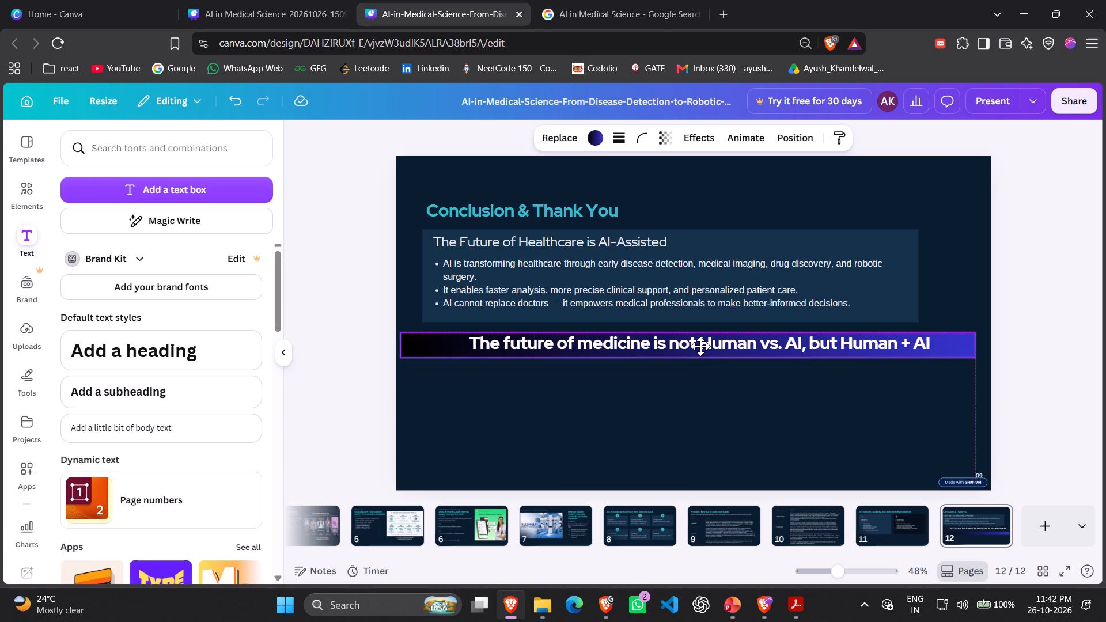
{"action": "left_click_drag", "start_coordinate": [700, 346], "coordinate": [703, 346]}
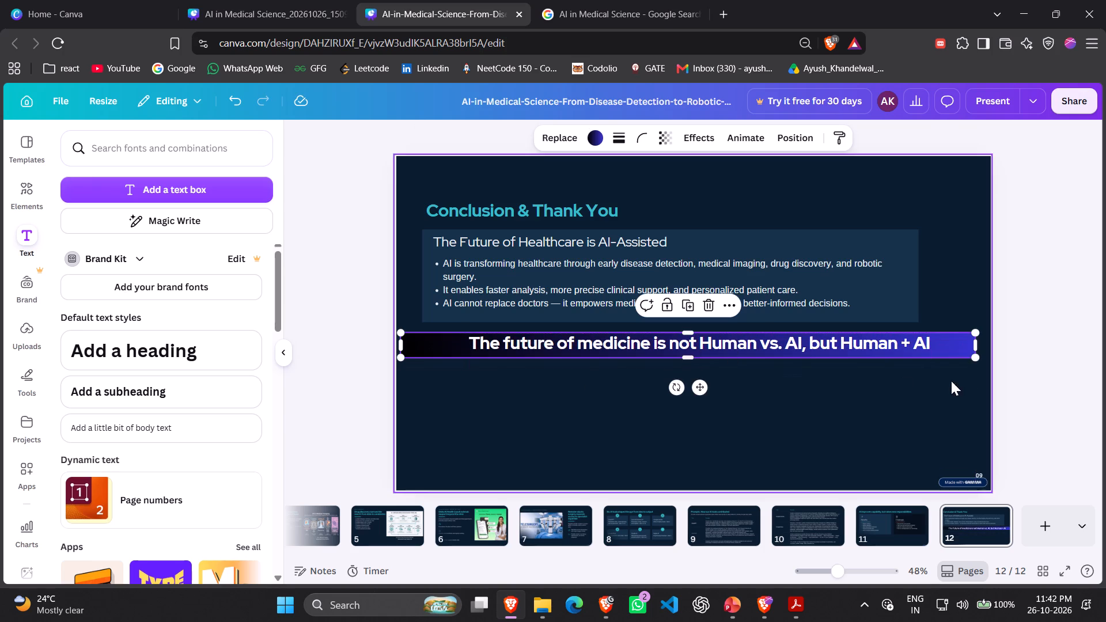
Extend the gradient strip's blue end to the slide's edge.
{"action": "left_click_drag", "start_coordinate": [973, 343], "coordinate": [986, 340]}
{"action": "left_click", "coordinate": [498, 418]}
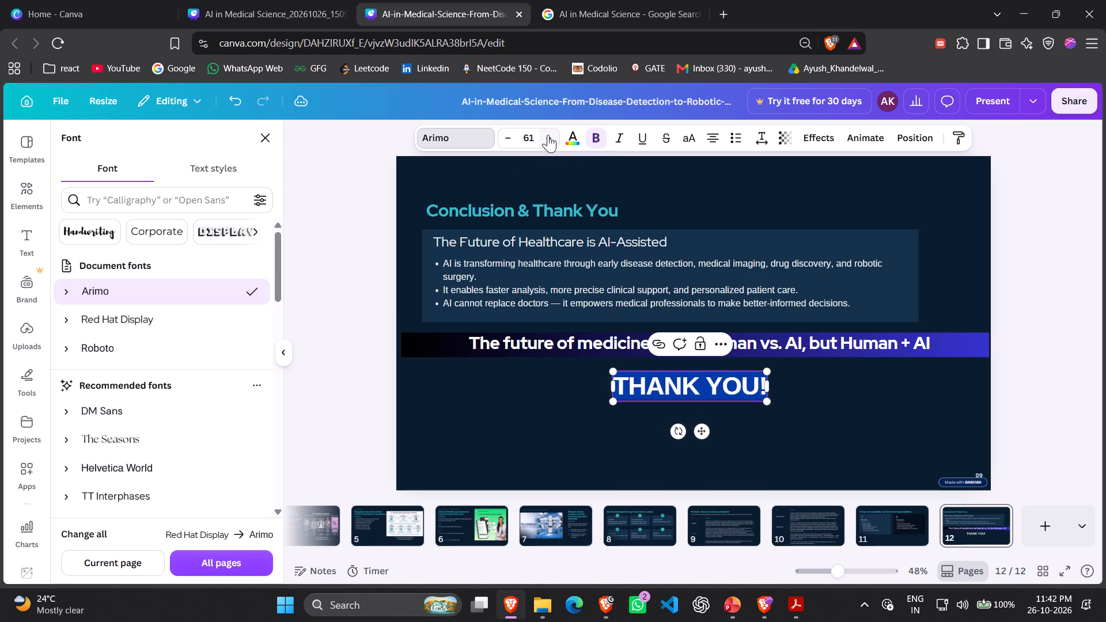
{"action": "left_click", "coordinate": [1040, 253]}
{"action": "left_click", "coordinate": [1051, 292]}
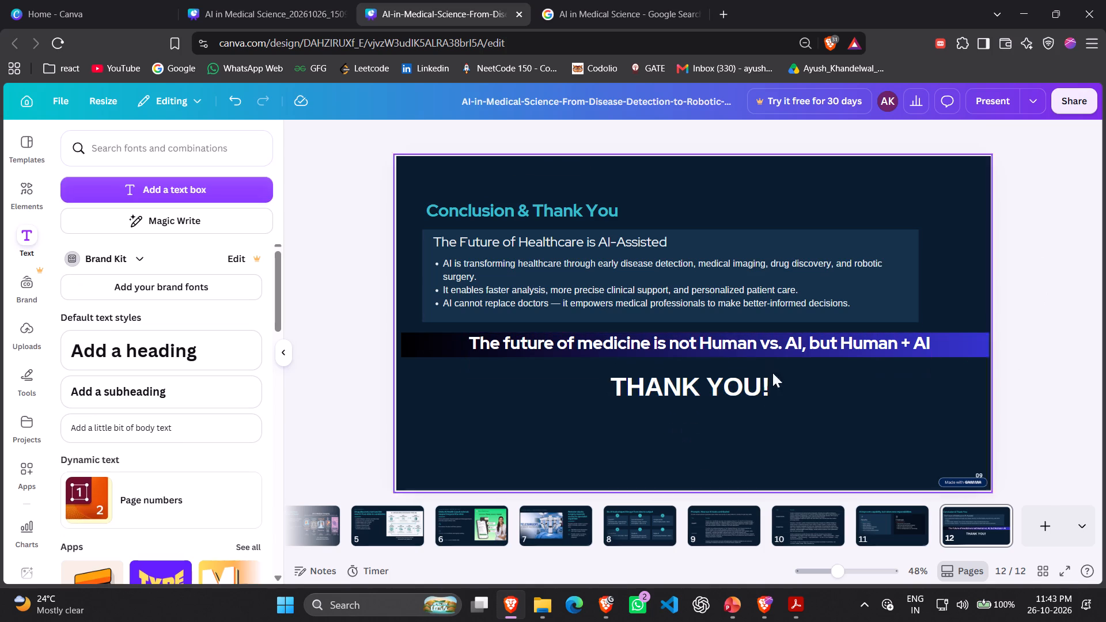
Delete the Made with Gamma badge and its leftover image frame from slide 12.
{"action": "left_click", "coordinate": [959, 481]}
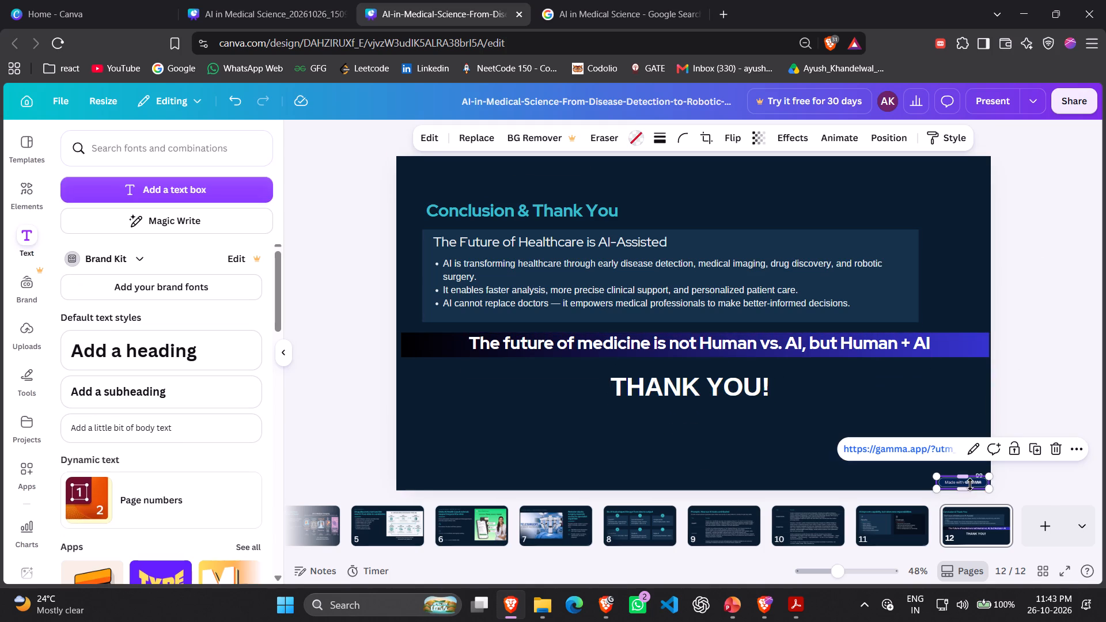
{"action": "key", "text": "Delete"}
{"action": "left_click", "coordinate": [1016, 377]}
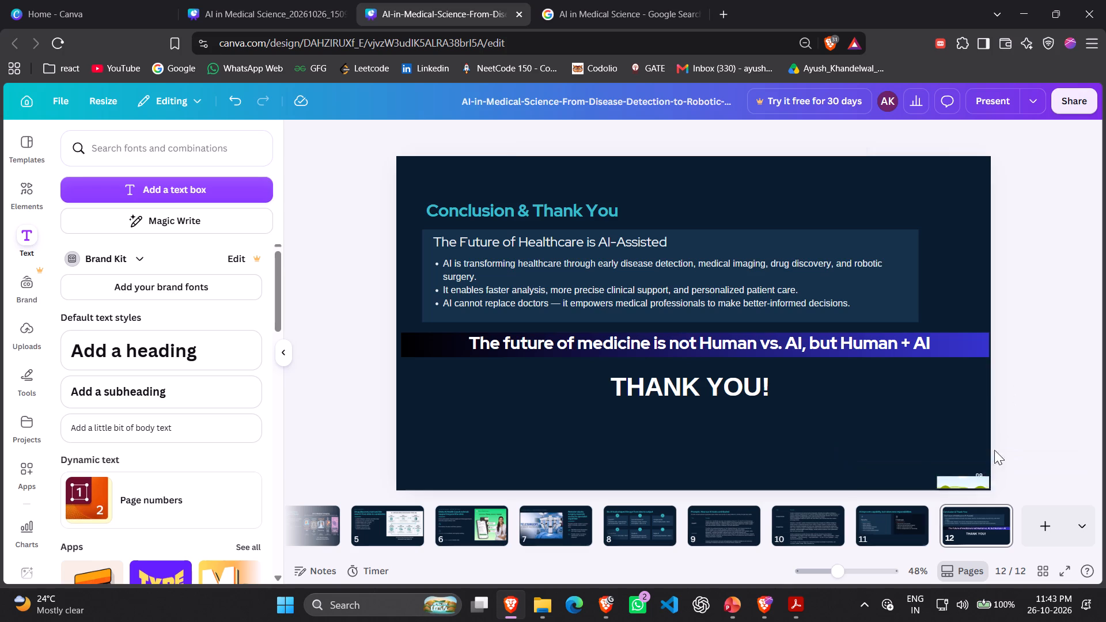
{"action": "left_click", "coordinate": [969, 481]}
{"action": "key", "text": "Delete"}
Delete the outdated page number 09 from the lower corner of slide 12.
{"action": "double_click", "coordinate": [979, 475]}
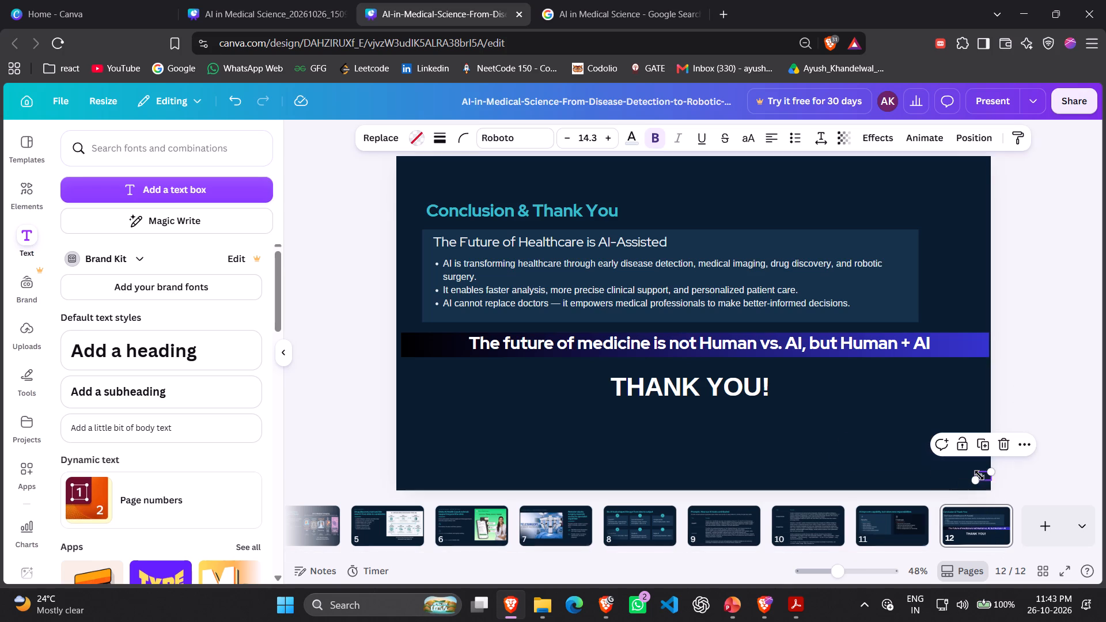
{"action": "left_click", "coordinate": [983, 473]}
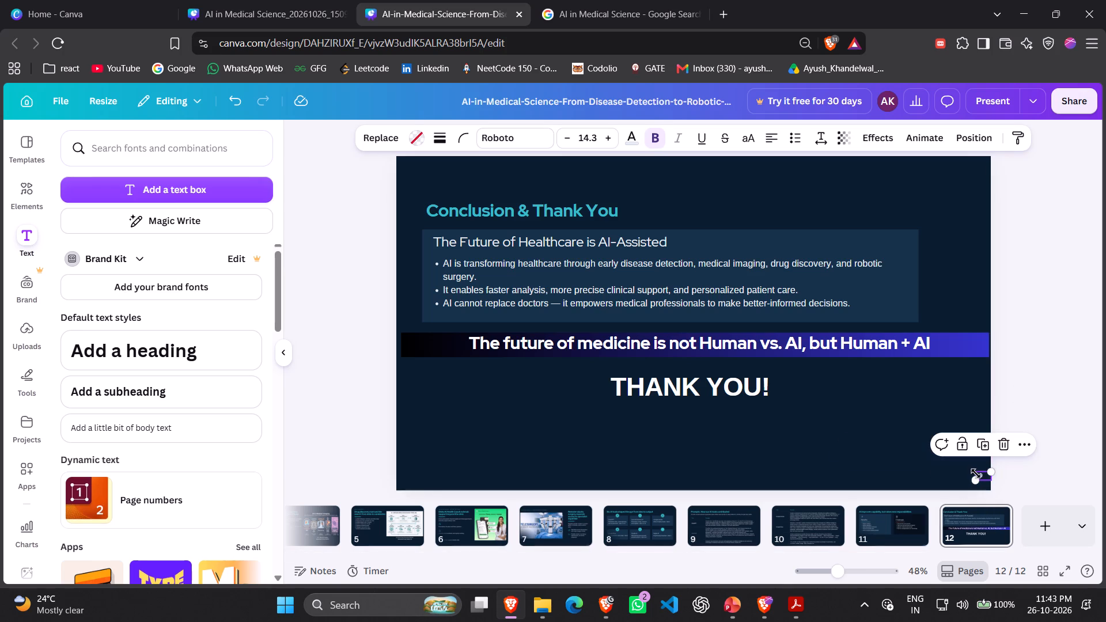
{"action": "key", "text": "1"}
{"action": "double_click", "coordinate": [984, 476]}
{"action": "key", "text": "1"}
{"action": "left_click", "coordinate": [1004, 446]}
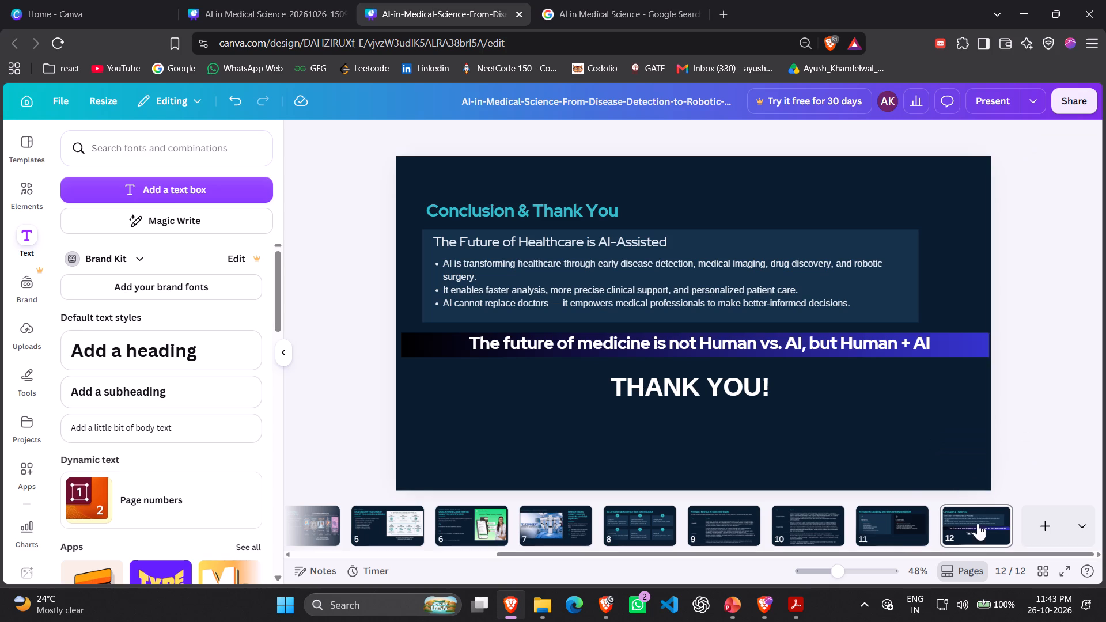
Delete the Made with Gamma badge, its leftover frame and the page number 09 from slide 11.
{"action": "left_click", "coordinate": [910, 529]}
{"action": "left_click", "coordinate": [973, 479]}
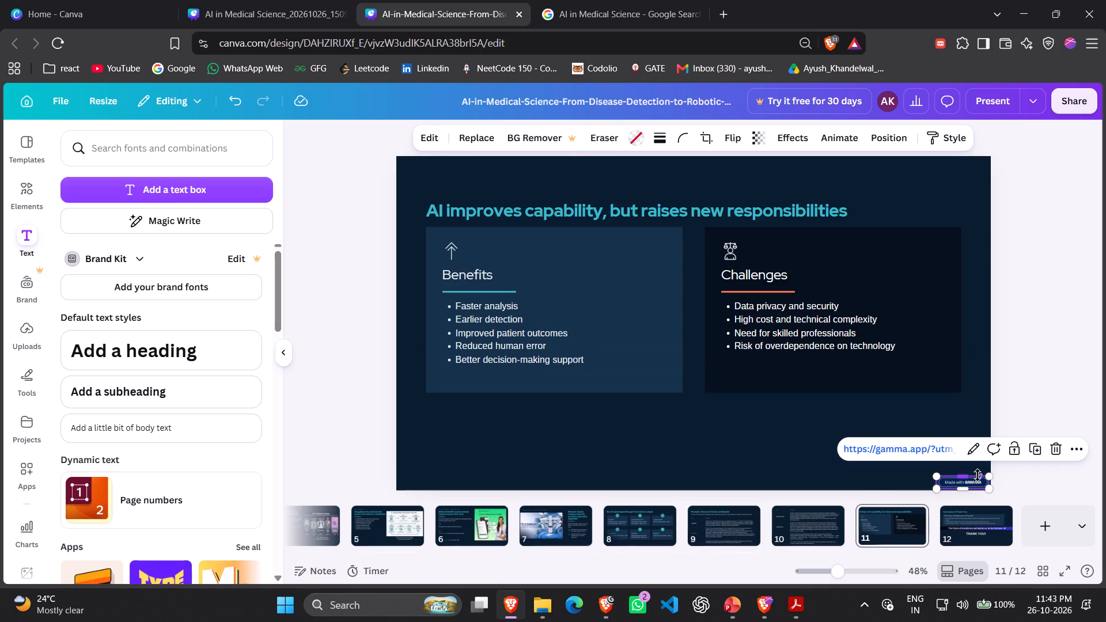
{"action": "left_click", "coordinate": [1063, 448]}
{"action": "left_click", "coordinate": [1039, 476]}
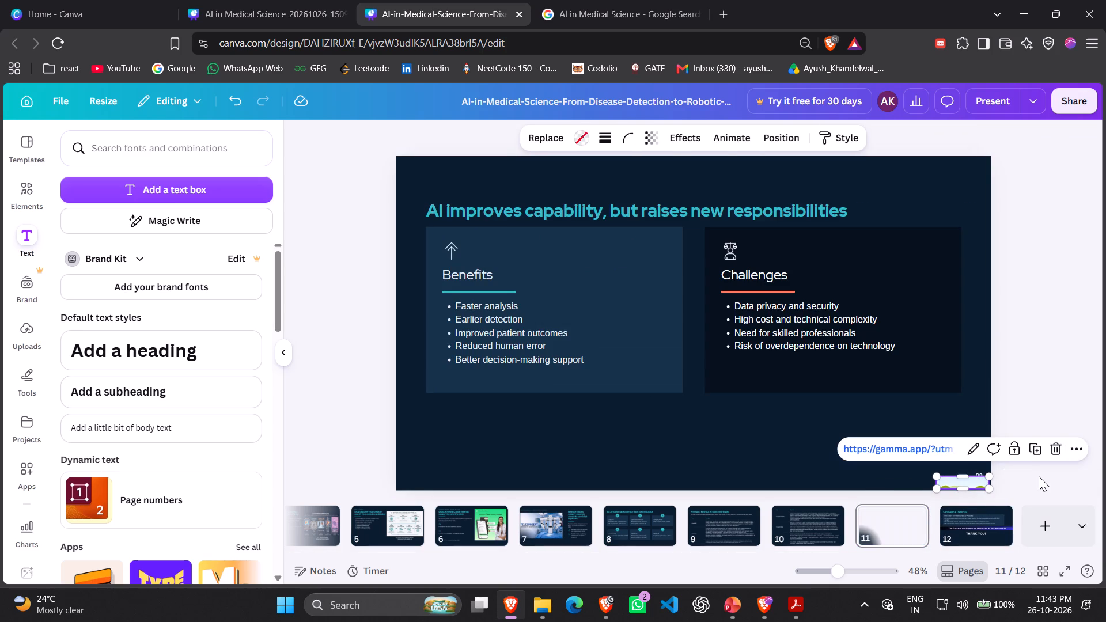
{"action": "left_click", "coordinate": [1050, 450]}
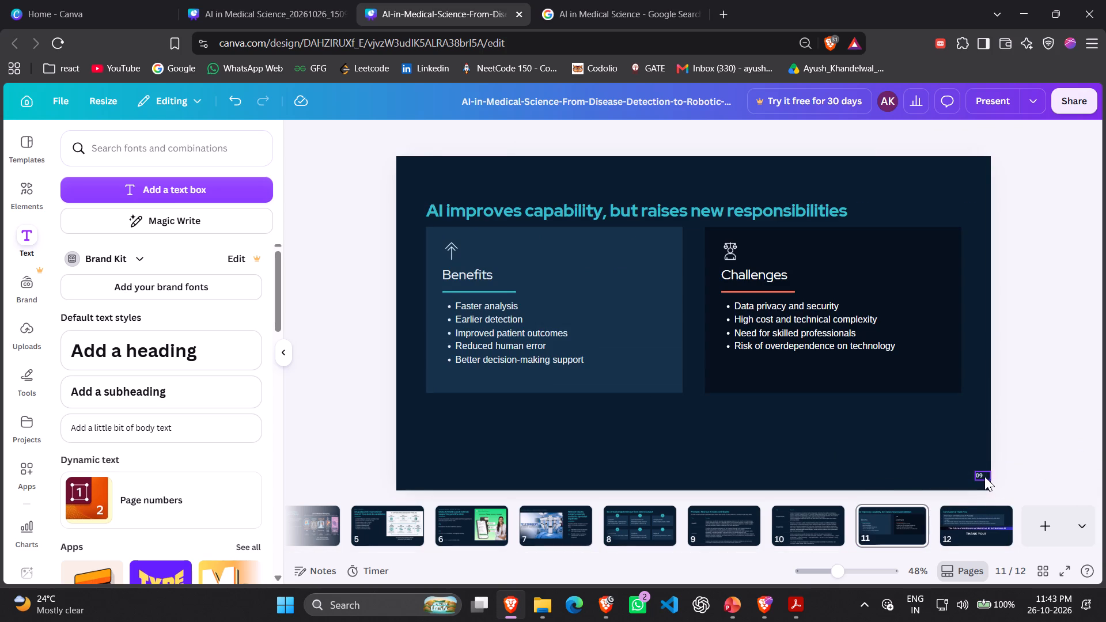
{"action": "left_click", "coordinate": [984, 476]}
{"action": "left_click", "coordinate": [1007, 439]}
Check the page numbers on slides 9, 10 and 11 and on the two opening slides.
{"action": "left_click", "coordinate": [807, 530]}
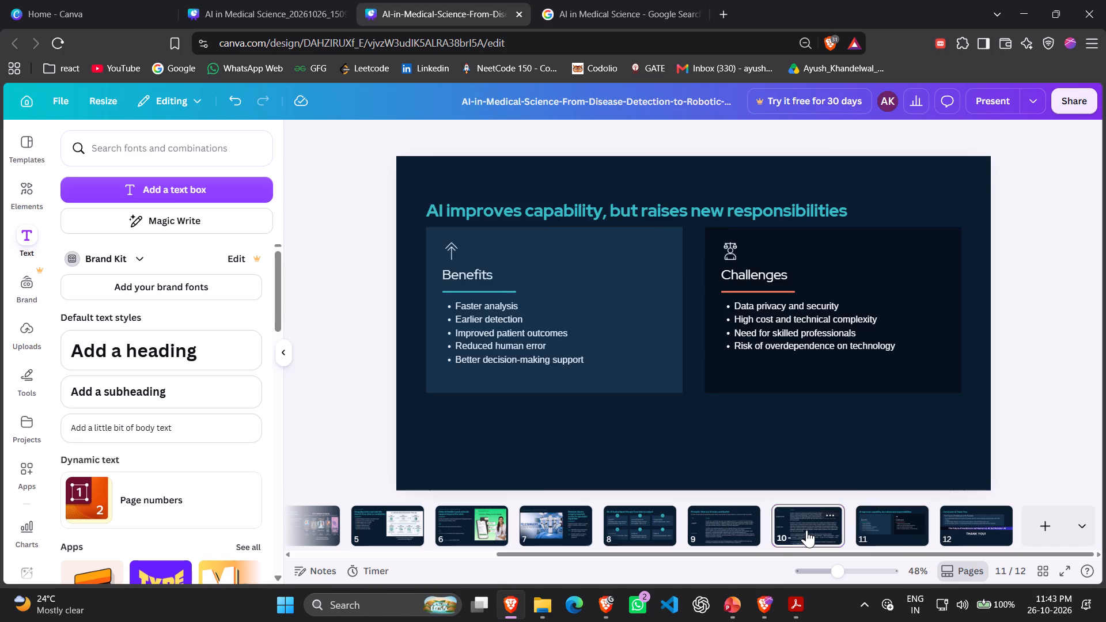
{"action": "left_click", "coordinate": [751, 543]}
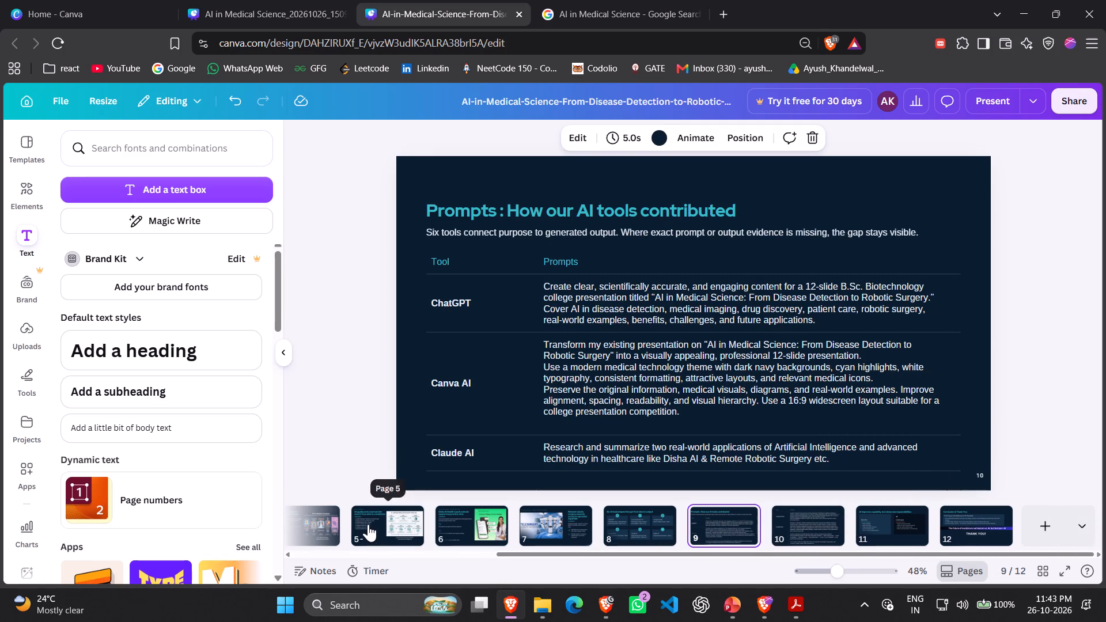
{"action": "left_click", "coordinate": [908, 540]}
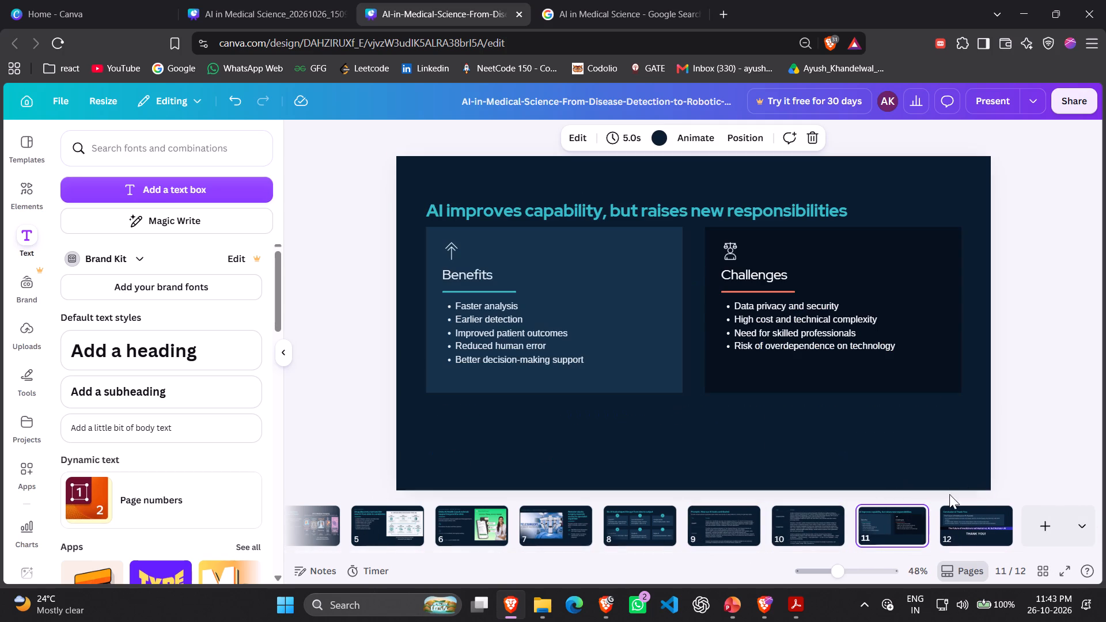
{"action": "left_click", "coordinate": [789, 526]}
{"action": "left_click", "coordinate": [976, 479]}
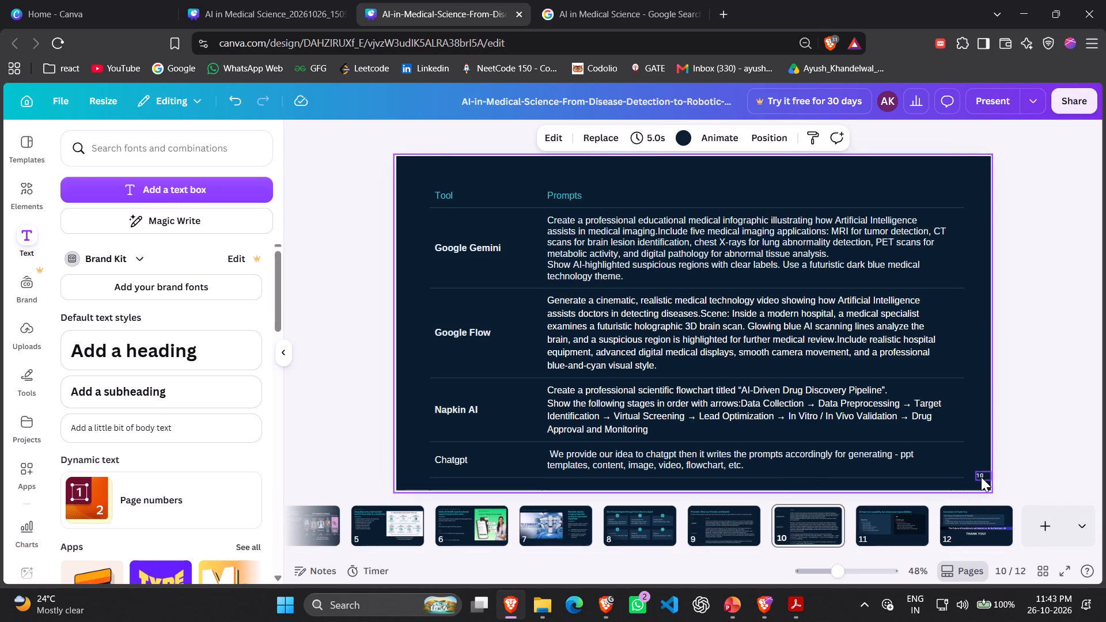
{"action": "left_click", "coordinate": [981, 477]}
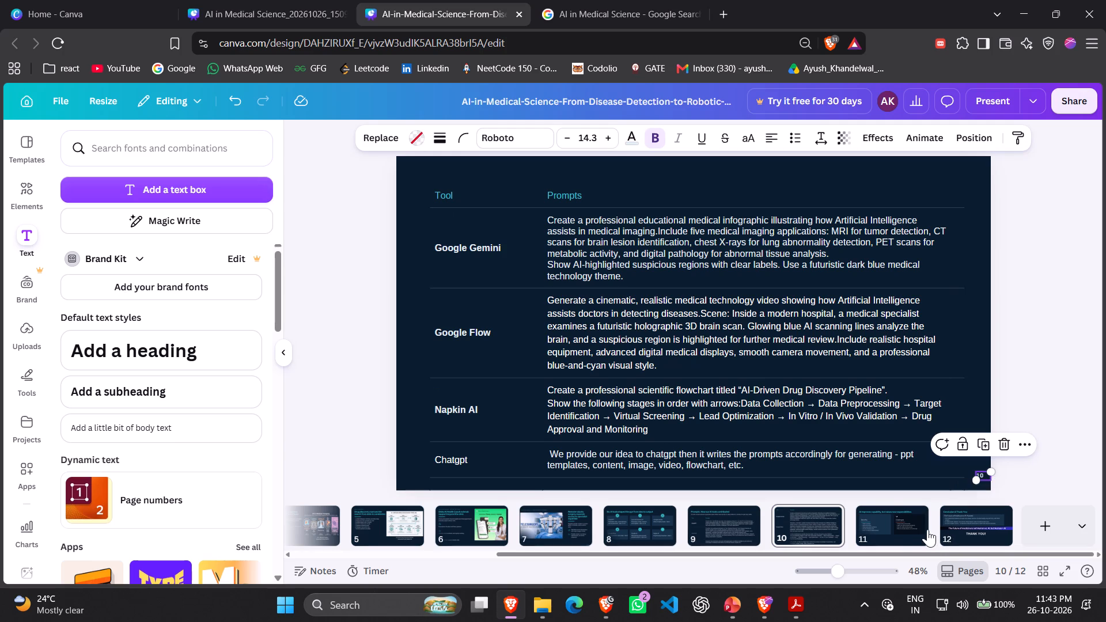
{"action": "left_click", "coordinate": [915, 530]}
{"action": "scroll", "coordinate": [631, 557], "scroll_direction": "right", "scroll_amount": 9}
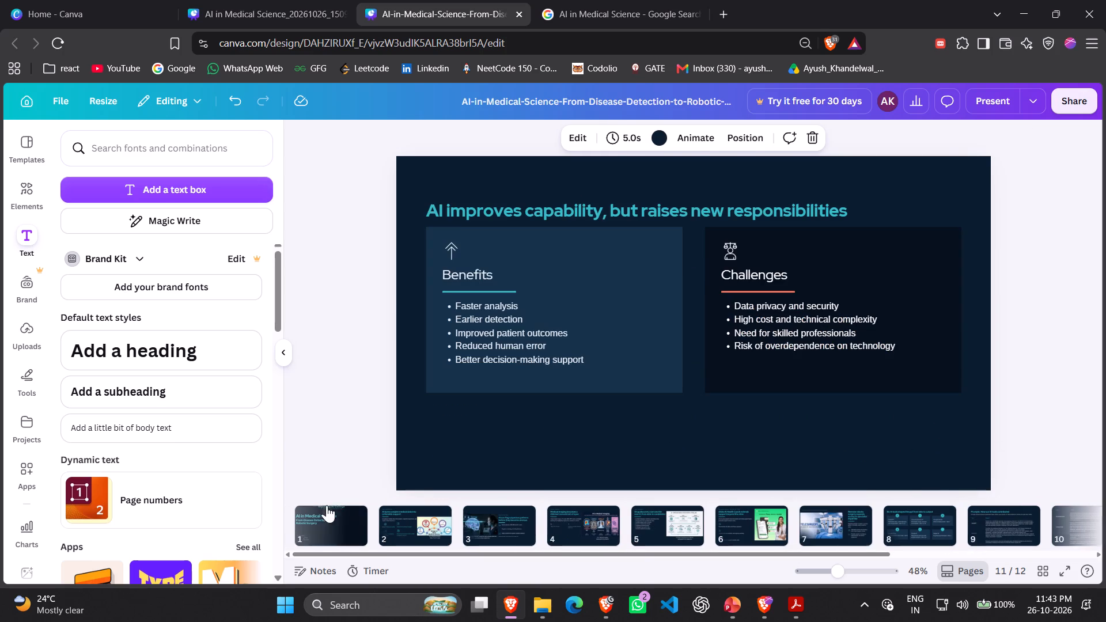
{"action": "left_click", "coordinate": [358, 513]}
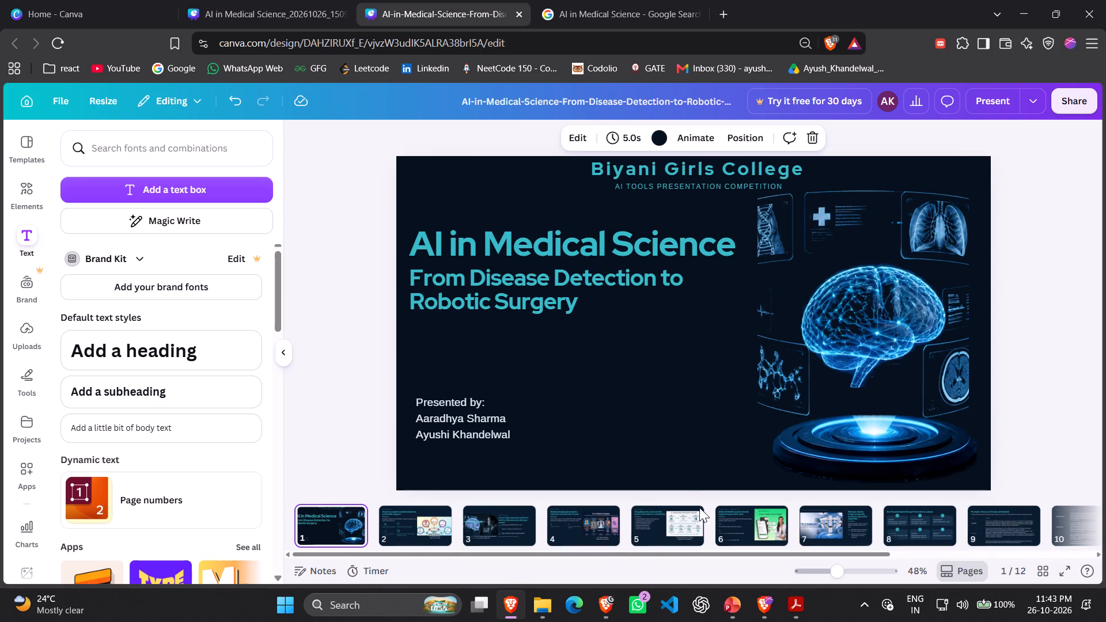
{"action": "left_click", "coordinate": [415, 526]}
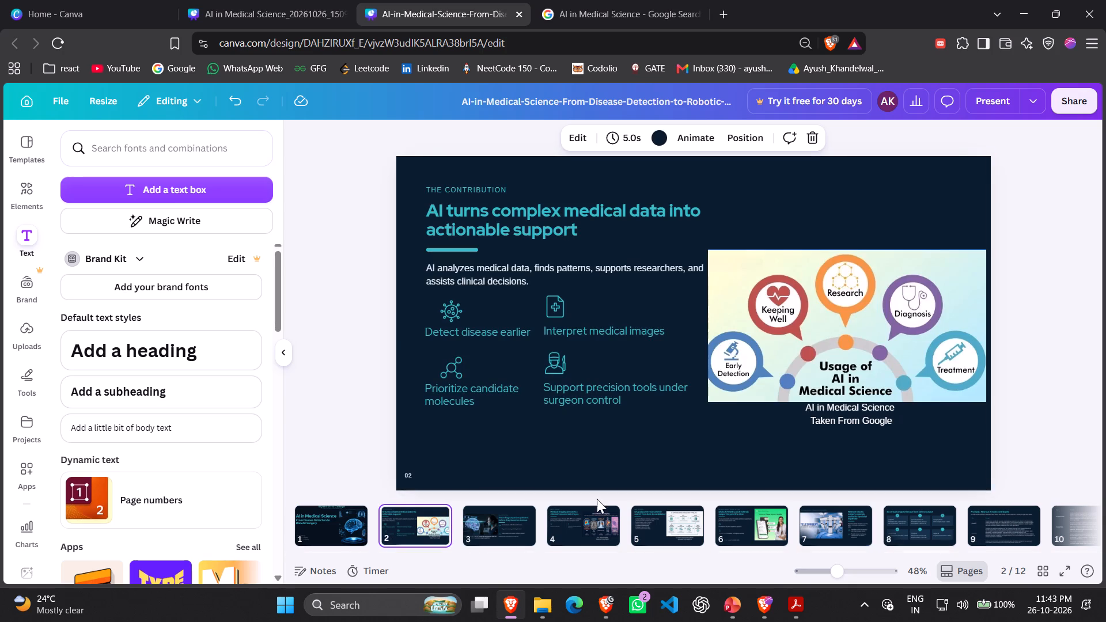
{"action": "left_click", "coordinate": [302, 531]}
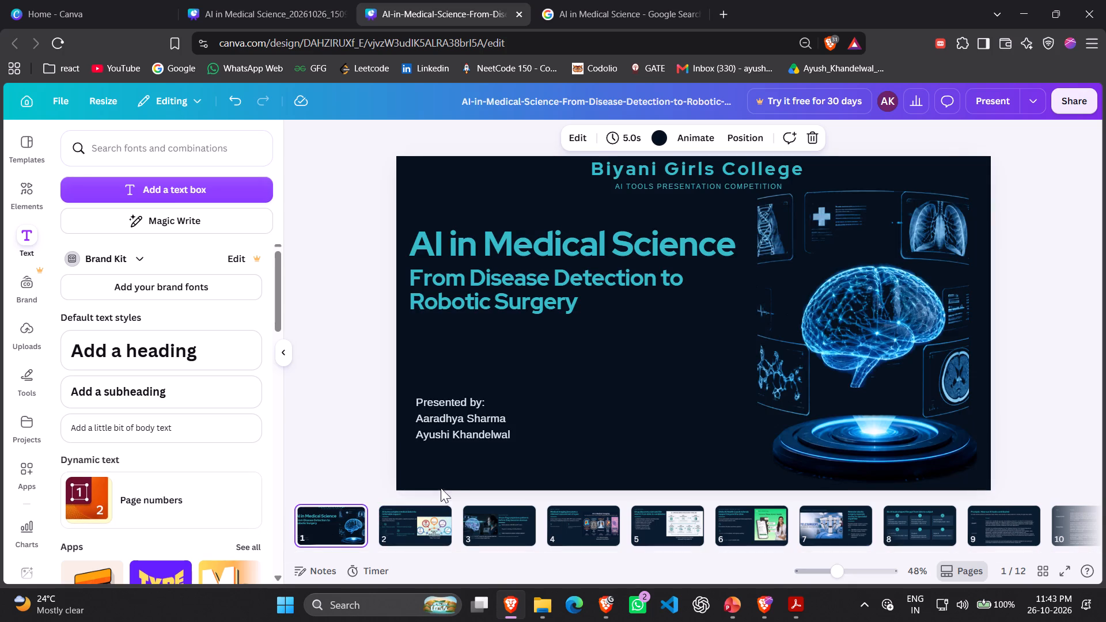
Delete the page numbers 02, 03 and 04 from slides 2, 3 and 4.
{"action": "left_click", "coordinate": [418, 525]}
{"action": "left_click", "coordinate": [404, 475]}
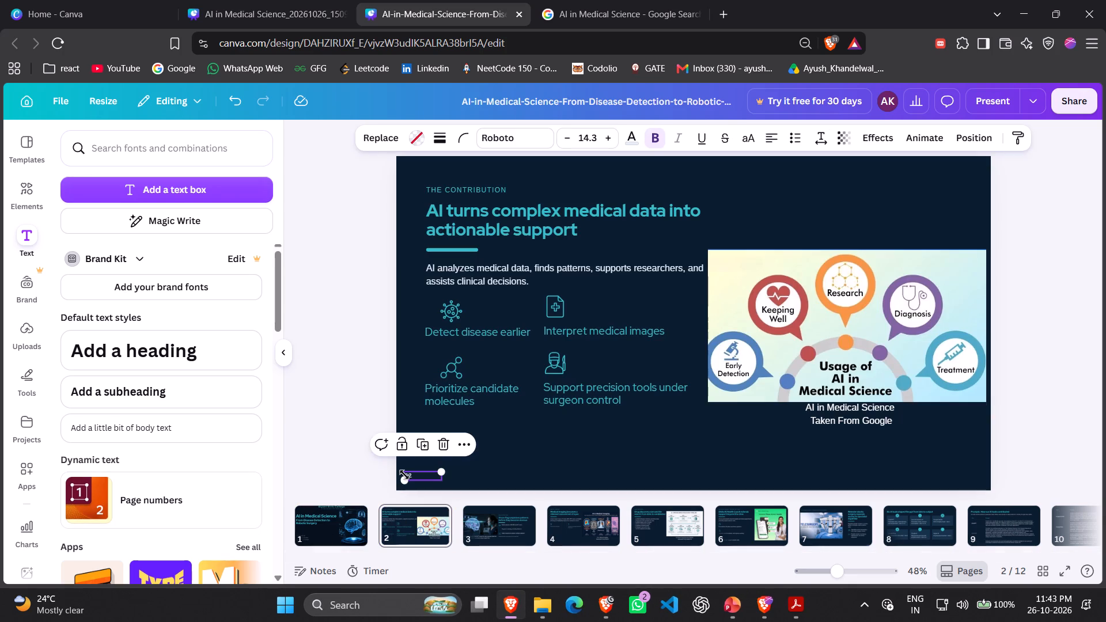
{"action": "key", "text": "Delete"}
{"action": "left_click", "coordinate": [493, 523]}
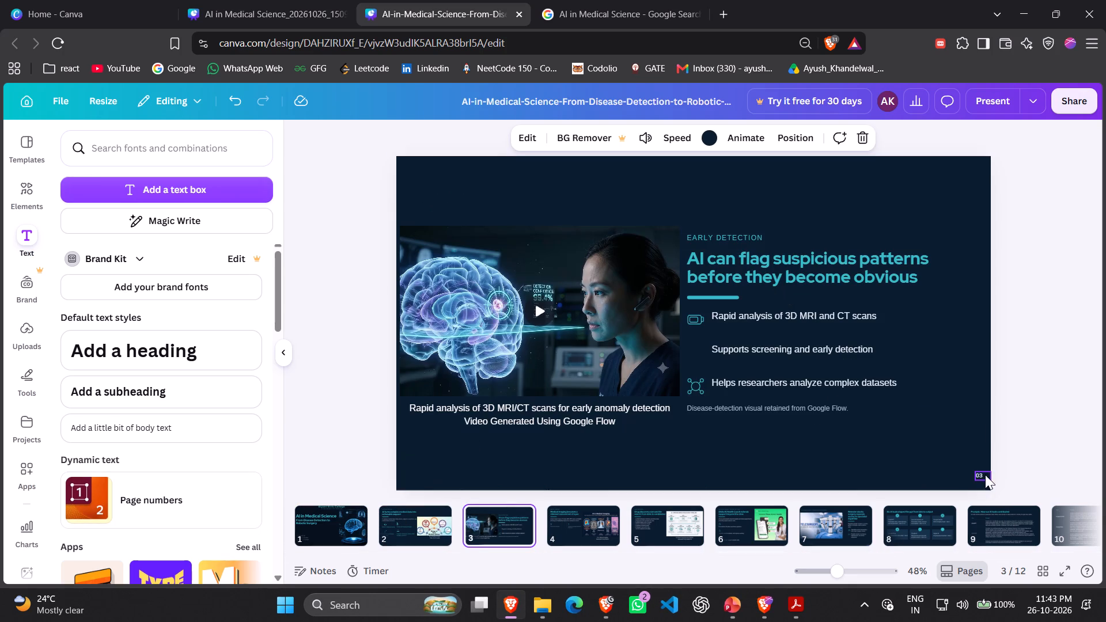
{"action": "left_click", "coordinate": [985, 475]}
{"action": "key", "text": "Delete"}
{"action": "left_click", "coordinate": [585, 515]}
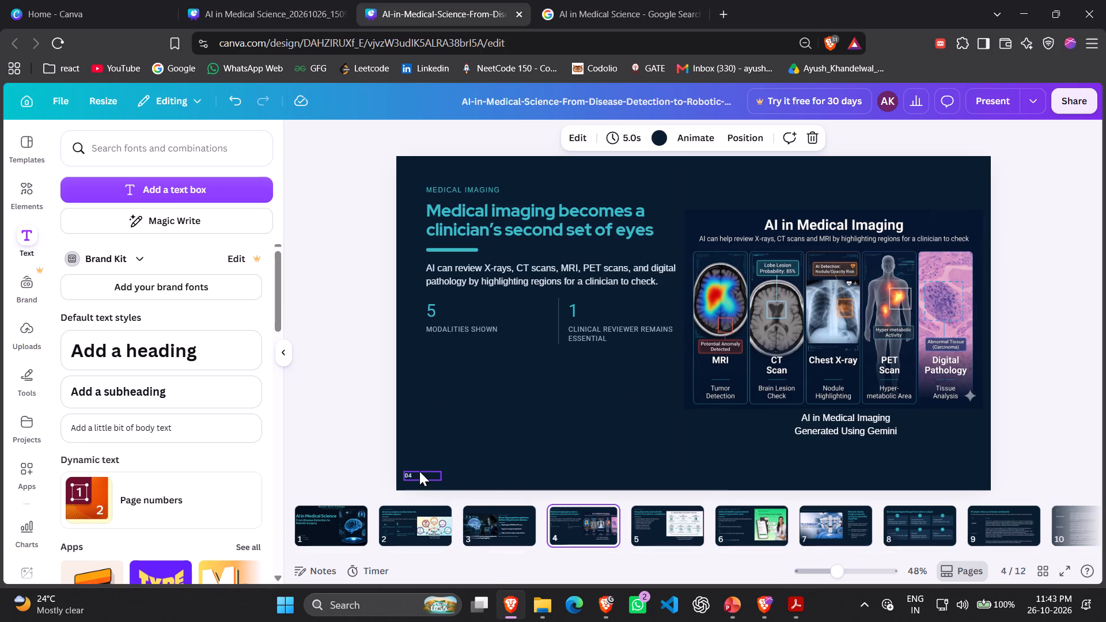
{"action": "left_click", "coordinate": [417, 471]}
{"action": "key", "text": "Delete"}
Delete the page numbers 05 and 06 from slides 5 and 6.
{"action": "left_click", "coordinate": [660, 523]}
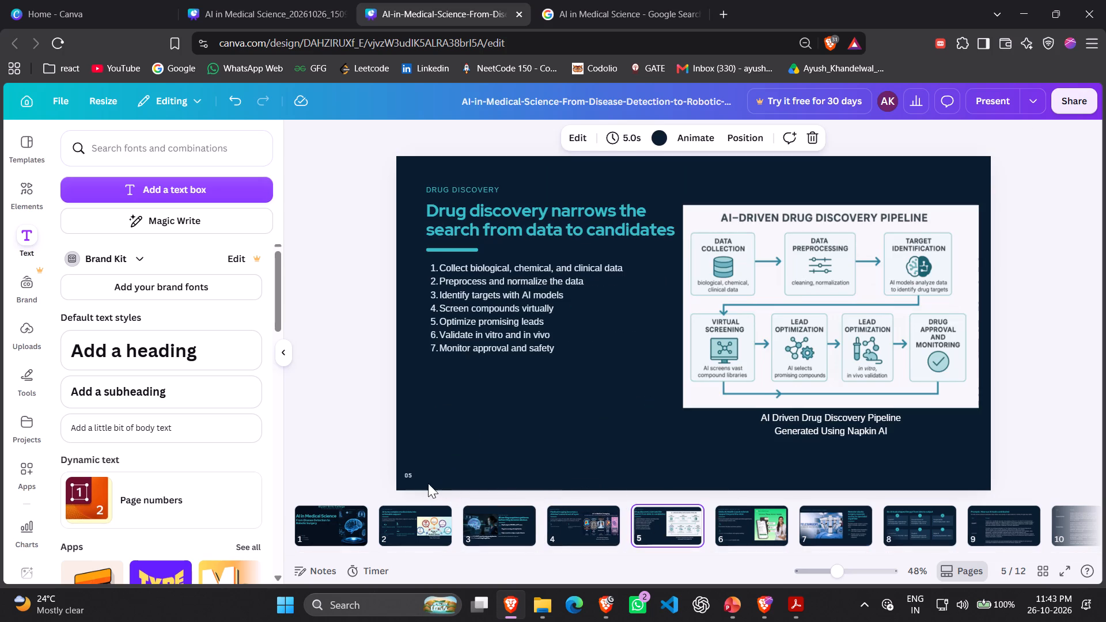
{"action": "left_click", "coordinate": [414, 476]}
{"action": "key", "text": "Delete"}
{"action": "left_click", "coordinate": [764, 536]}
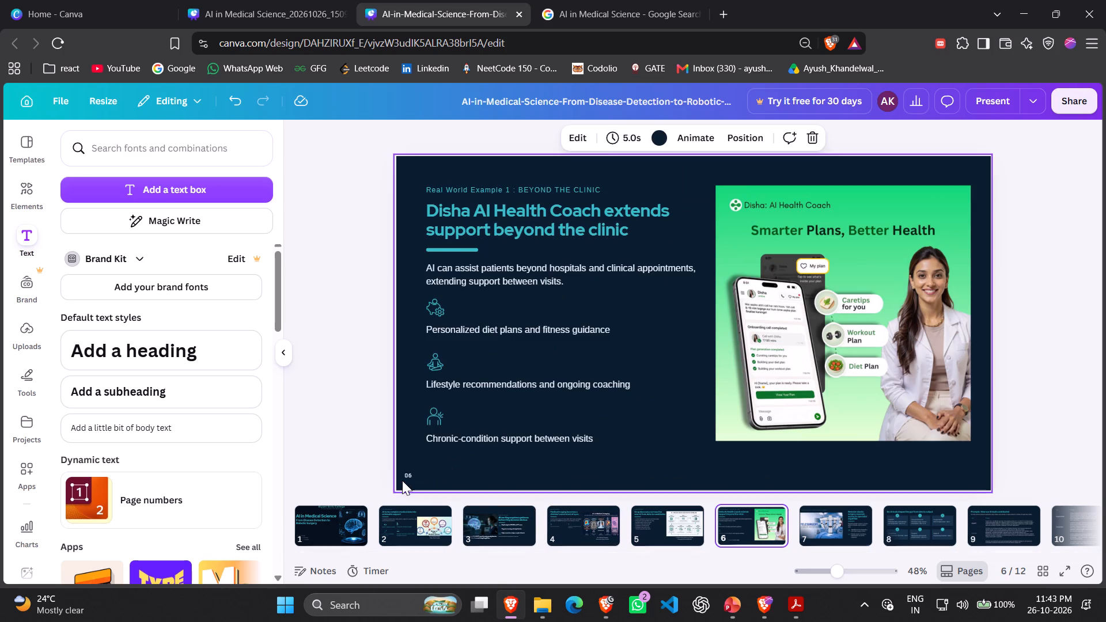
{"action": "left_click", "coordinate": [402, 480]}
{"action": "left_click", "coordinate": [402, 477]}
{"action": "left_click", "coordinate": [406, 476]}
{"action": "key", "text": "Delete"}
Delete the Made with Gamma badge, its leftover frame and the page number from slide 7.
{"action": "left_click", "coordinate": [807, 523]}
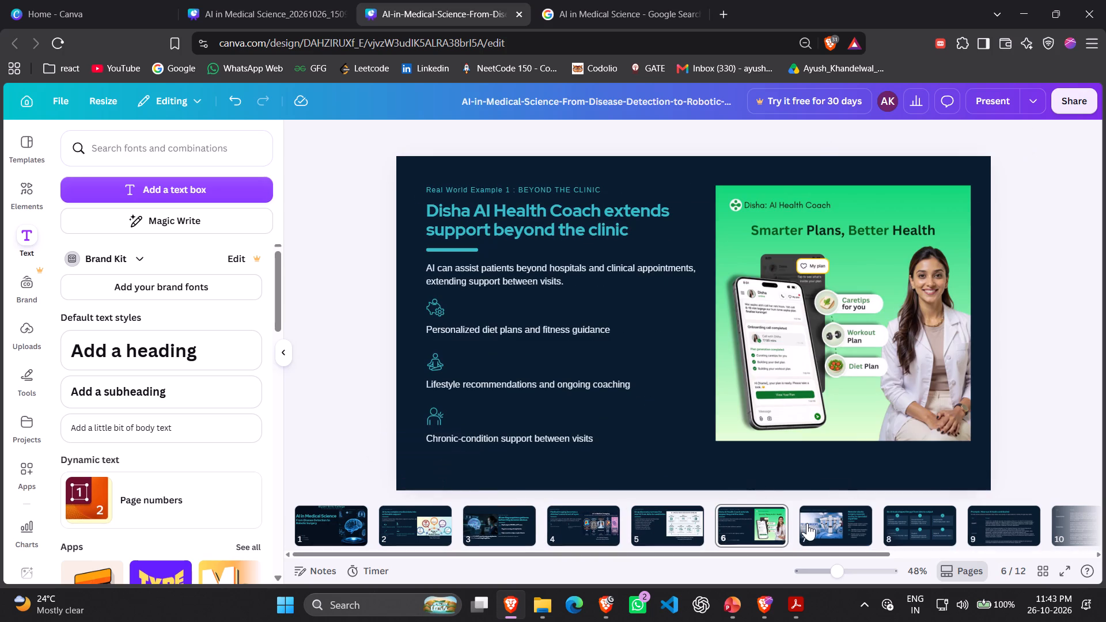
{"action": "left_click", "coordinate": [967, 482]}
{"action": "key", "text": "Delete"}
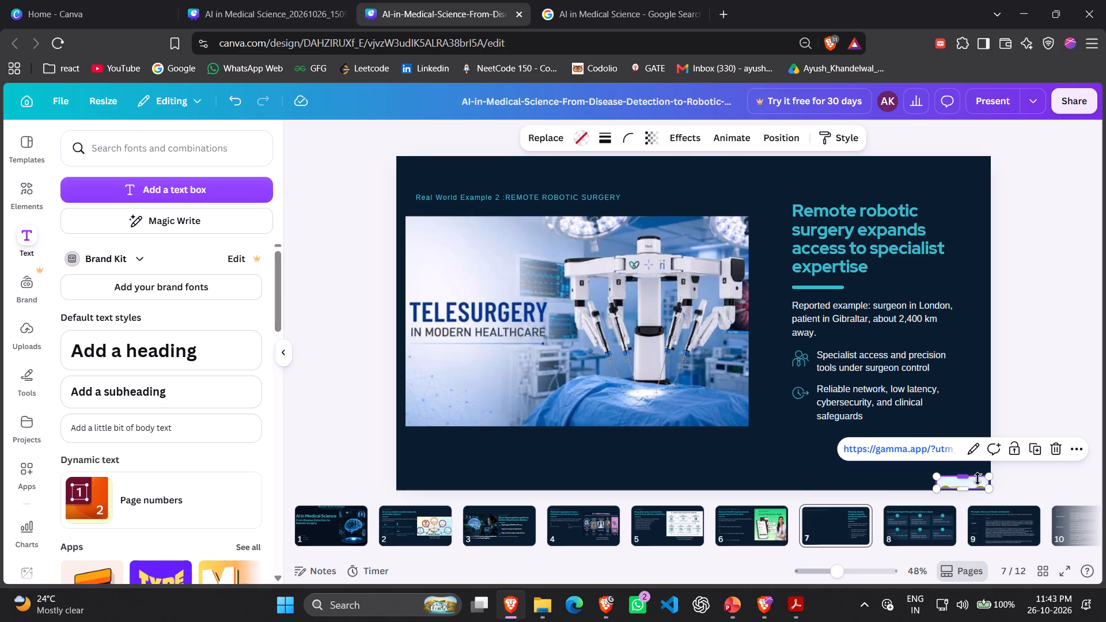
{"action": "left_click", "coordinate": [978, 485]}
{"action": "key", "text": "Delete"}
{"action": "left_click", "coordinate": [981, 478]}
{"action": "key", "text": "Delete"}
Delete the page numbers from the lower corners of slides 8, 9 and 10, and move on to slide 11.
{"action": "left_click", "coordinate": [919, 515]}
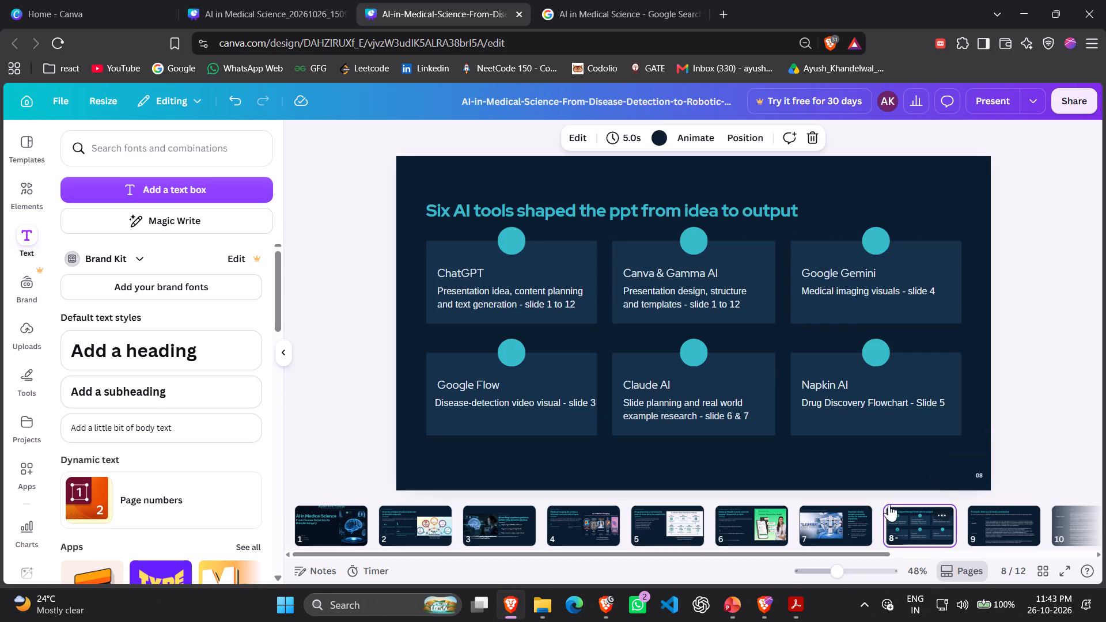
{"action": "left_click", "coordinate": [975, 477]}
{"action": "left_click", "coordinate": [977, 476]}
{"action": "key", "text": "Delete"}
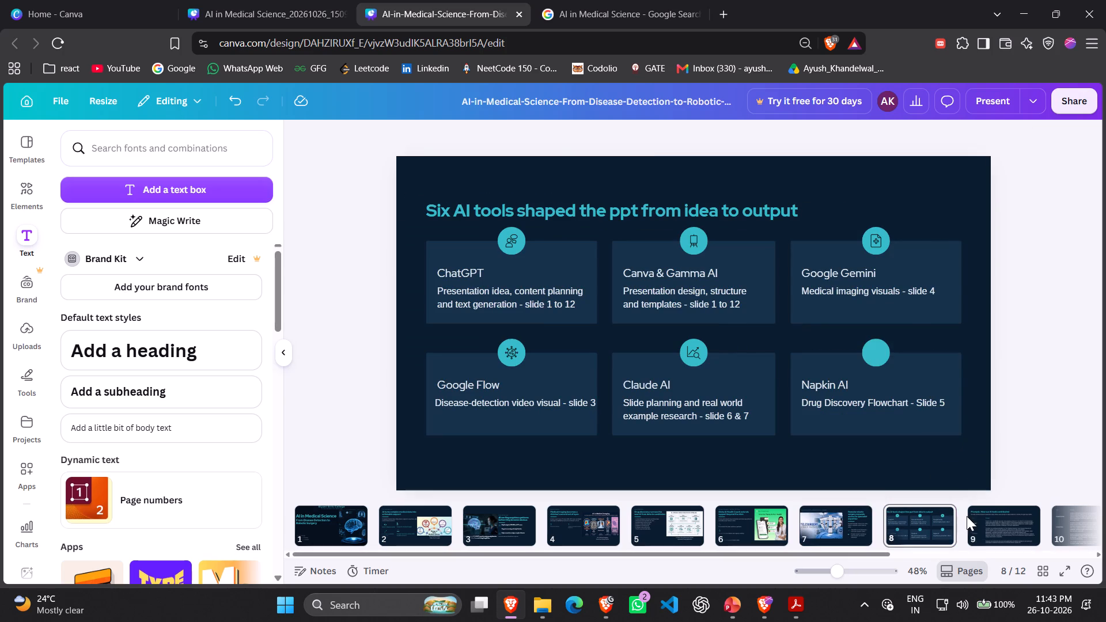
{"action": "left_click", "coordinate": [970, 517]}
{"action": "left_click", "coordinate": [976, 473]}
{"action": "left_click", "coordinate": [978, 475]}
{"action": "key", "text": "Delete"}
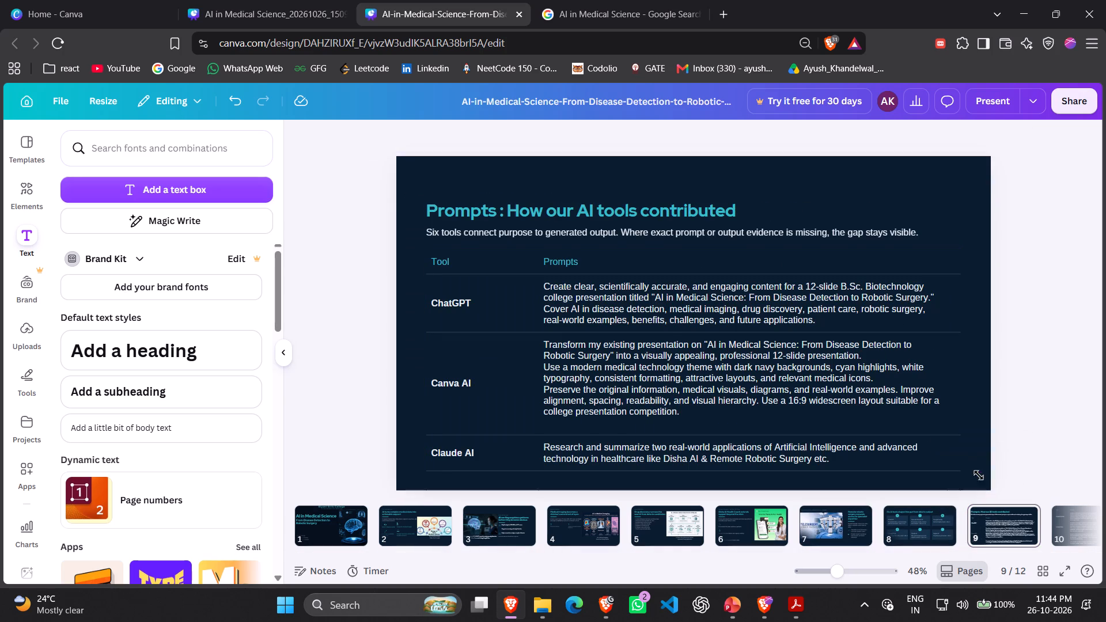
{"action": "left_click", "coordinate": [1072, 522]}
{"action": "left_click", "coordinate": [984, 479]}
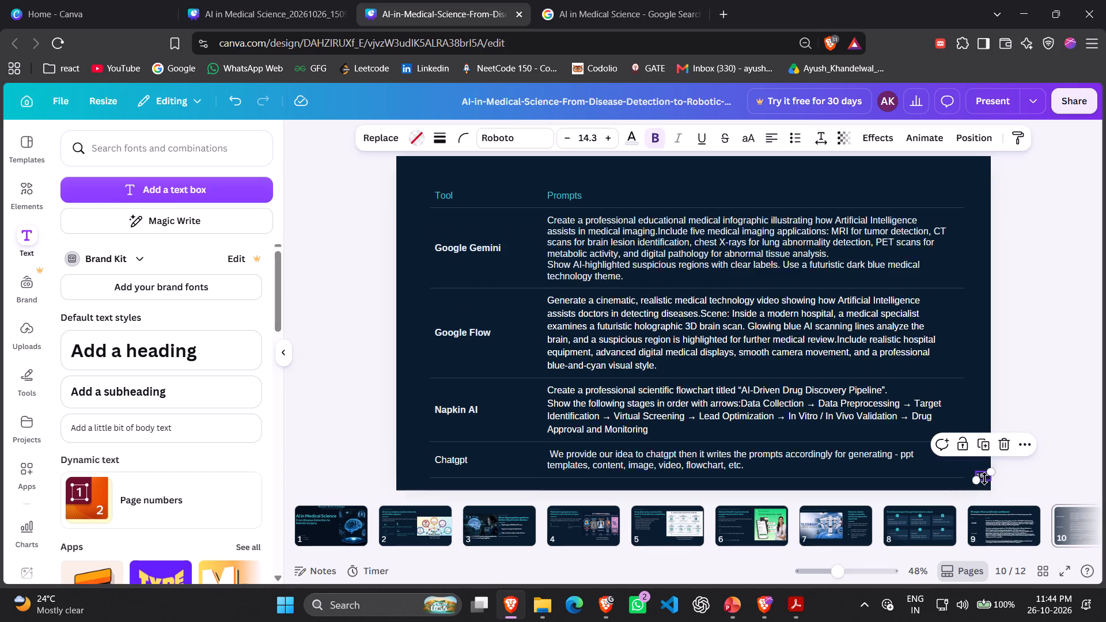
{"action": "key", "text": "Delete"}
{"action": "key", "text": "Right"}
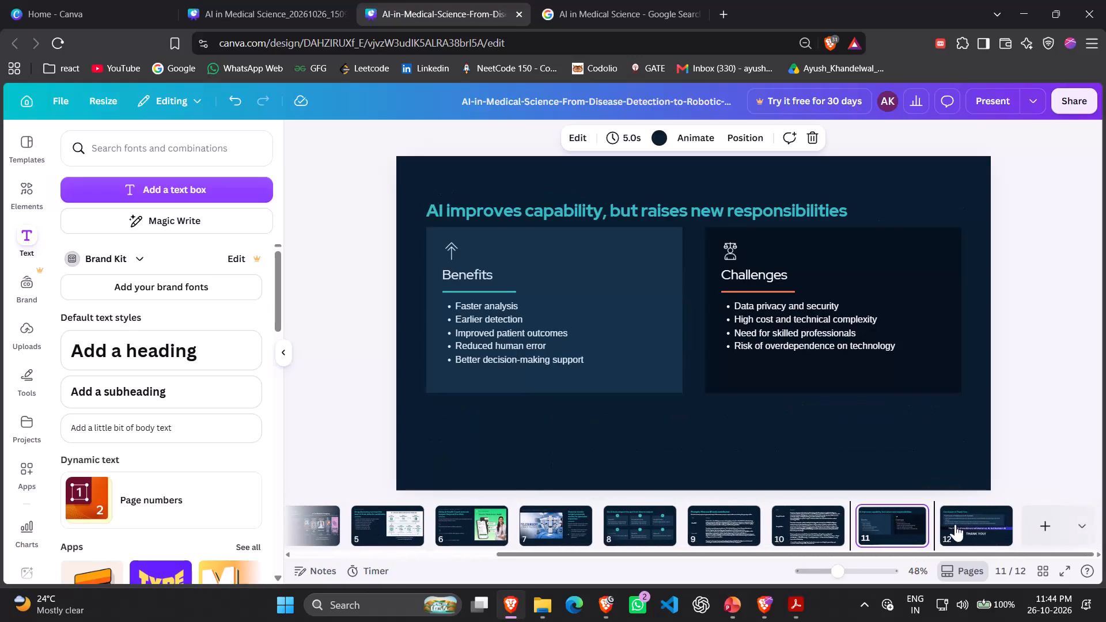
Look over slide 12 and go back through slides 6 and 5 to slide 2, checking the image captions.
{"action": "left_click", "coordinate": [999, 517]}
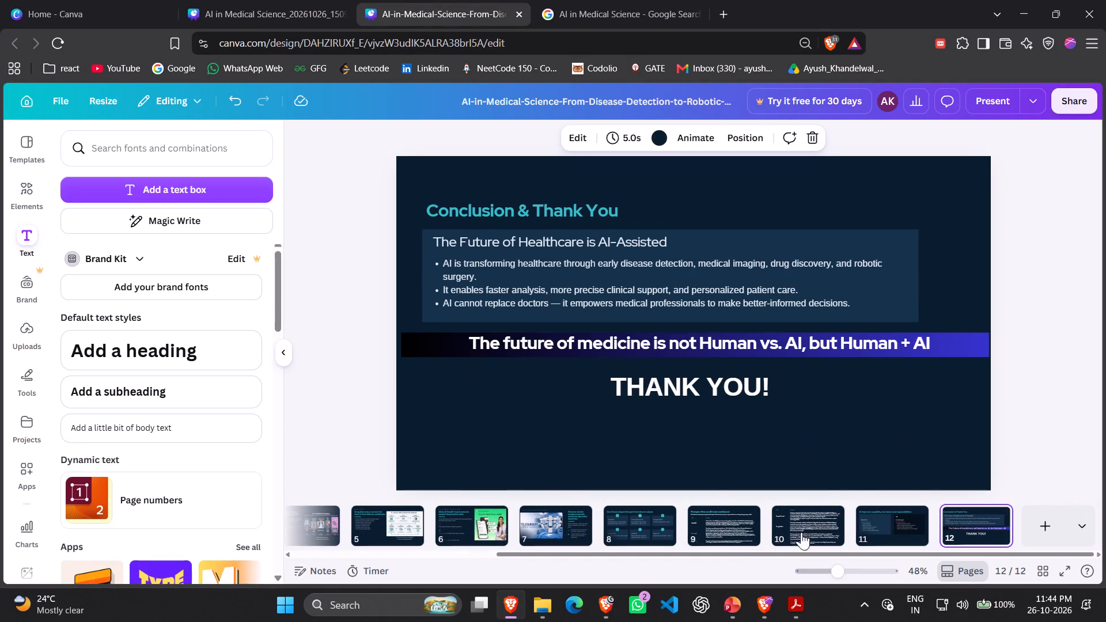
{"action": "left_click", "coordinate": [525, 518]}
{"action": "left_click", "coordinate": [468, 523]}
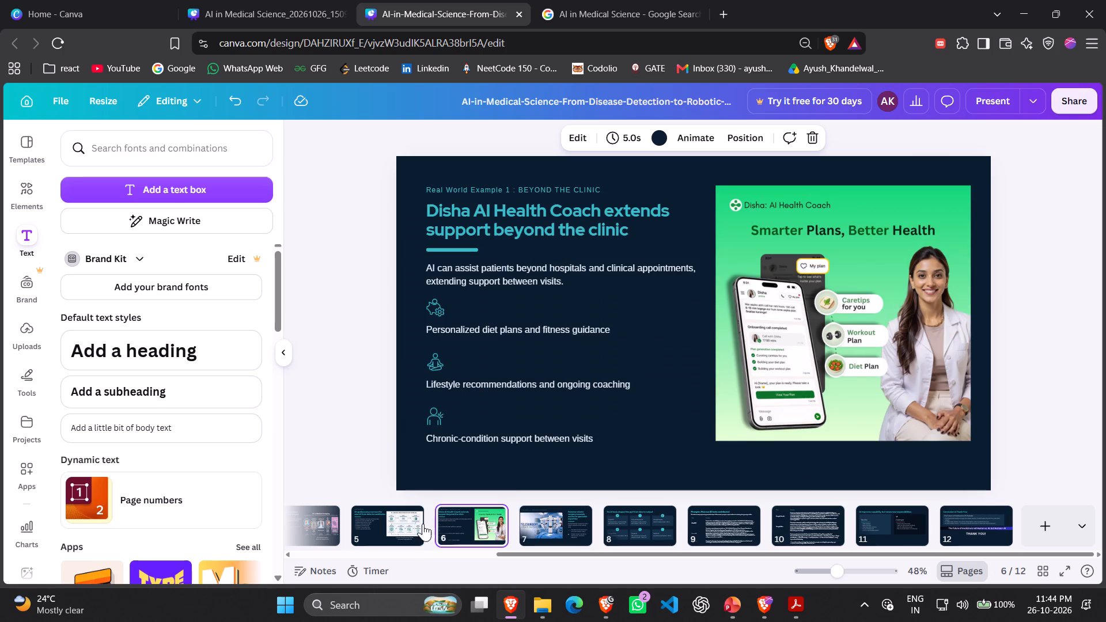
{"action": "left_click", "coordinate": [380, 522]}
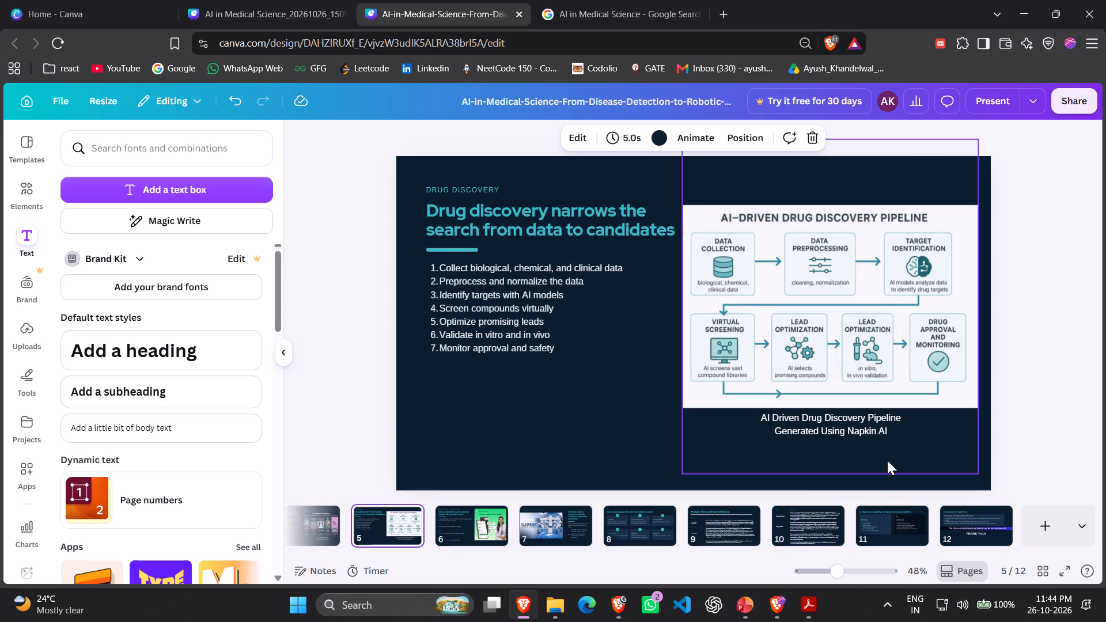
{"action": "left_click", "coordinate": [797, 427]}
{"action": "left_click", "coordinate": [317, 526]}
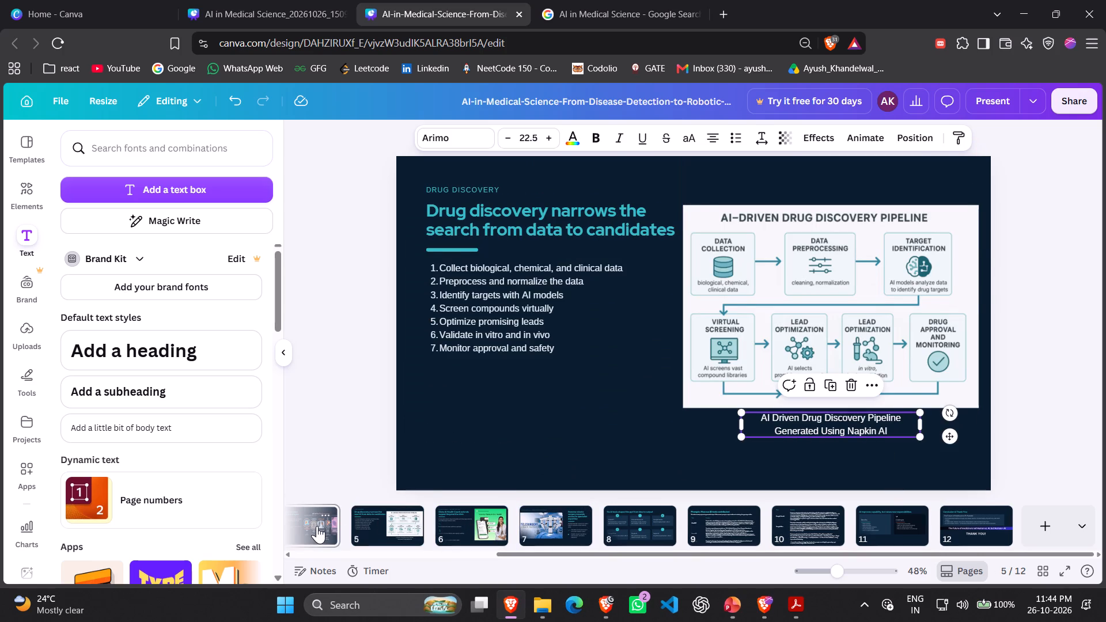
{"action": "key", "text": "Left"}
{"action": "key", "text": "Left"}
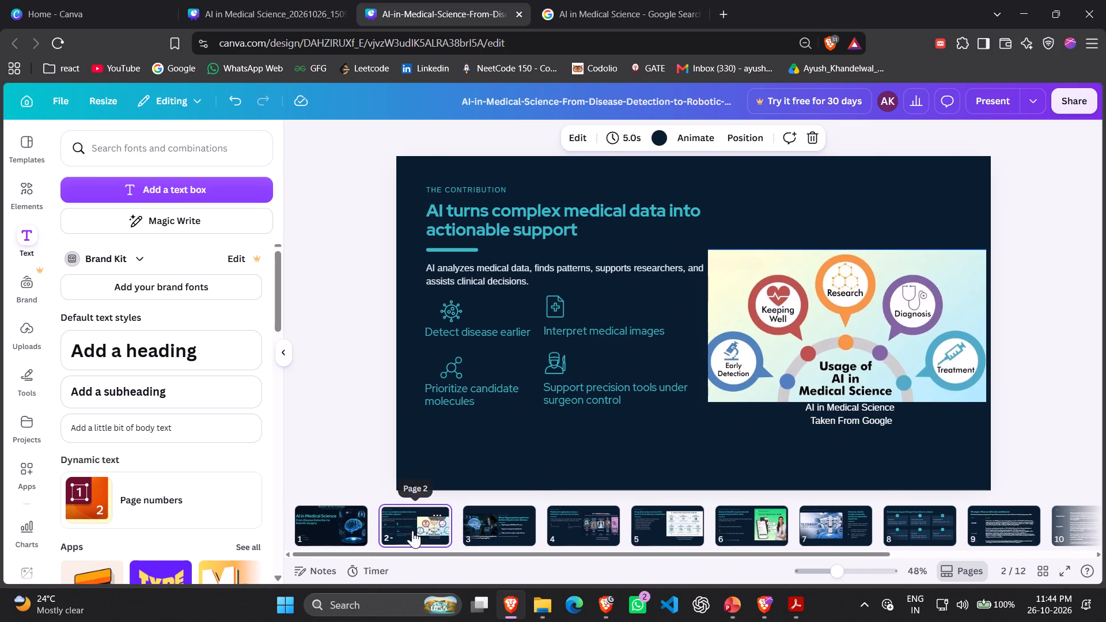
Prefix the AI in Medical Science image caption on slide 2 with "Image 1:" and widen its text box to fit the title on one line.
{"action": "left_click", "coordinate": [838, 415]}
{"action": "left_click", "coordinate": [815, 408]}
{"action": "left_click", "coordinate": [808, 404]}
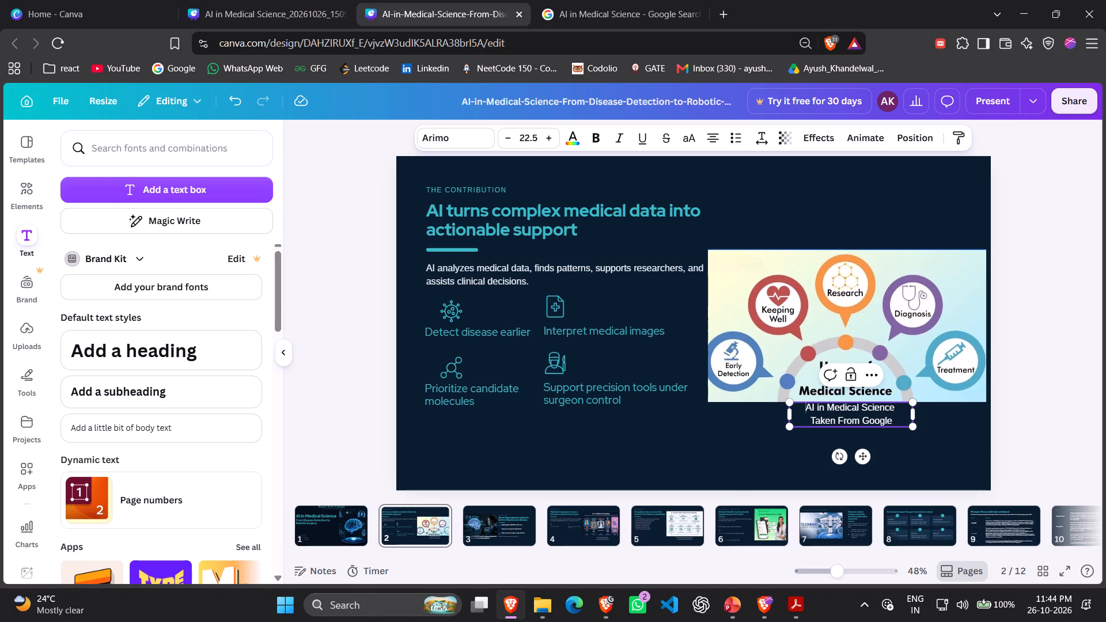
{"action": "type", "text": "Ima"}
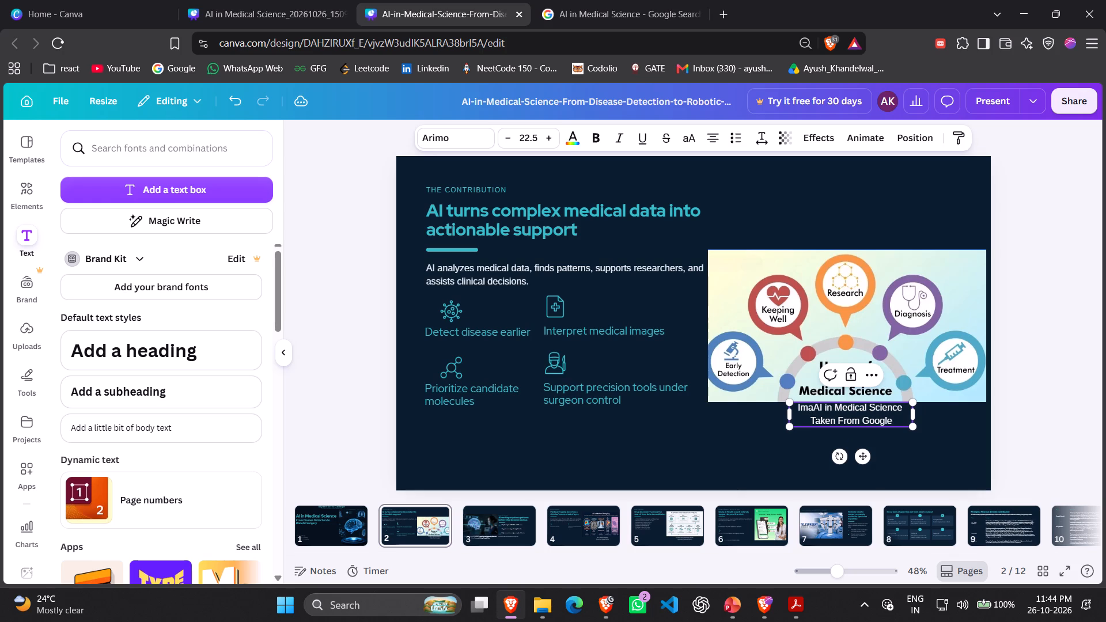
{"action": "type", "text": "ge"}
{"action": "key", "text": "space"}
{"action": "type", "text": "1"}
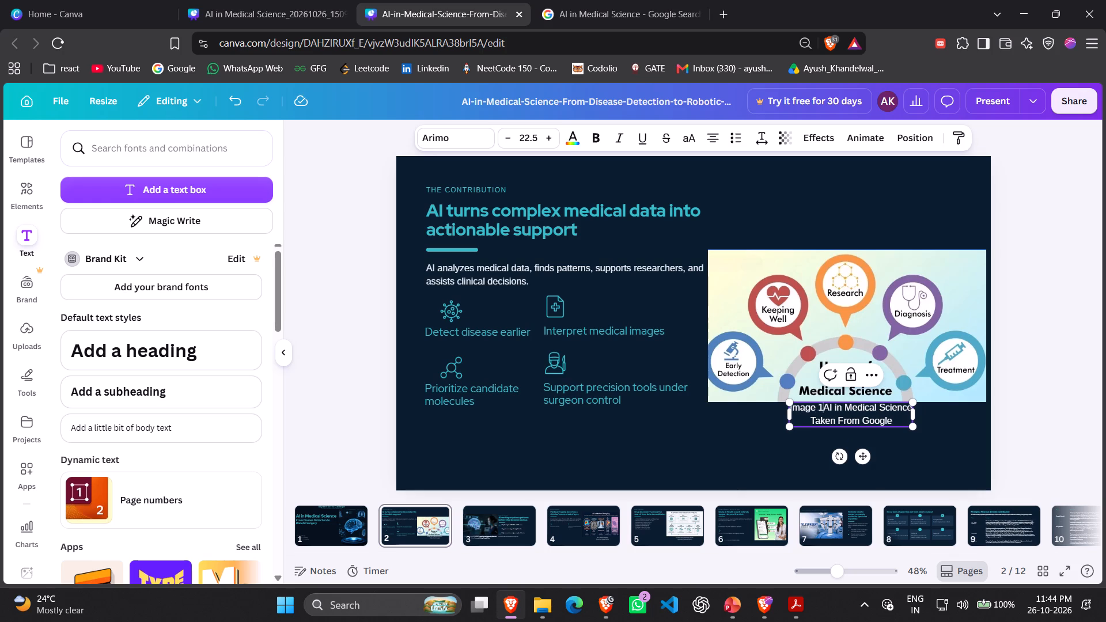
{"action": "type", "text": ":"}
{"action": "key", "text": "space"}
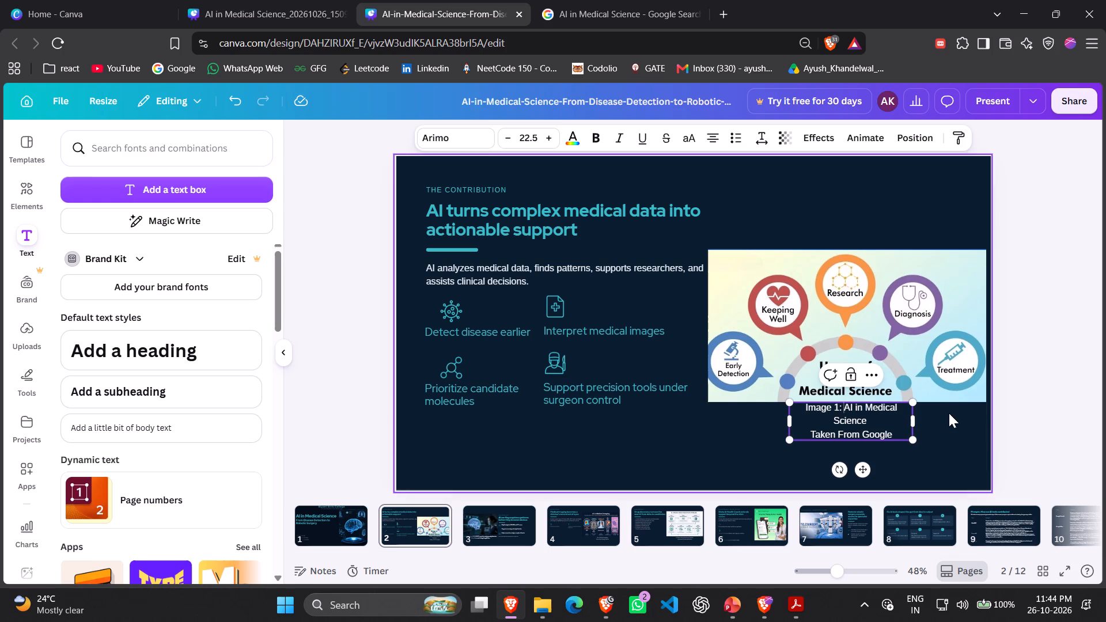
{"action": "left_click", "coordinate": [911, 421]}
{"action": "left_click_drag", "start_coordinate": [914, 419], "coordinate": [942, 414]}
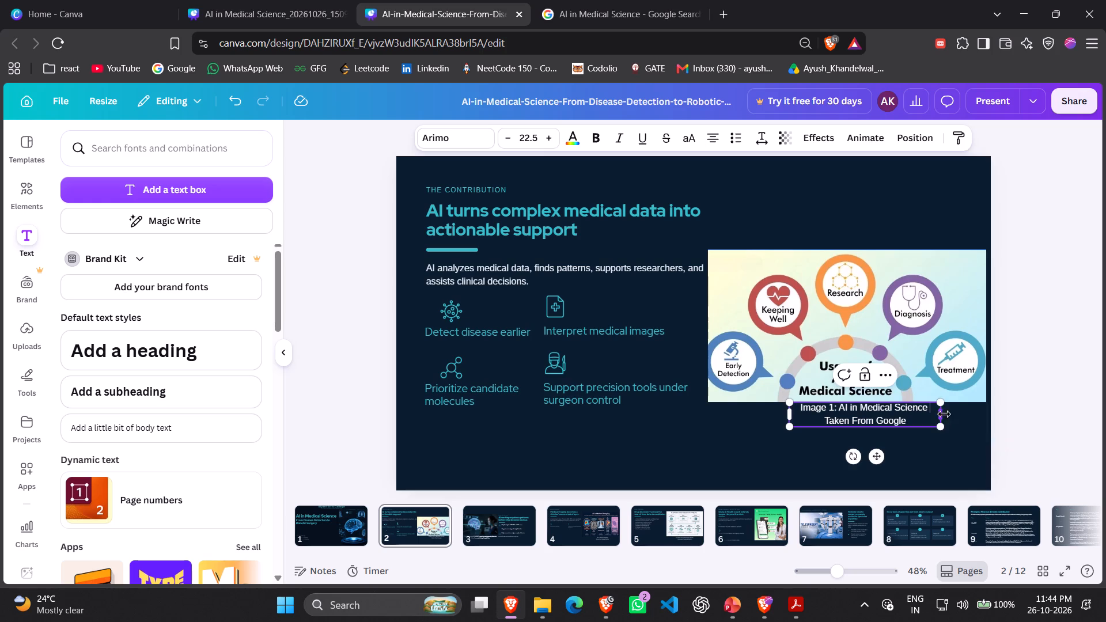
{"action": "left_click", "coordinate": [444, 532]}
{"action": "left_click", "coordinate": [526, 530]}
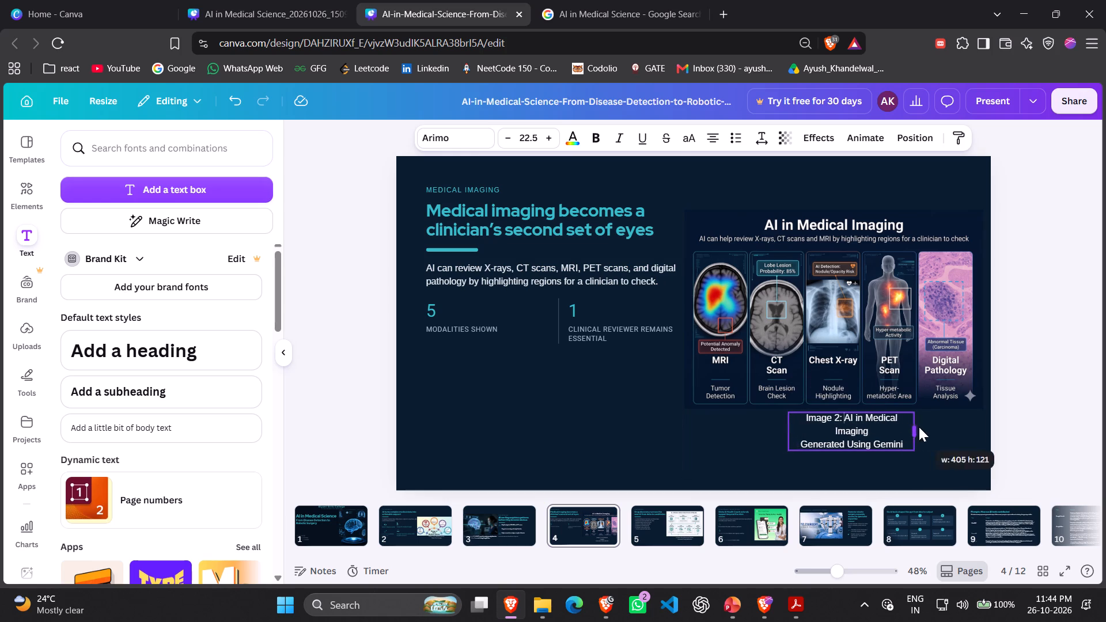
{"action": "left_click_drag", "start_coordinate": [919, 427], "coordinate": [925, 423]}
{"action": "left_click", "coordinate": [1045, 422]}
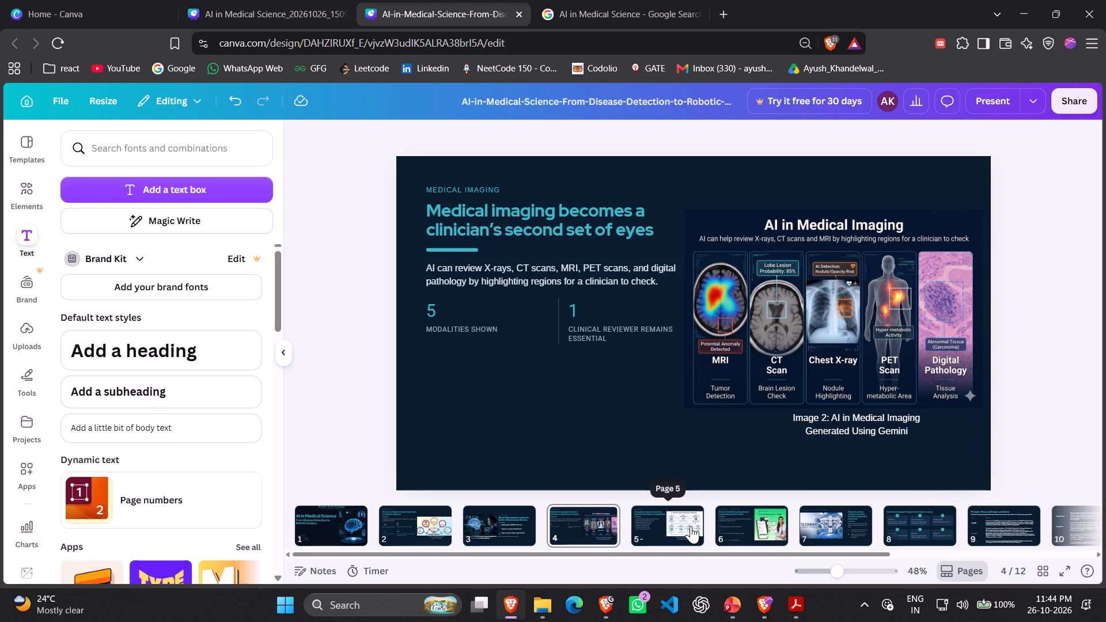
Prefix the AI Driven Drug Discovery Pipeline caption on slide 5 with "Image 3:".
{"action": "left_click", "coordinate": [665, 527]}
{"action": "left_click", "coordinate": [772, 409]}
{"action": "left_click", "coordinate": [771, 419]}
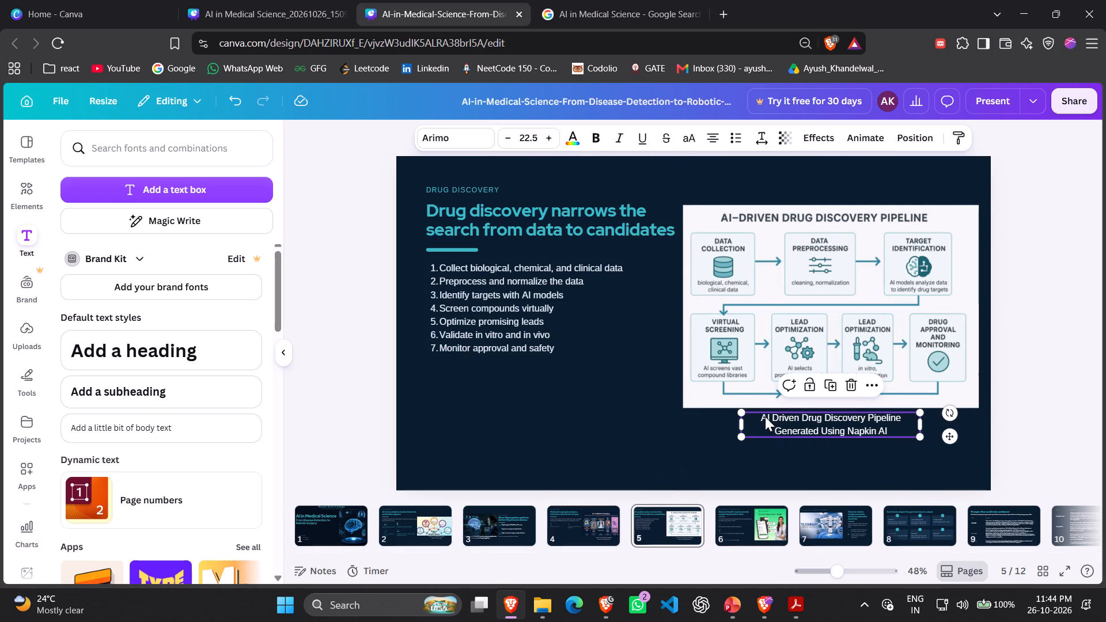
{"action": "left_click", "coordinate": [763, 415]}
{"action": "left_click", "coordinate": [759, 416]}
{"action": "left_click", "coordinate": [765, 419]}
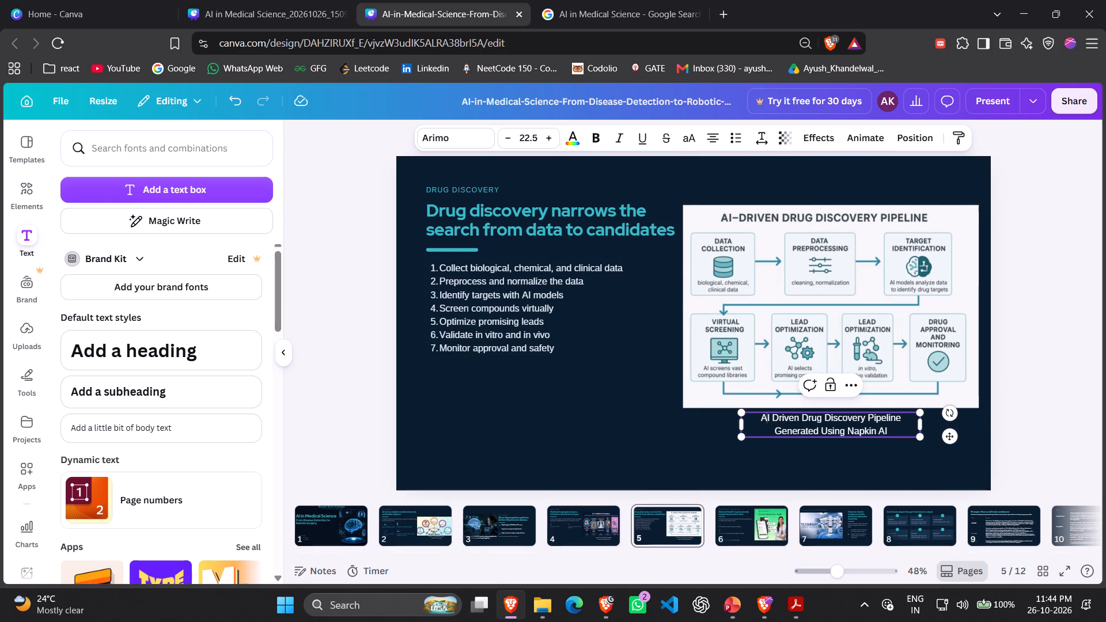
{"action": "key", "text": "Left"}
{"action": "type", "text": "IM"}
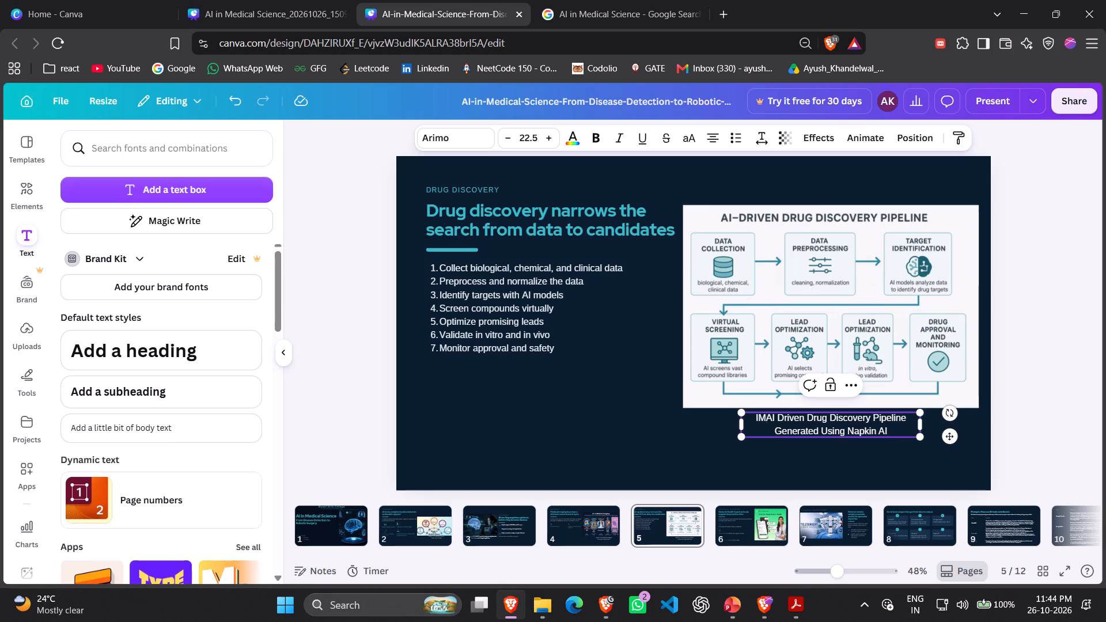
{"action": "key", "text": "BackSpace"}
{"action": "key", "text": "BackSpace"}
{"action": "type", "text": "Ima"}
{"action": "type", "text": "ge"}
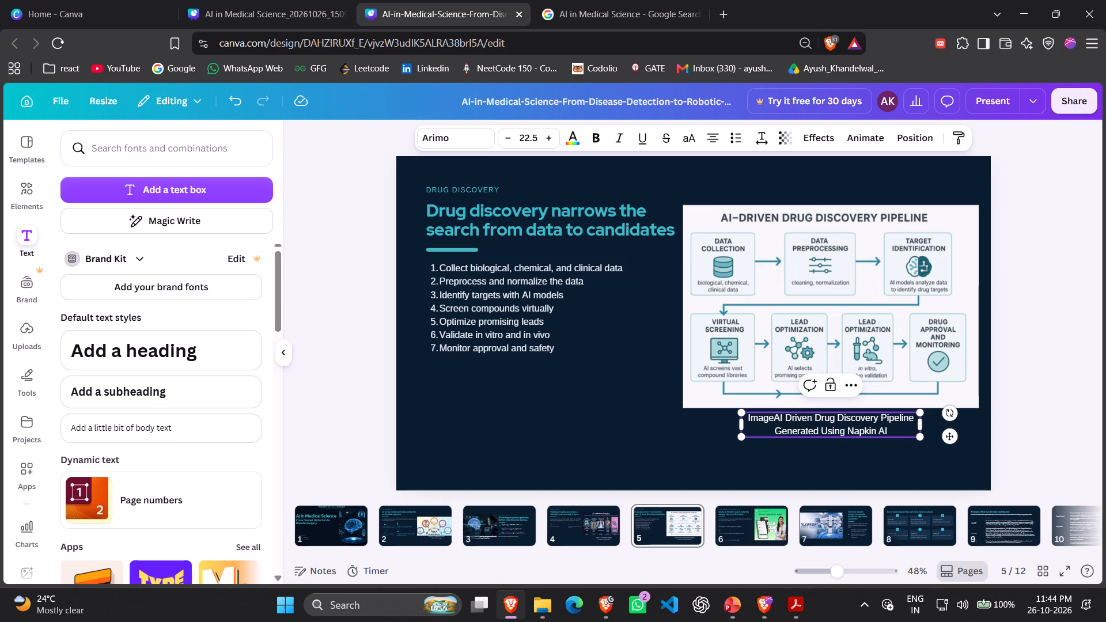
{"action": "key", "text": "space"}
{"action": "type", "text": "#"}
{"action": "key", "text": "BackSpace"}
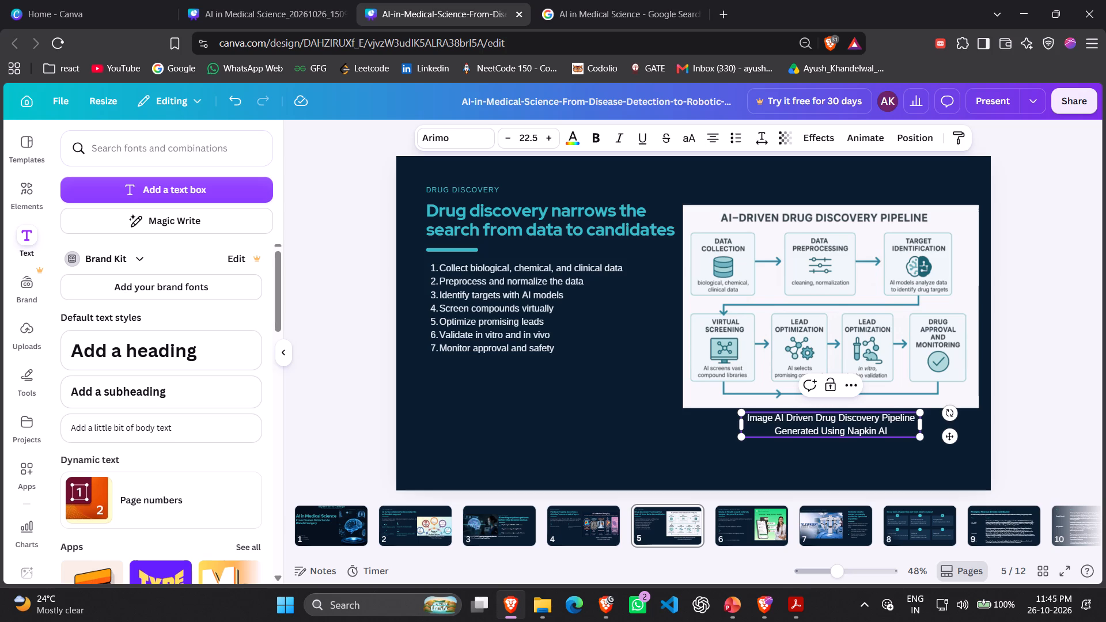
{"action": "type", "text": "3:"}
{"action": "key", "text": "space"}
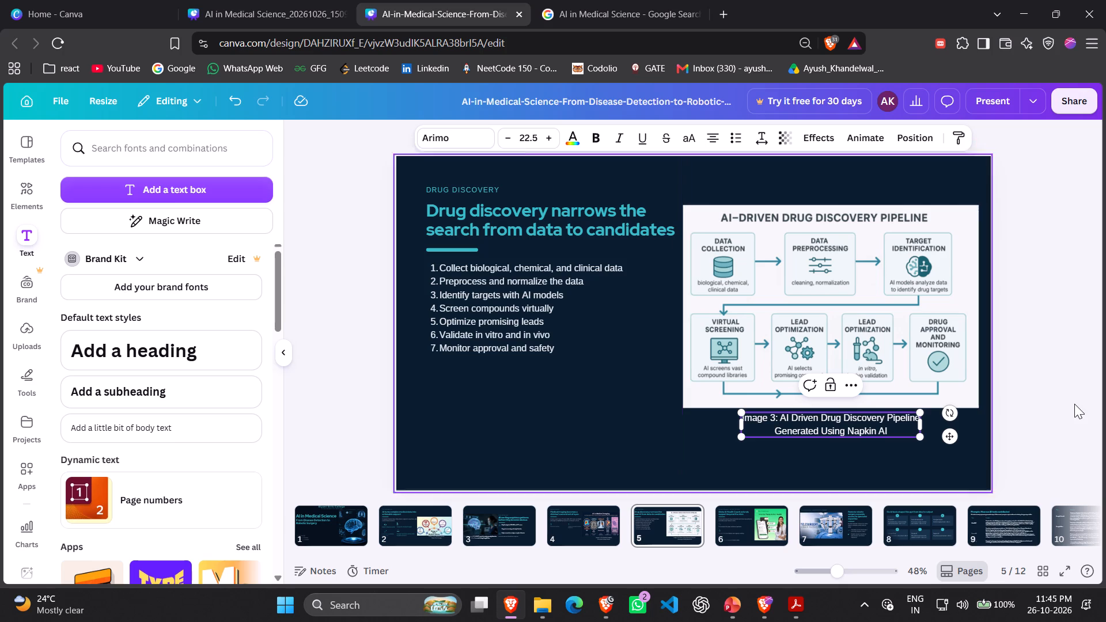
{"action": "left_click", "coordinate": [1074, 404]}
Copy the "Image 3:" label from the slide 5 caption and paste it onto slide 6 as a new text box.
{"action": "left_click", "coordinate": [774, 419]}
{"action": "left_click", "coordinate": [780, 416]}
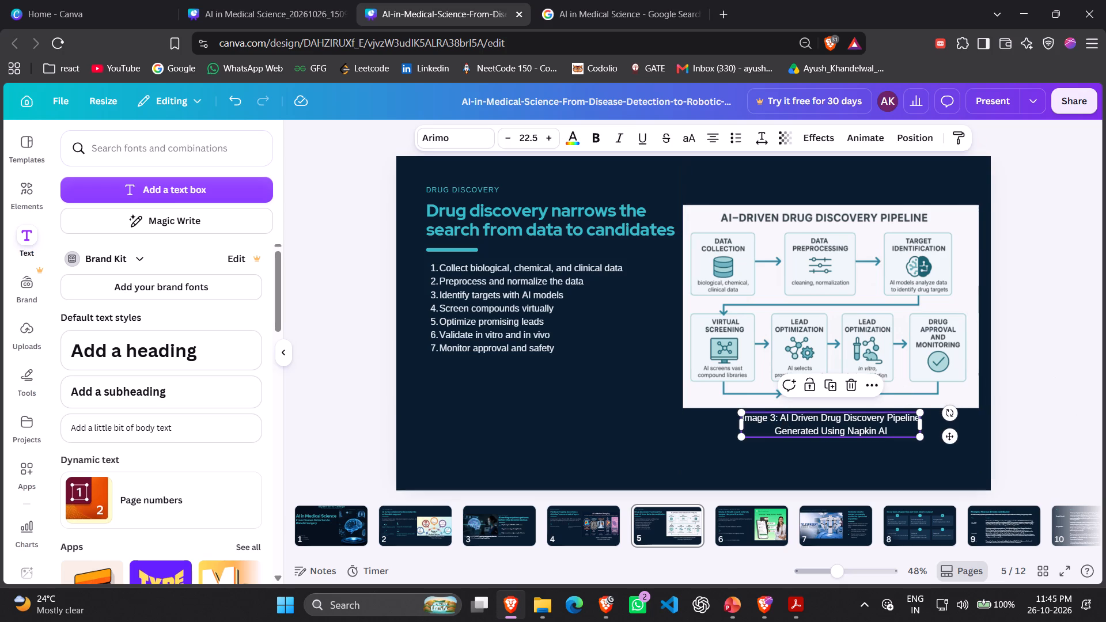
{"action": "left_click_drag", "start_coordinate": [780, 416], "coordinate": [744, 419]}
{"action": "key", "text": "ctrl+c"}
{"action": "left_click", "coordinate": [1034, 381]}
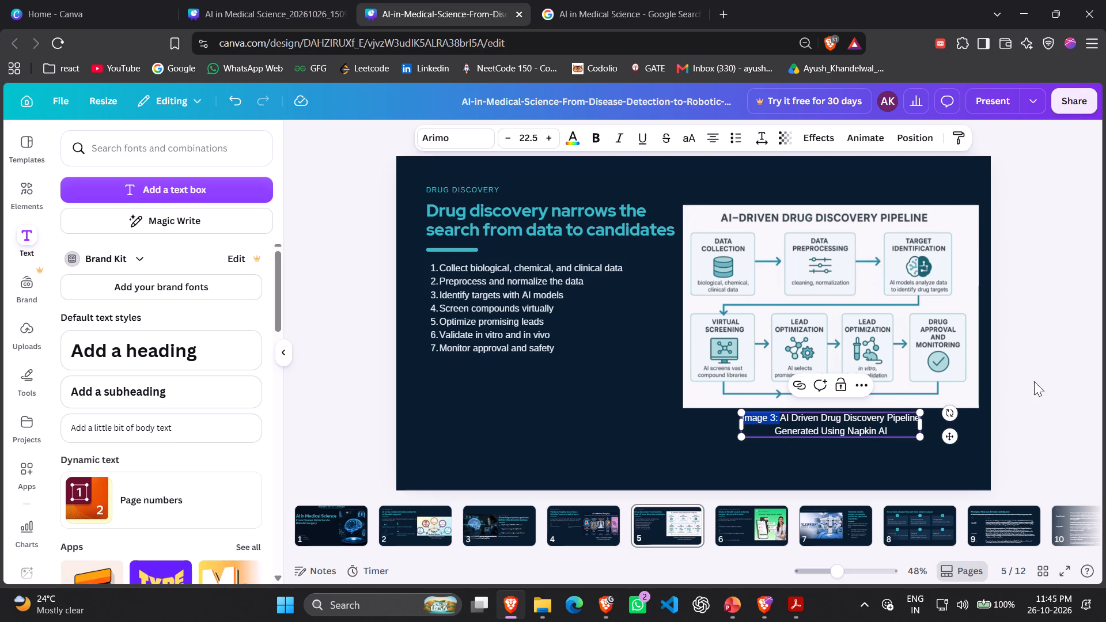
{"action": "left_click", "coordinate": [753, 519]}
{"action": "left_click", "coordinate": [838, 456]}
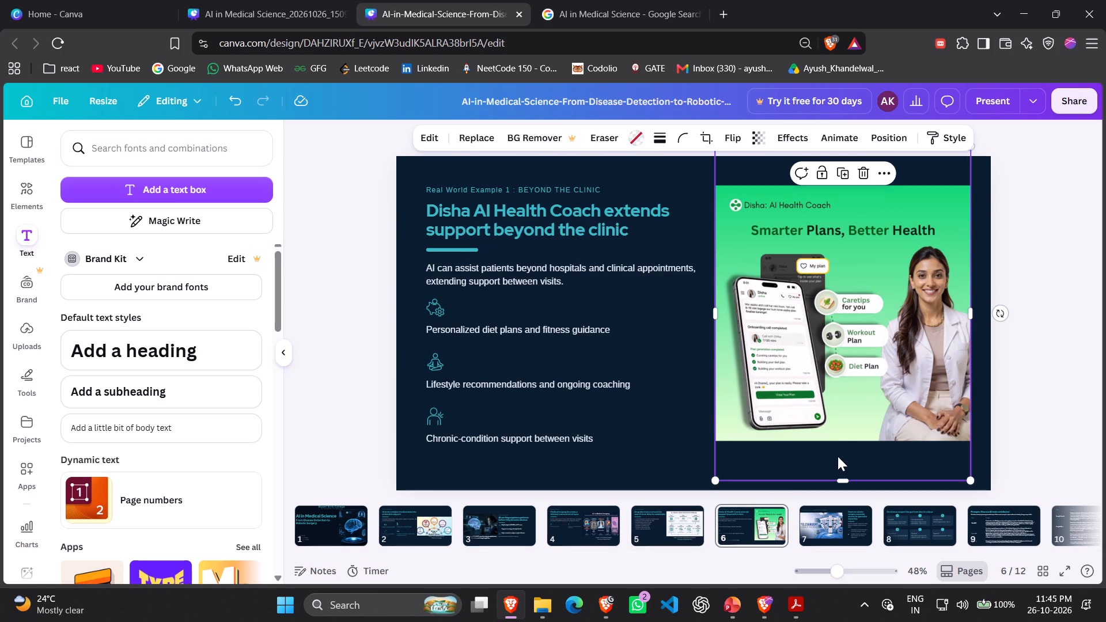
{"action": "key", "text": "ctrl+v"}
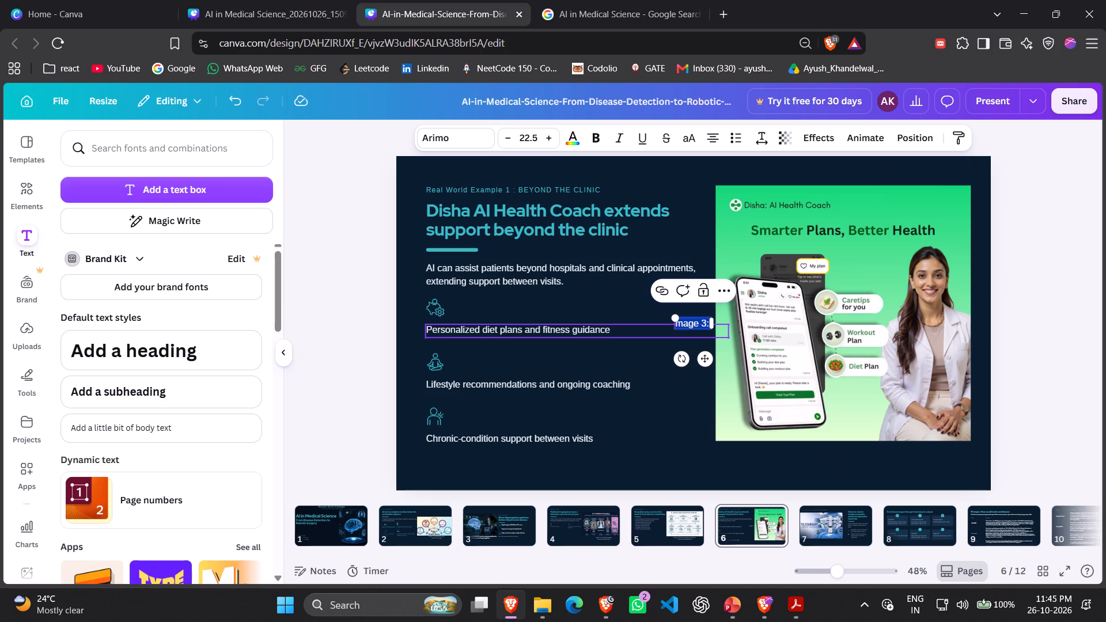
Change the number in the pasted slide 6 label to 4 and append "Disha AI" after the colon.
{"action": "left_click", "coordinate": [705, 321]}
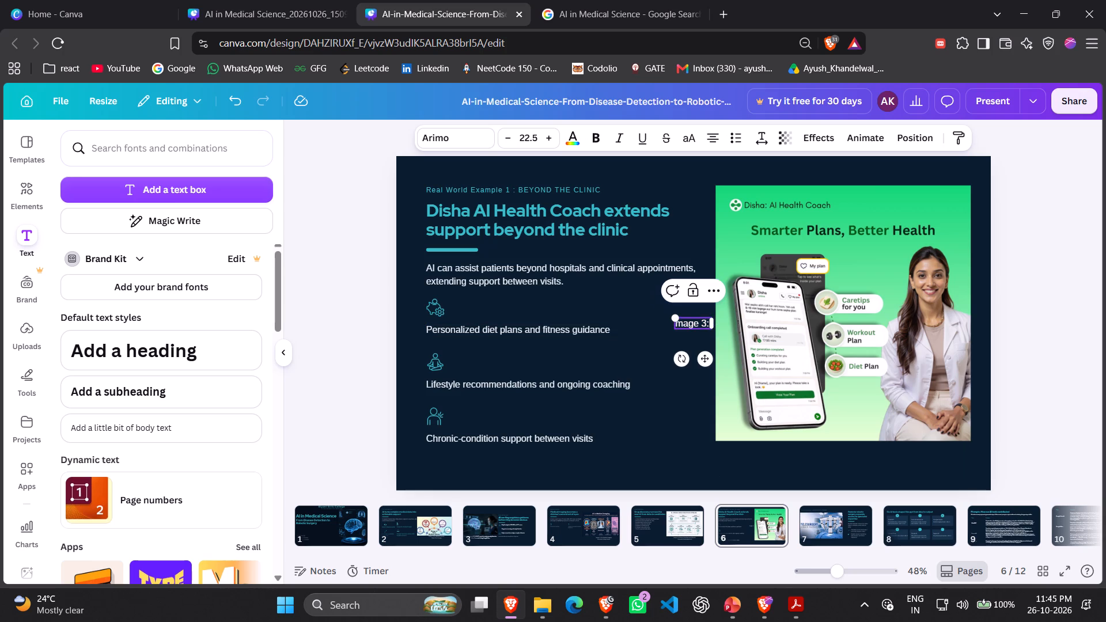
{"action": "key", "text": "BackSpace"}
{"action": "key", "text": "4"}
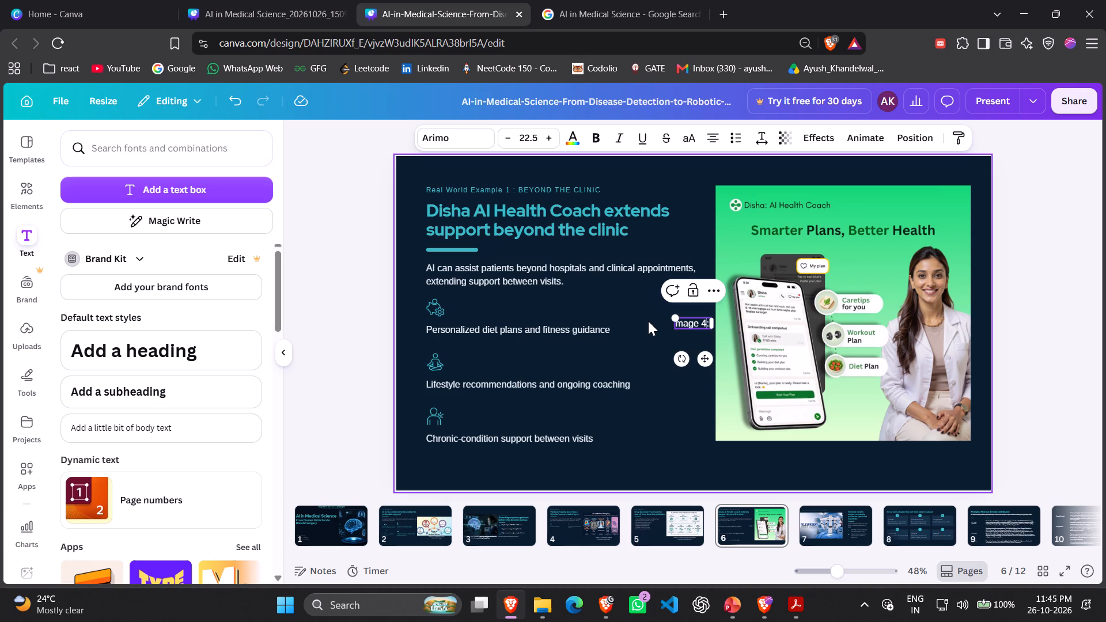
{"action": "key", "text": "Right"}
{"action": "type", "text": "Disha AI"}
{"action": "key", "text": "space"}
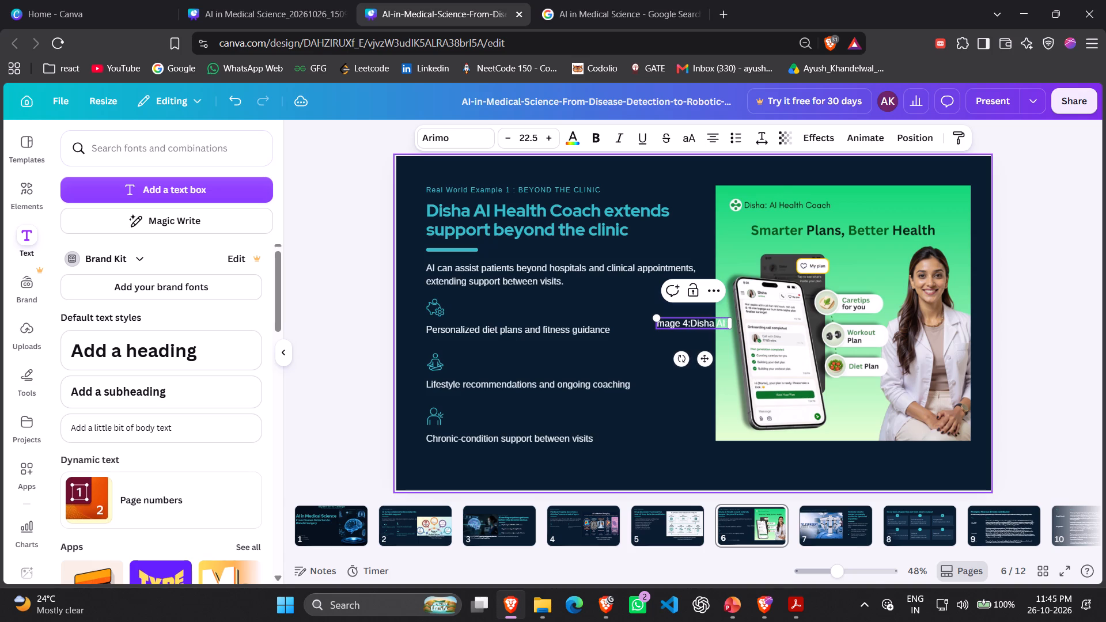
Move the Disha AI caption to just below the health coach picture on slide 6.
{"action": "left_click", "coordinate": [1064, 234]}
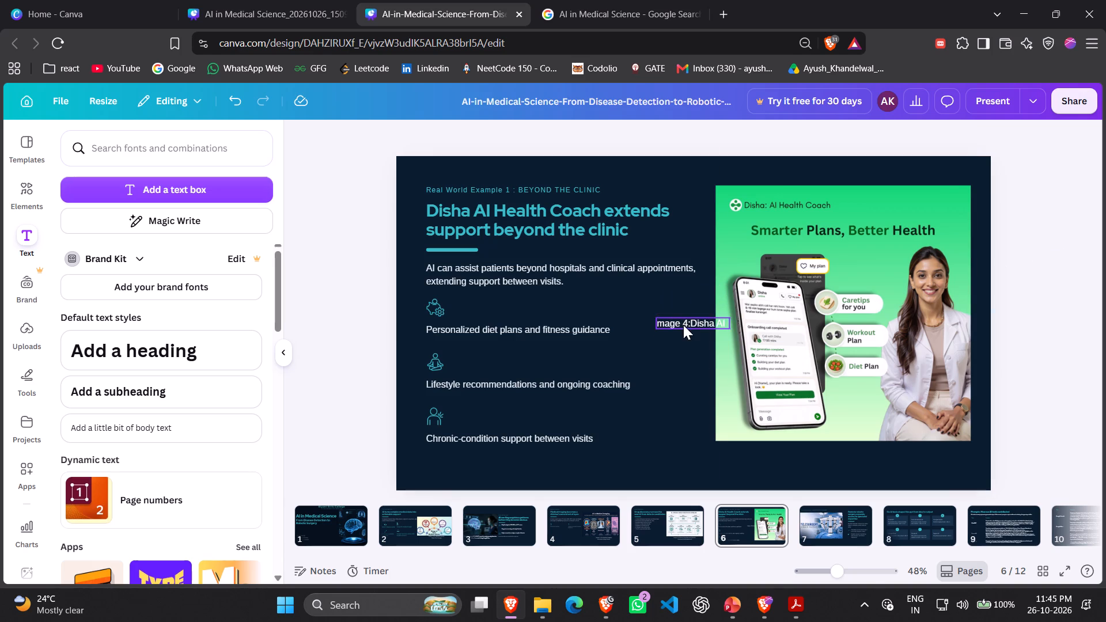
{"action": "left_click_drag", "start_coordinate": [683, 321], "coordinate": [841, 455]}
Add the missing capital "I" at the start of the slide 6 caption to read "Image 4:Disha AI".
{"action": "left_click", "coordinate": [832, 456]}
{"action": "left_click", "coordinate": [832, 456]}
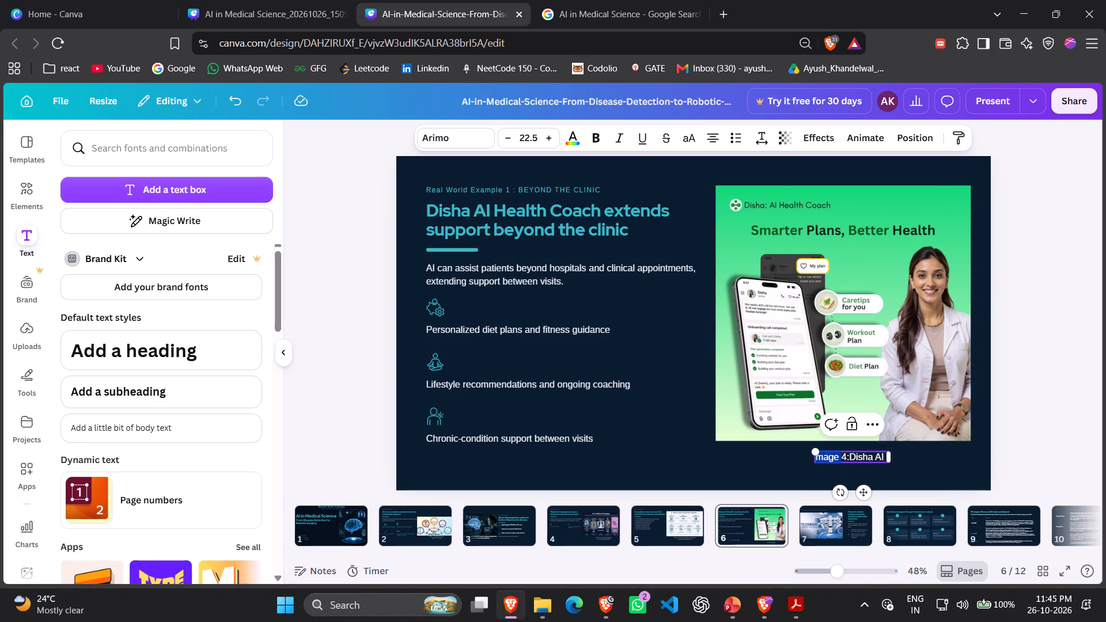
{"action": "key", "text": "Left"}
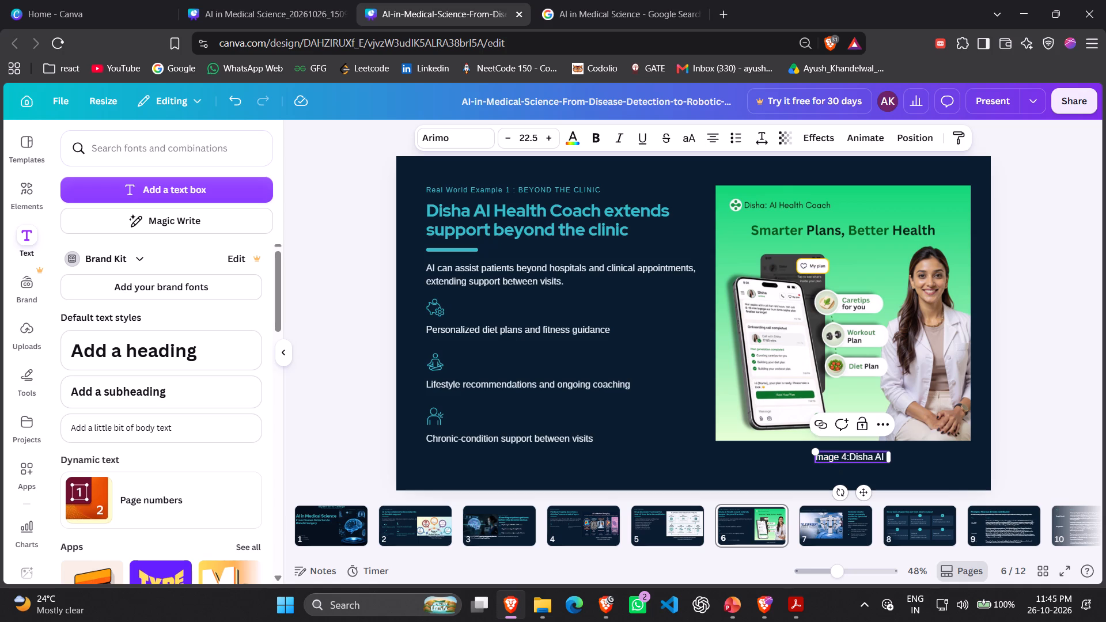
{"action": "key", "text": "Left"}
{"action": "key", "text": "Left"}
{"action": "key", "text": "shift+i"}
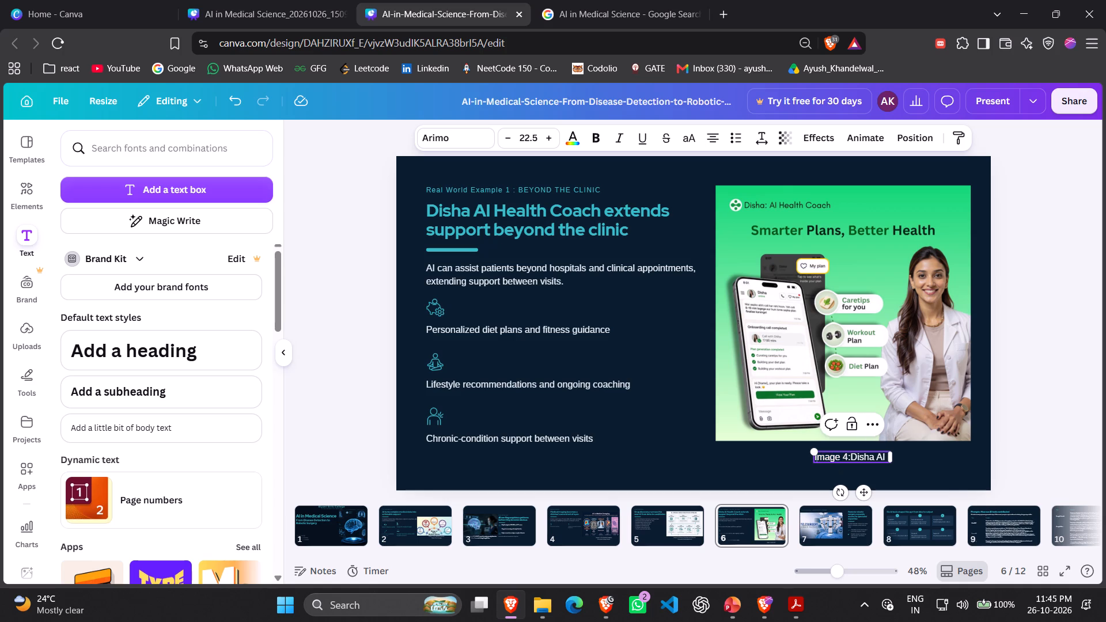
{"action": "left_click", "coordinate": [1023, 371]}
Paste the copied "Image 3:" label onto slide 7 as a new text box and add its missing capital "I".
{"action": "left_click", "coordinate": [824, 518]}
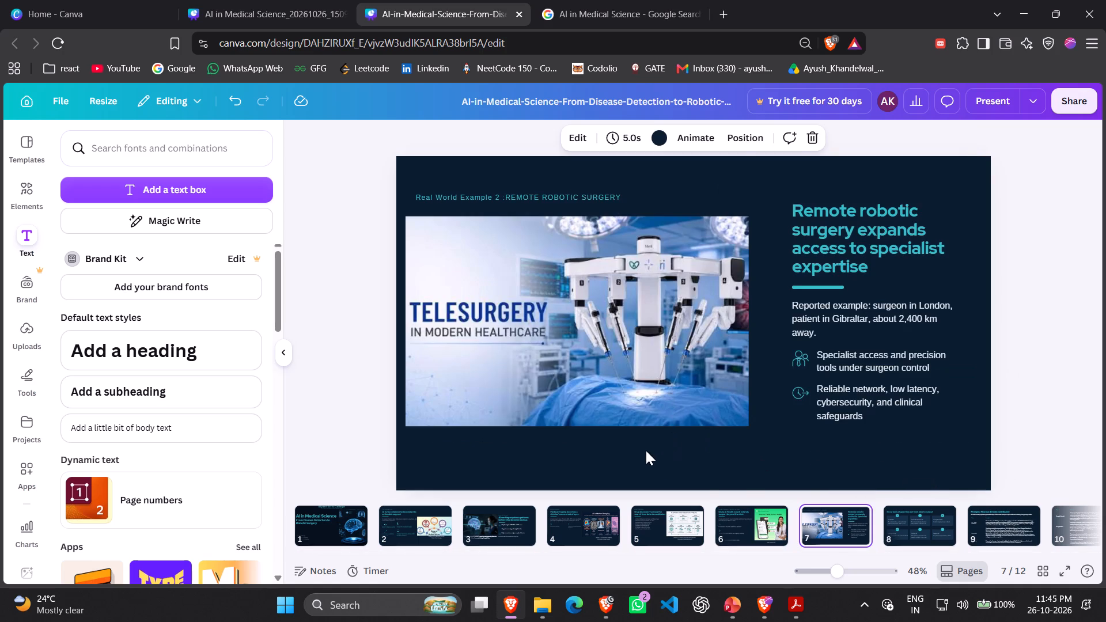
{"action": "key", "text": "ctrl+v"}
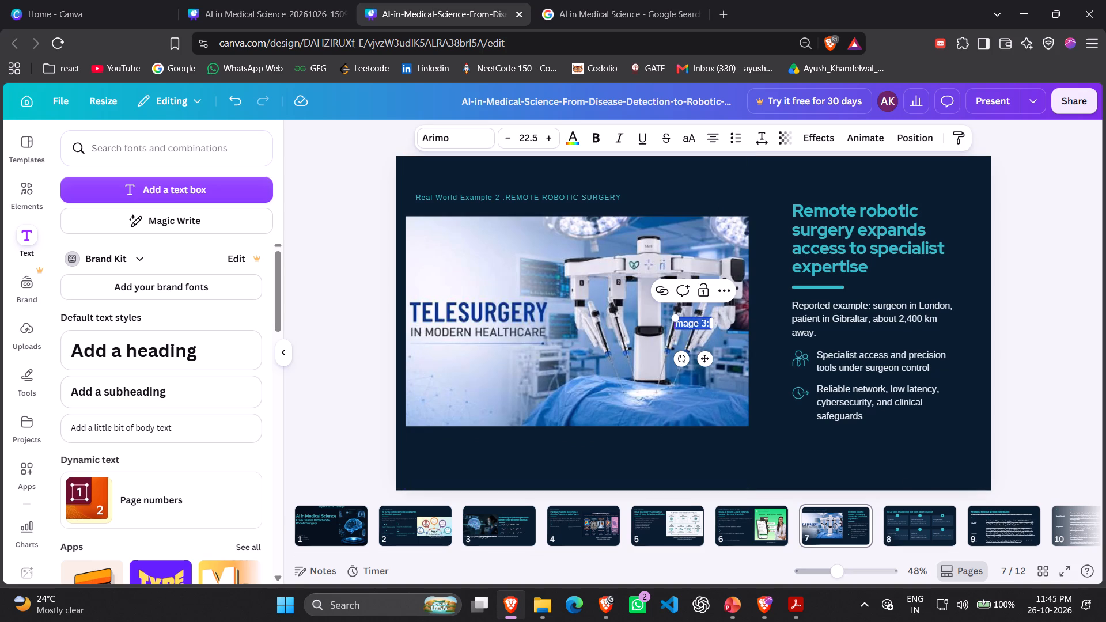
{"action": "left_click", "coordinate": [694, 323]}
{"action": "key", "text": "Left"}
{"action": "key", "text": "Left"}
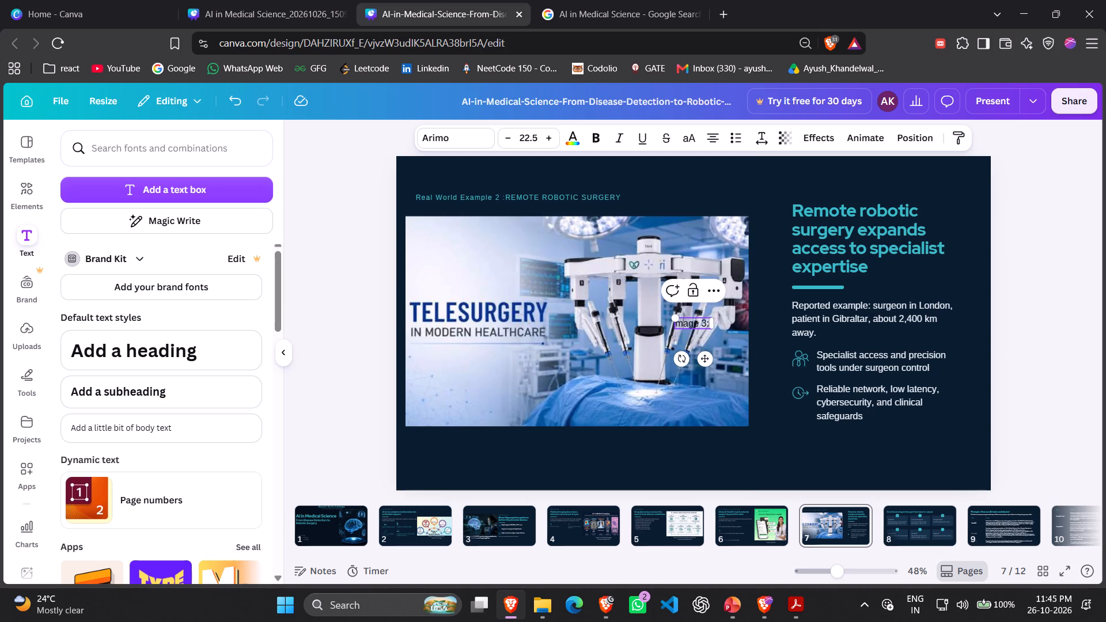
{"action": "key", "text": "Left"}
{"action": "key", "text": "shift+i"}
Change the number in the slide 7 label to 4 and append "Robotic Remote Surgery" after the colon.
{"action": "key", "text": "Right"}
{"action": "key", "text": "Right"}
{"action": "key", "text": "Right"}
{"action": "key", "text": "Right"}
{"action": "key", "text": "Right"}
{"action": "key", "text": "Right"}
{"action": "key", "text": "BackSpace"}
{"action": "key", "text": "4"}
{"action": "key", "text": "Right"}
{"action": "key", "text": "space"}
{"action": "type", "text": "Robotiv"}
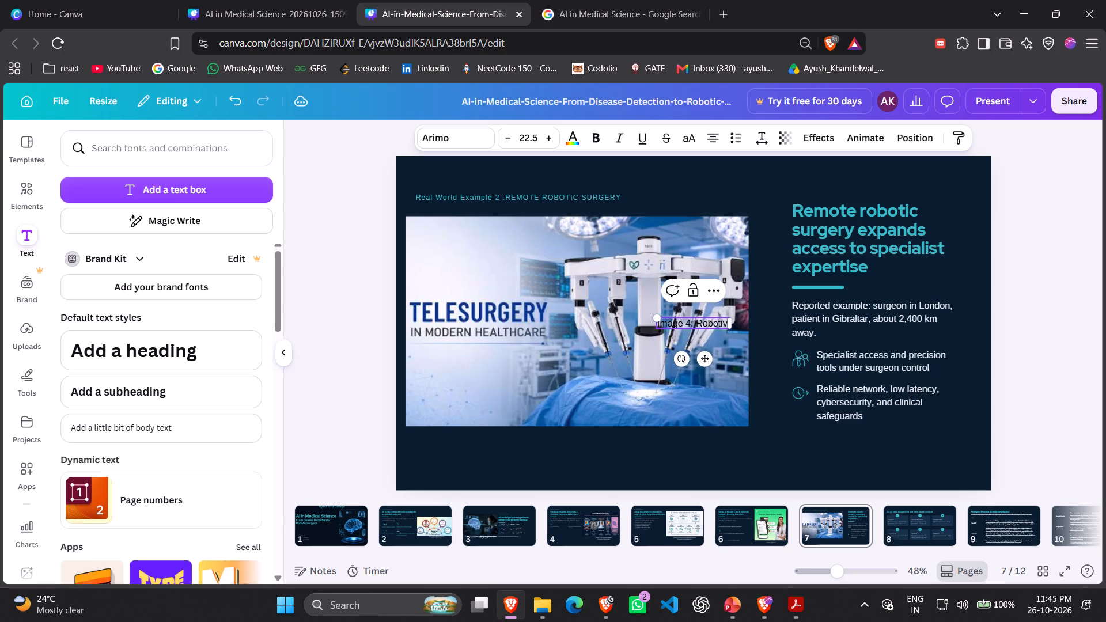
{"action": "key", "text": "BackSpace"}
{"action": "type", "text": "c Remote Surgery"}
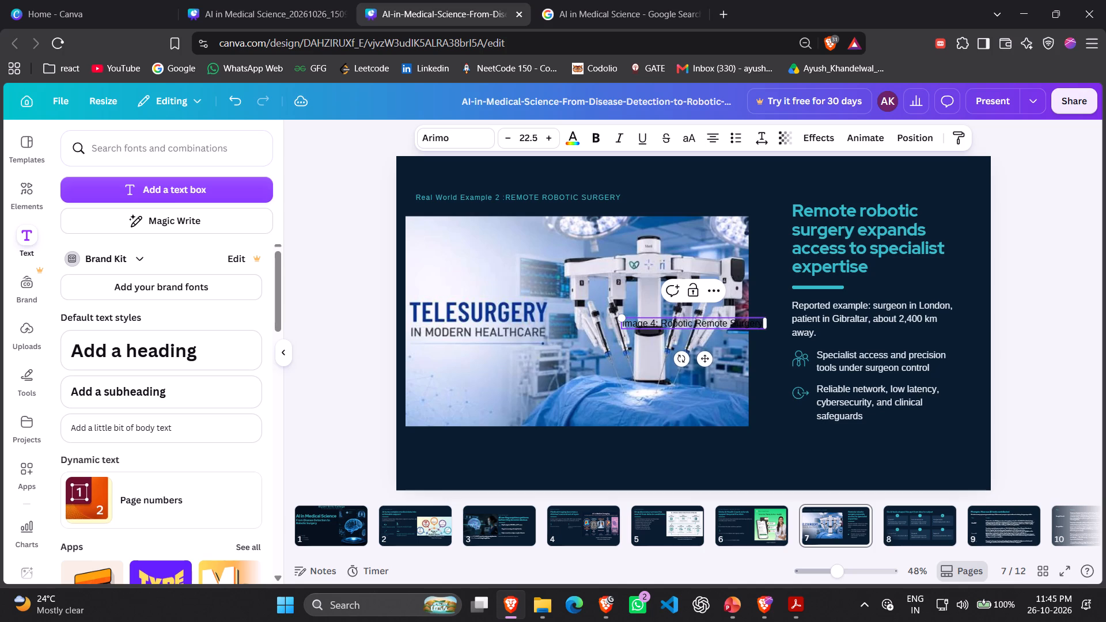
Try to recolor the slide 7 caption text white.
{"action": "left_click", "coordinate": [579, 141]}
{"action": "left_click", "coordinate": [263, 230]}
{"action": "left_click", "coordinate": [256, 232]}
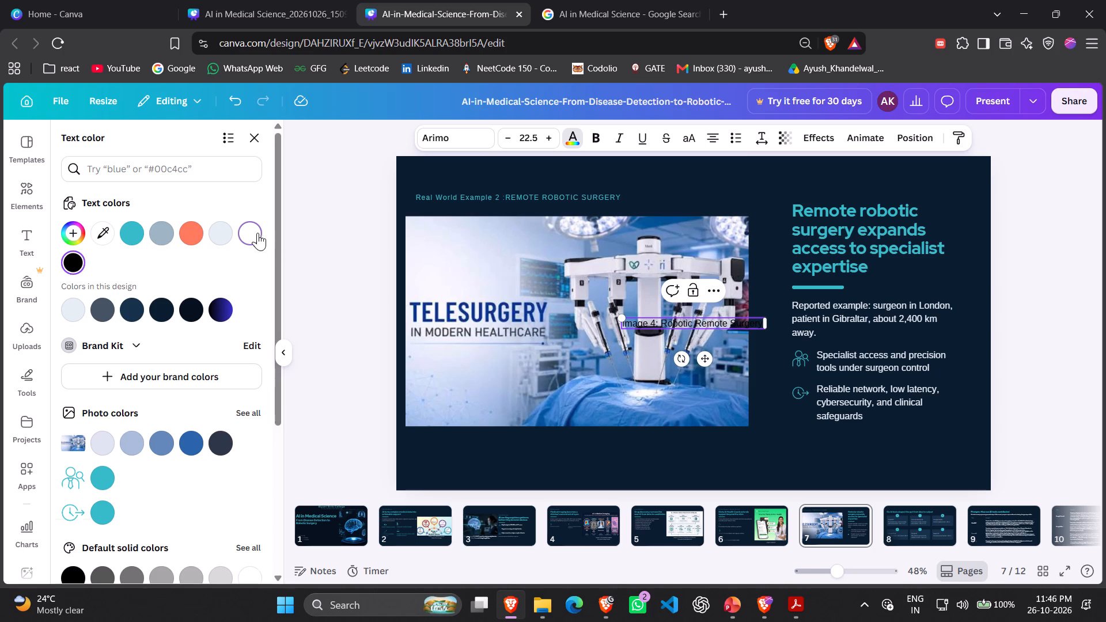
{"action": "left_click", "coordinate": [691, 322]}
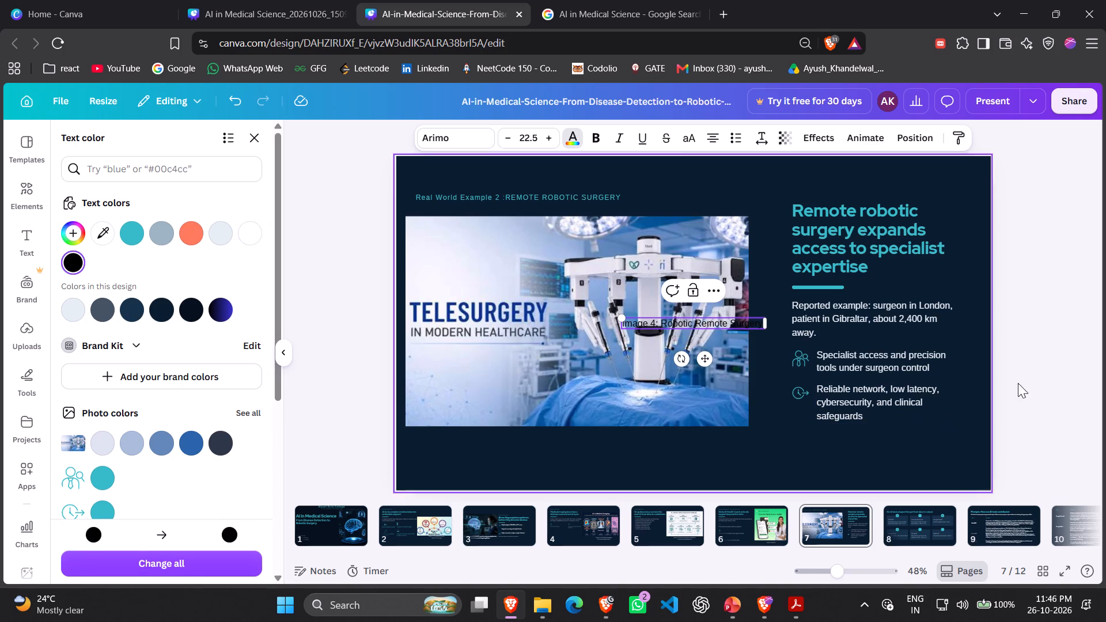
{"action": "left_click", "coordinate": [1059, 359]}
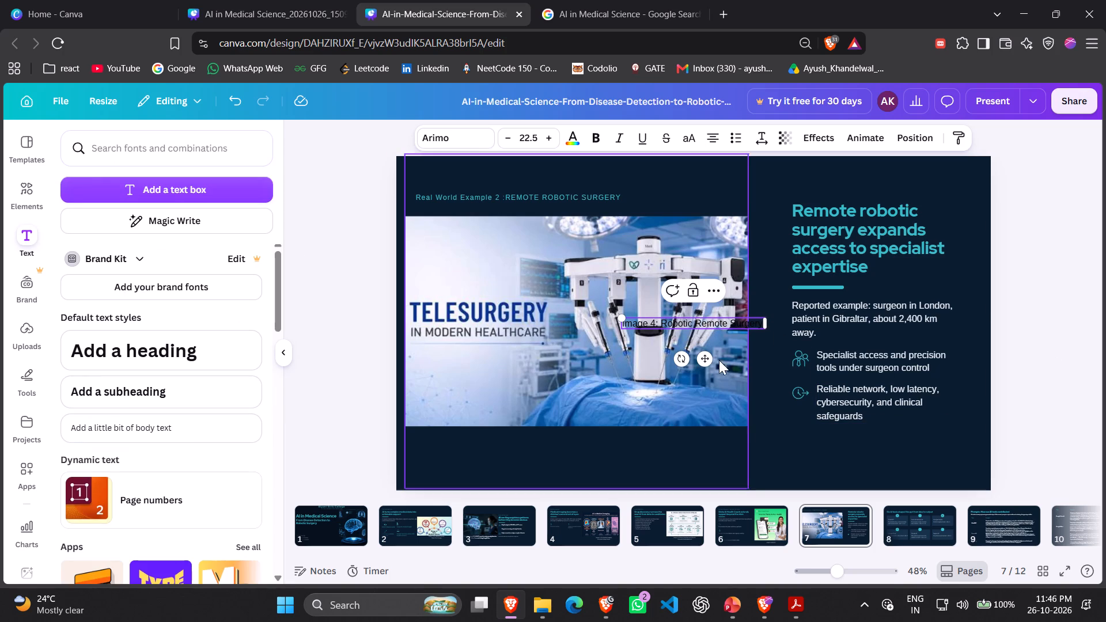
Move the Robotic Remote Surgery caption to just below the telesurgery picture on slide 7.
{"action": "left_click_drag", "start_coordinate": [707, 356], "coordinate": [588, 471]}
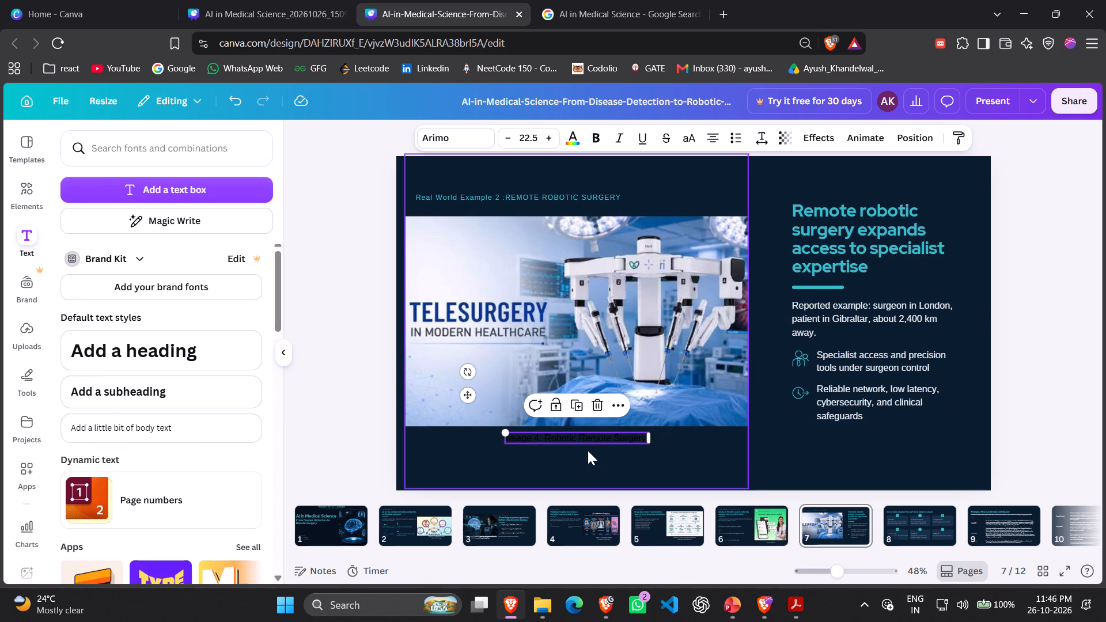
Select the whole slide 7 caption text and set its color to white.
{"action": "triple_click", "coordinate": [588, 436]}
{"action": "left_click", "coordinate": [588, 436]}
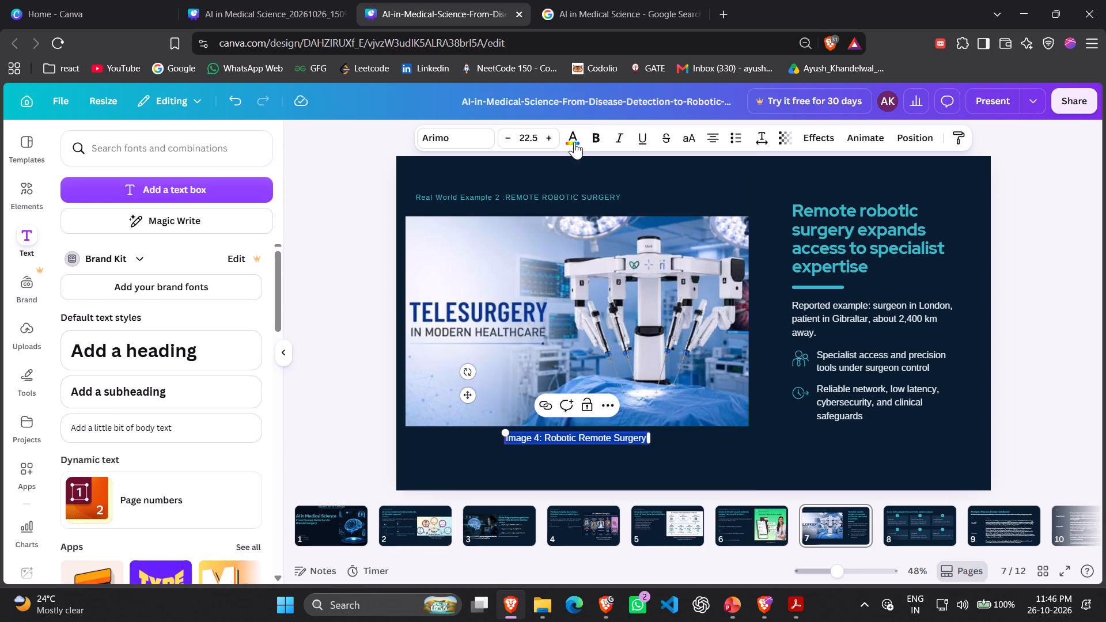
{"action": "left_click", "coordinate": [572, 145]}
{"action": "left_click", "coordinate": [249, 234]}
{"action": "left_click", "coordinate": [364, 314]}
{"action": "left_click", "coordinate": [942, 456]}
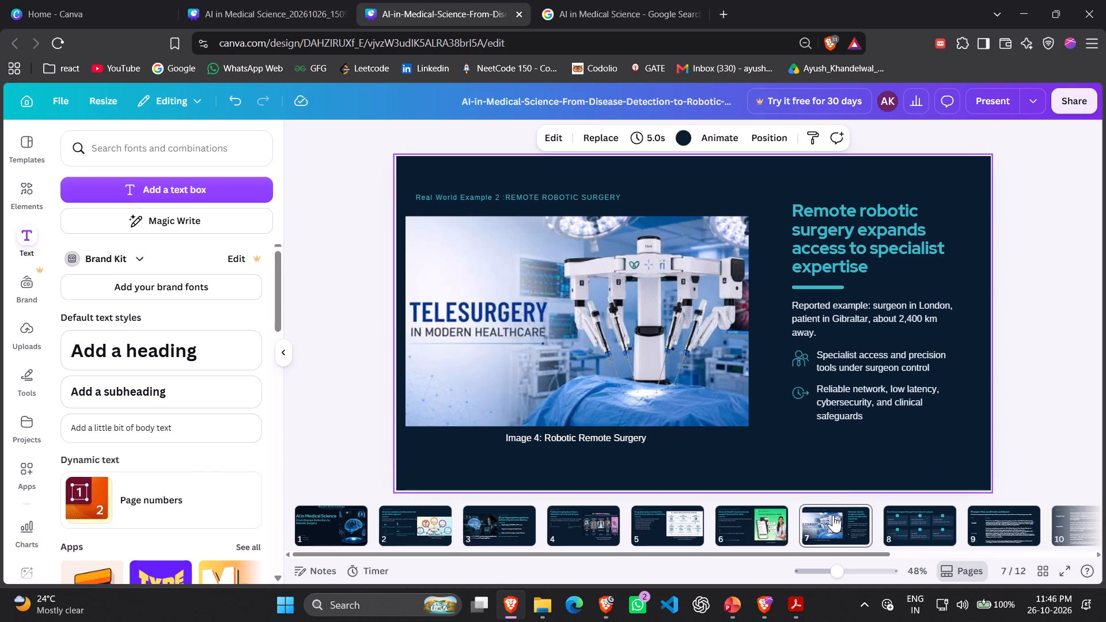
On the title slide, nudge the medical scan panels picture slightly down and shift the glowing brain picture slightly.
{"action": "left_click", "coordinate": [924, 529]}
{"action": "left_click", "coordinate": [667, 519]}
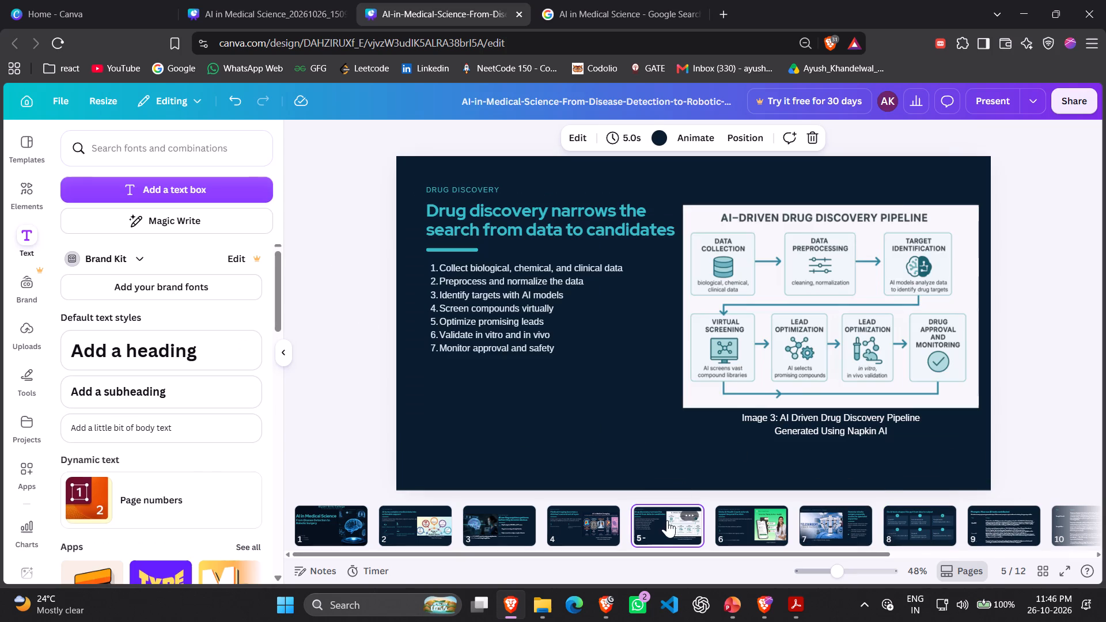
{"action": "left_click", "coordinate": [562, 520]}
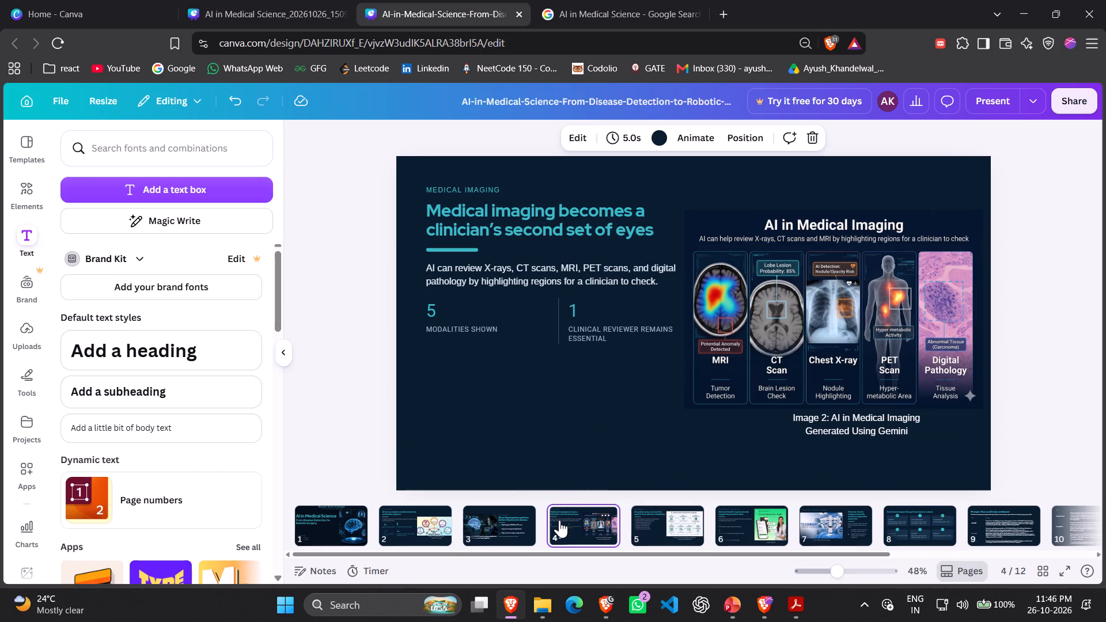
{"action": "left_click", "coordinate": [499, 523]}
{"action": "left_click_drag", "start_coordinate": [437, 512], "coordinate": [430, 512]}
{"action": "left_click", "coordinate": [342, 513]}
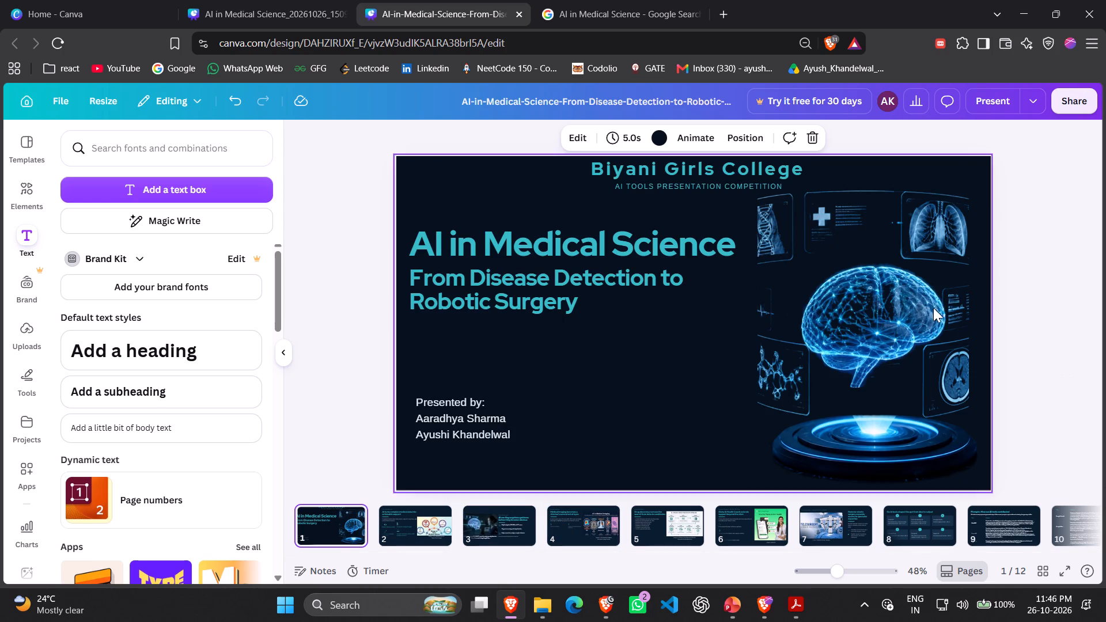
{"action": "left_click_drag", "start_coordinate": [897, 244], "coordinate": [899, 254]}
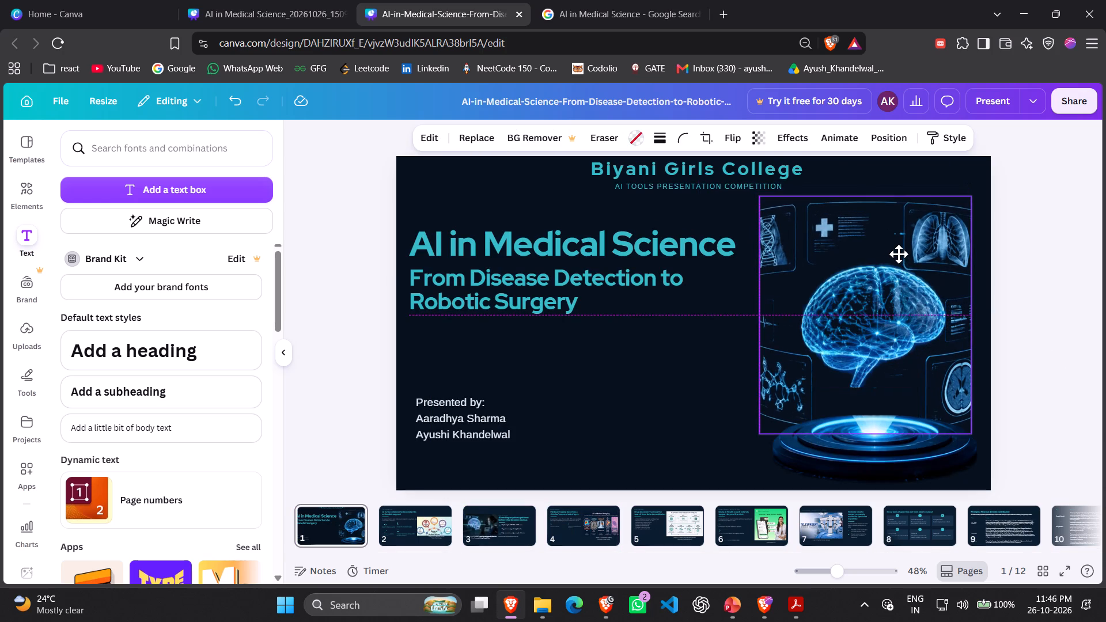
{"action": "left_click_drag", "start_coordinate": [899, 254], "coordinate": [903, 254]}
{"action": "left_click_drag", "start_coordinate": [874, 290], "coordinate": [876, 299]}
{"action": "left_click", "coordinate": [1037, 297]}
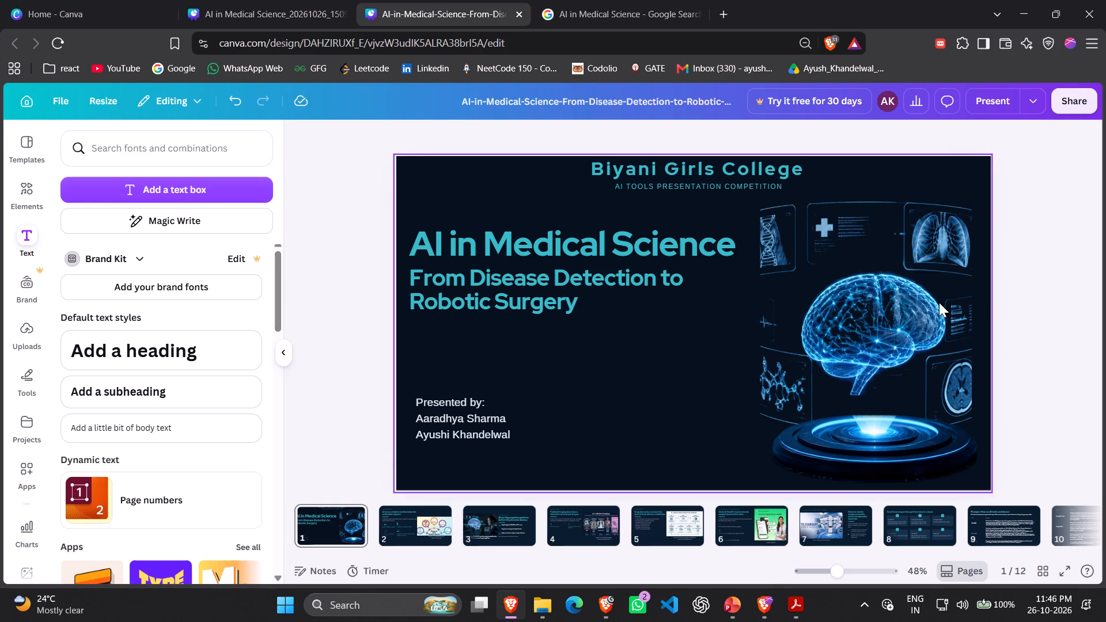
{"action": "left_click_drag", "start_coordinate": [884, 313], "coordinate": [878, 309]}
{"action": "left_click", "coordinate": [1063, 299]}
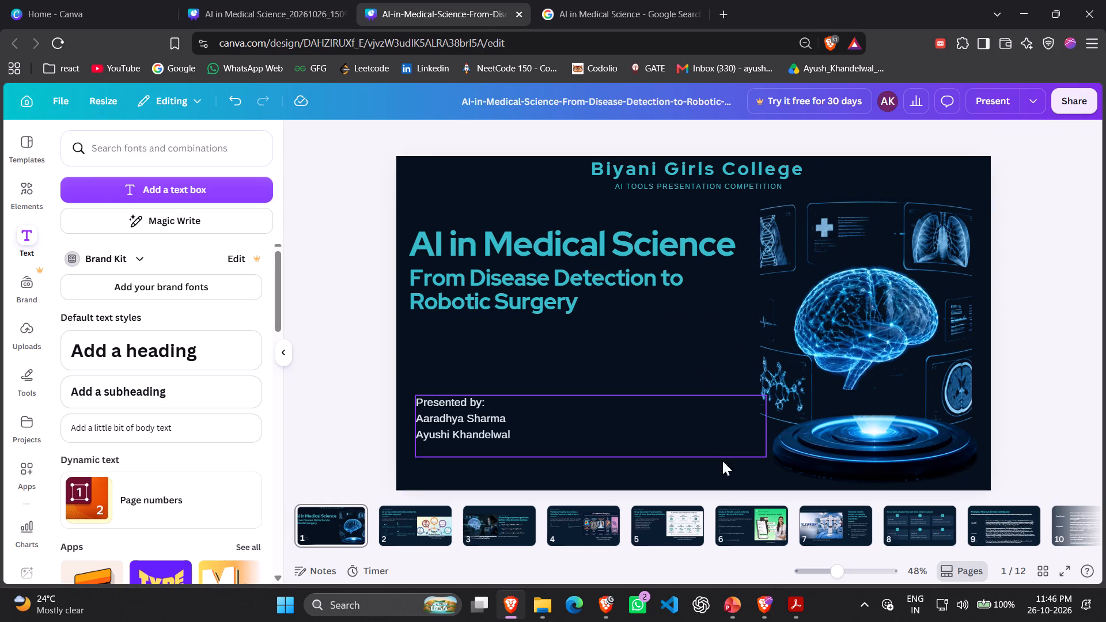
Compare the backgrounds of the title slide and slide 2, and check which background color slide 2 uses.
{"action": "left_click", "coordinate": [421, 525]}
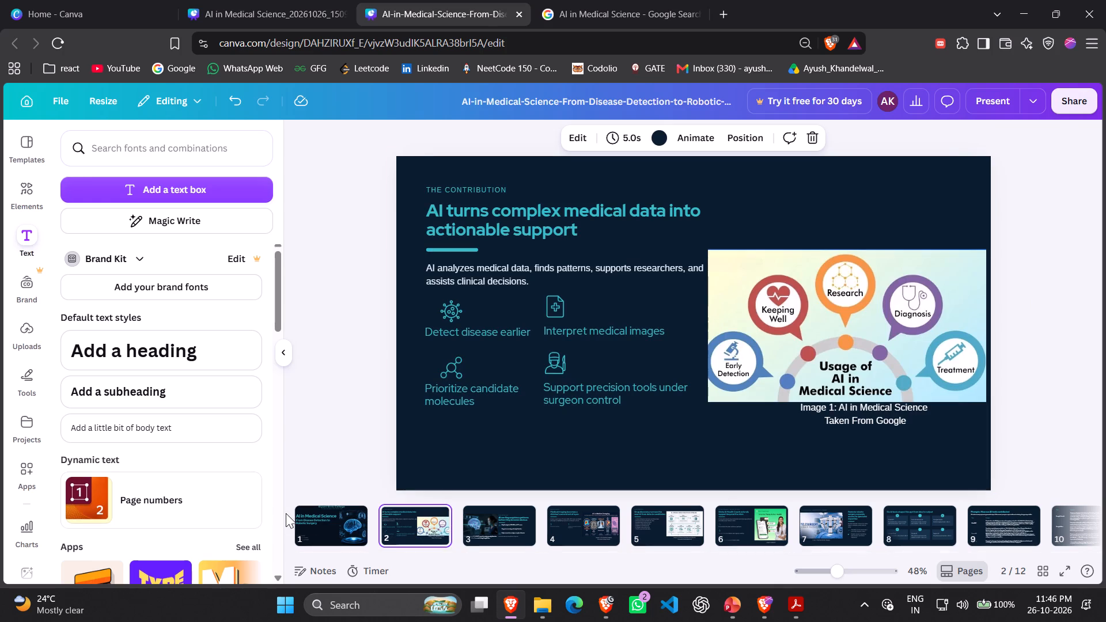
{"action": "left_click", "coordinate": [310, 515]}
{"action": "left_click", "coordinate": [396, 524]}
{"action": "left_click", "coordinate": [826, 200]}
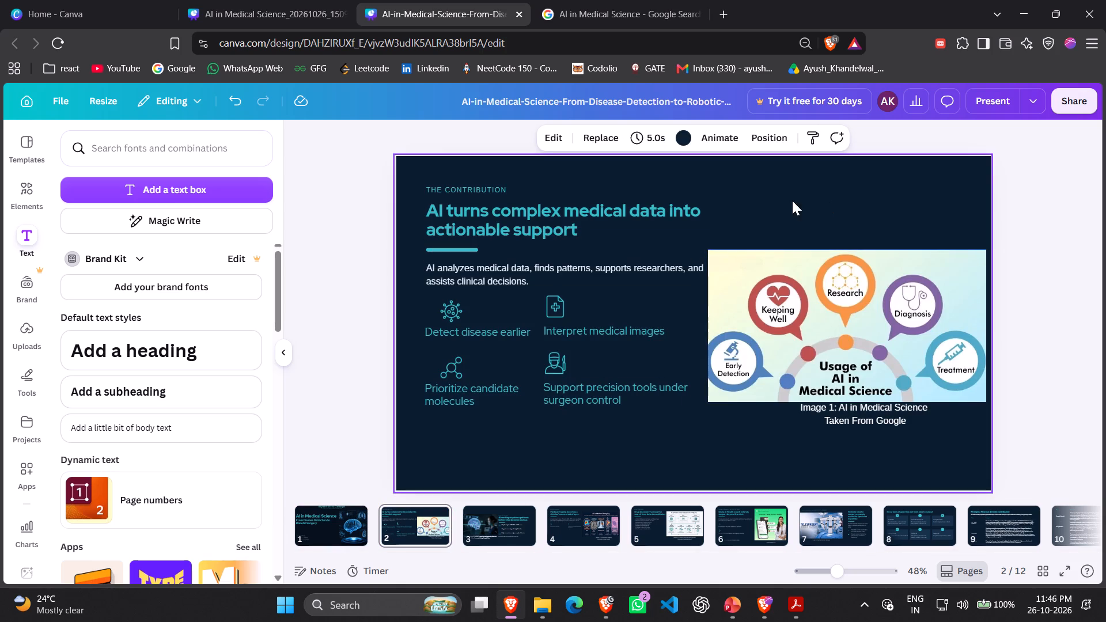
{"action": "left_click", "coordinate": [321, 536]}
{"action": "left_click", "coordinate": [341, 509]}
{"action": "left_click", "coordinate": [505, 193]}
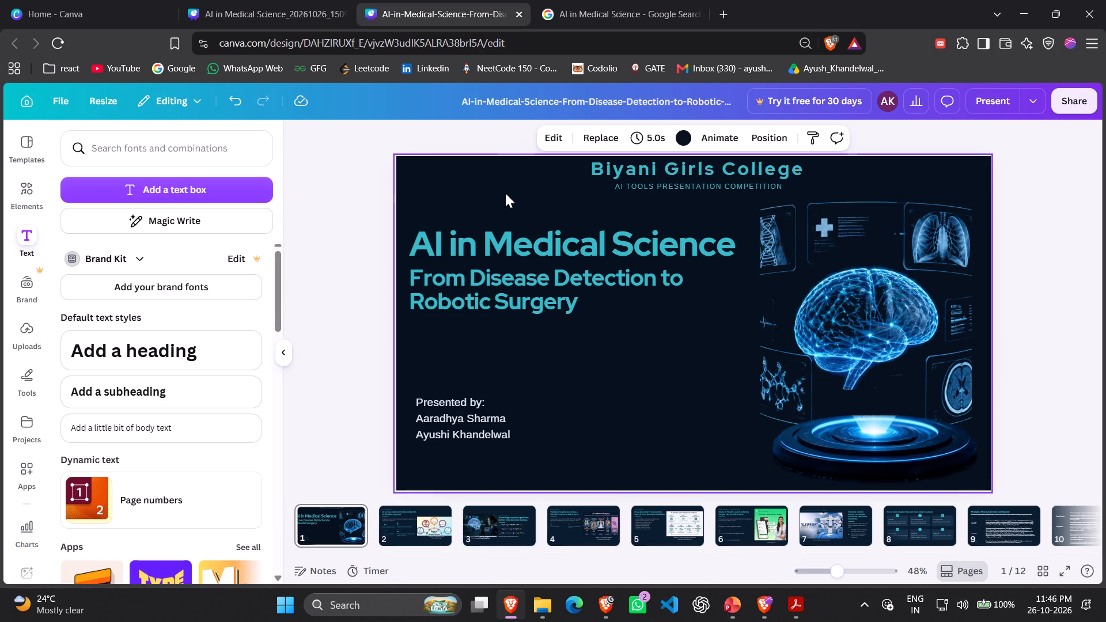
{"action": "left_click", "coordinate": [422, 514]}
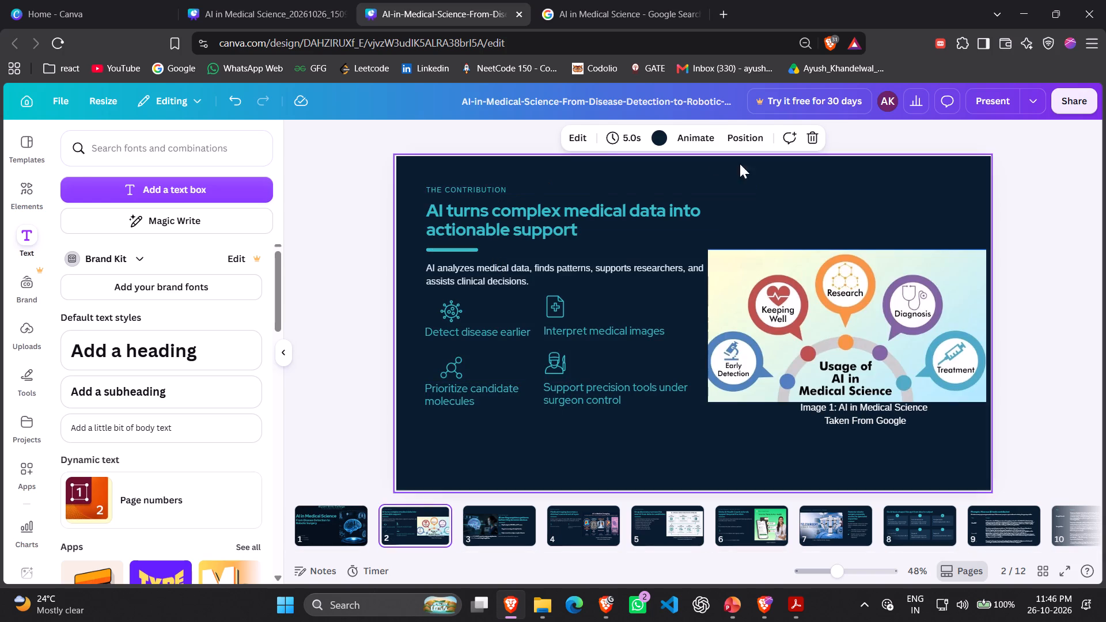
{"action": "left_click", "coordinate": [748, 166]}
{"action": "left_click", "coordinate": [680, 143]}
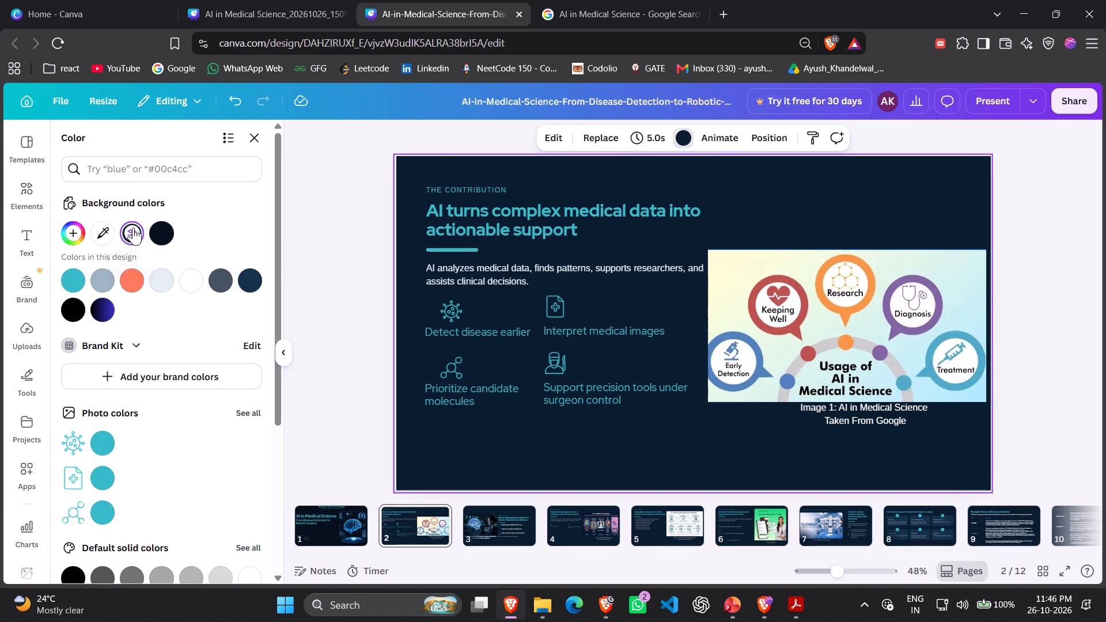
Set the title slide's background color to the dark blue #0b1d30.
{"action": "left_click", "coordinate": [334, 538]}
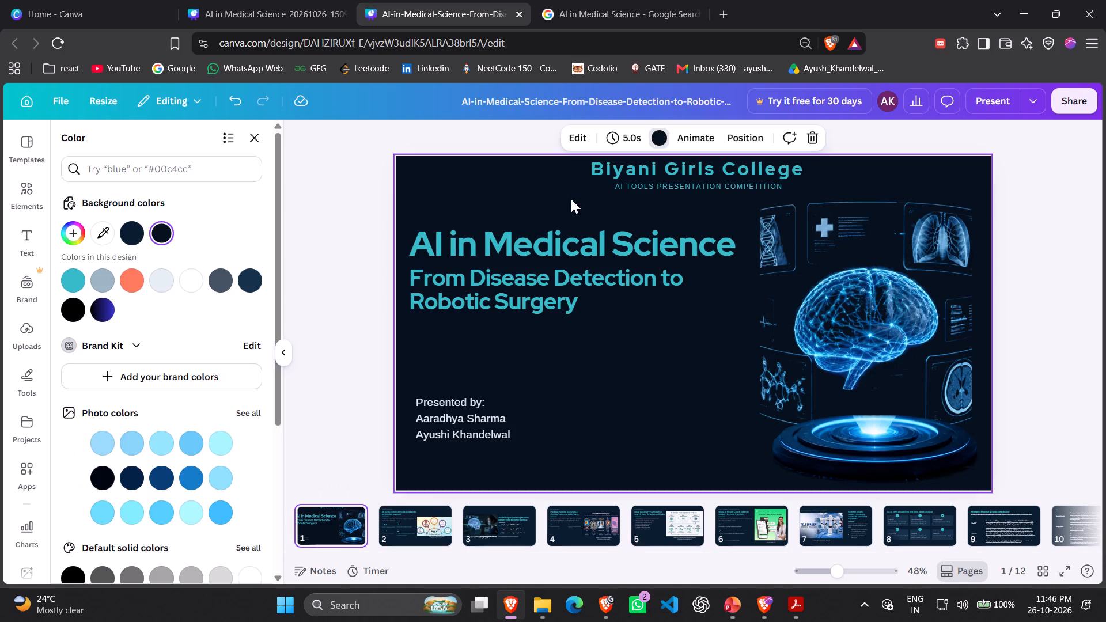
{"action": "left_click", "coordinate": [513, 195]}
{"action": "left_click", "coordinate": [687, 137]}
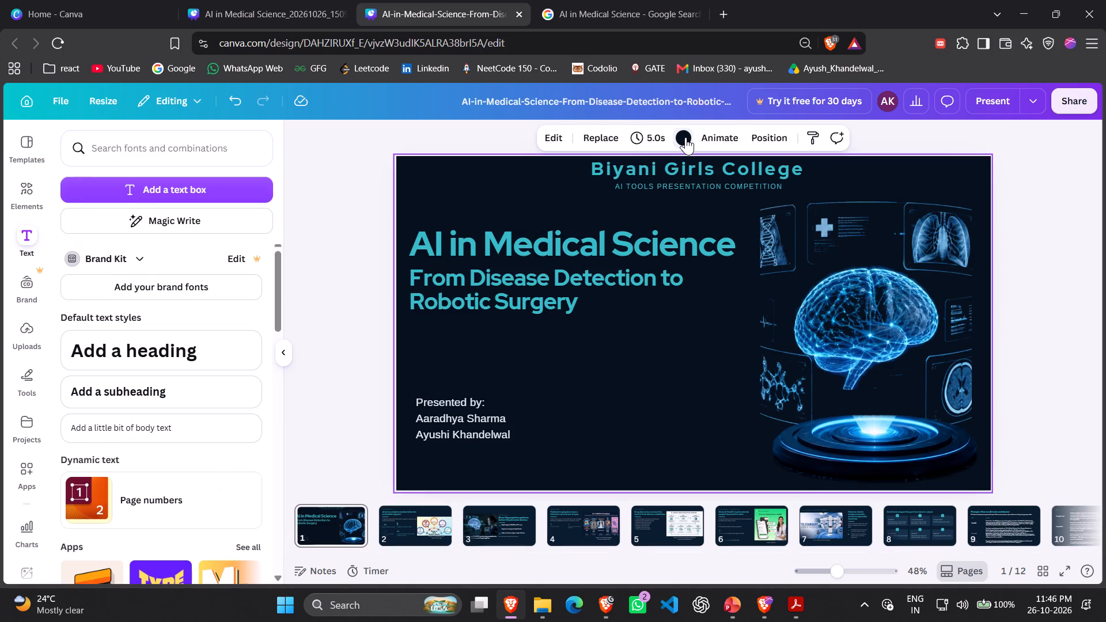
{"action": "left_click", "coordinate": [682, 138]}
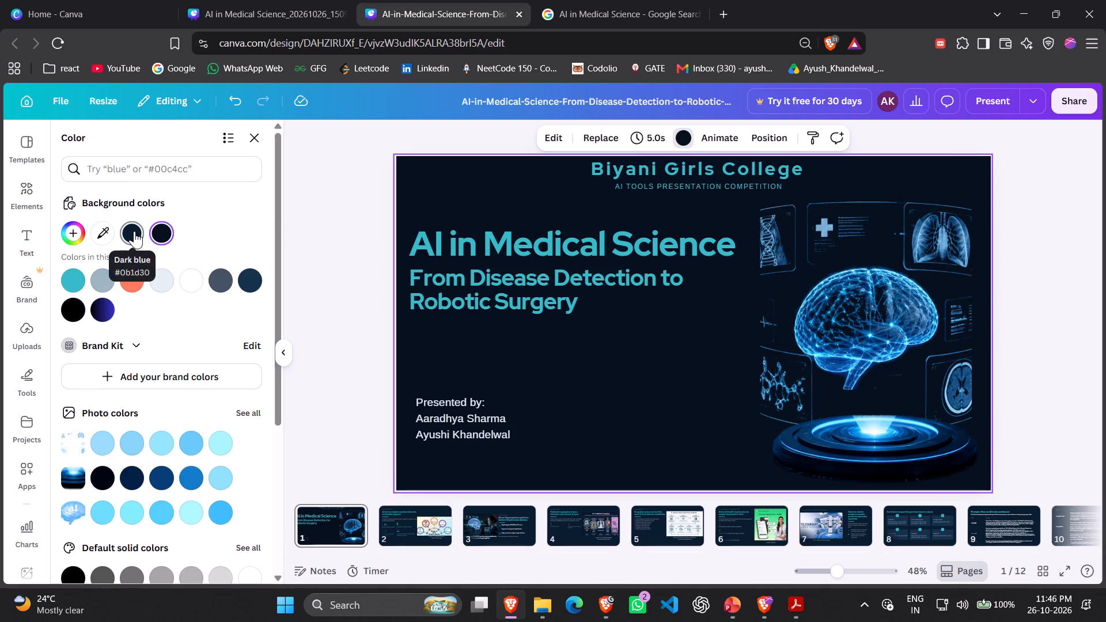
{"action": "left_click", "coordinate": [134, 231]}
{"action": "left_click", "coordinate": [338, 214]}
{"action": "left_click", "coordinate": [1034, 217]}
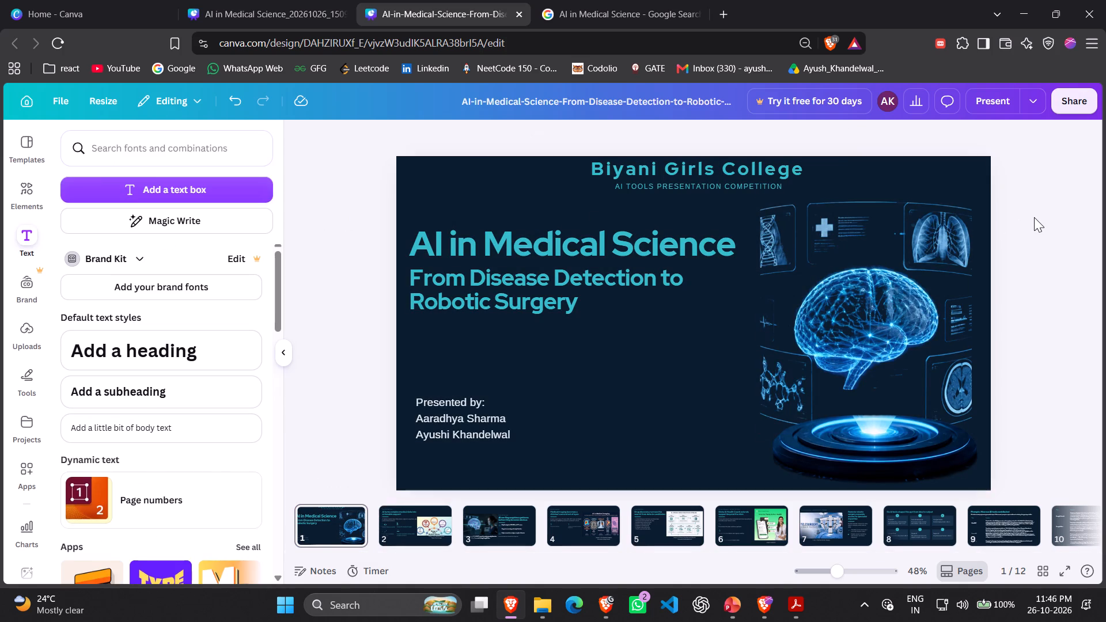
Delete the "THE CONTRIBUTION" label above the heading on slide 2.
{"action": "left_click", "coordinate": [430, 538]}
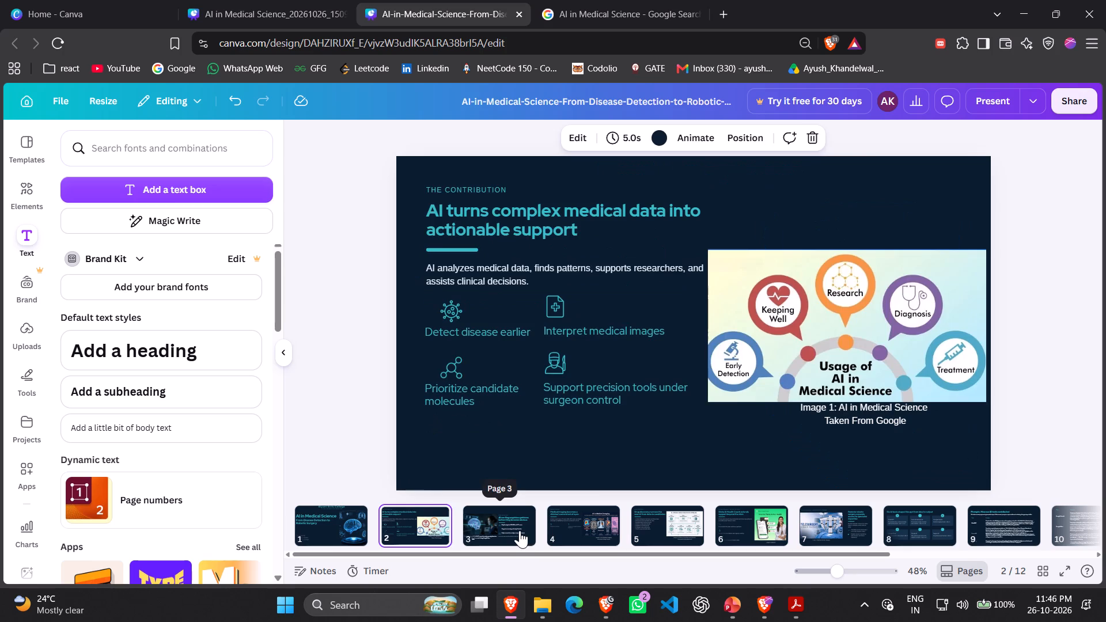
{"action": "left_click", "coordinate": [520, 530]}
{"action": "left_click", "coordinate": [588, 530]}
{"action": "left_click", "coordinate": [446, 530]}
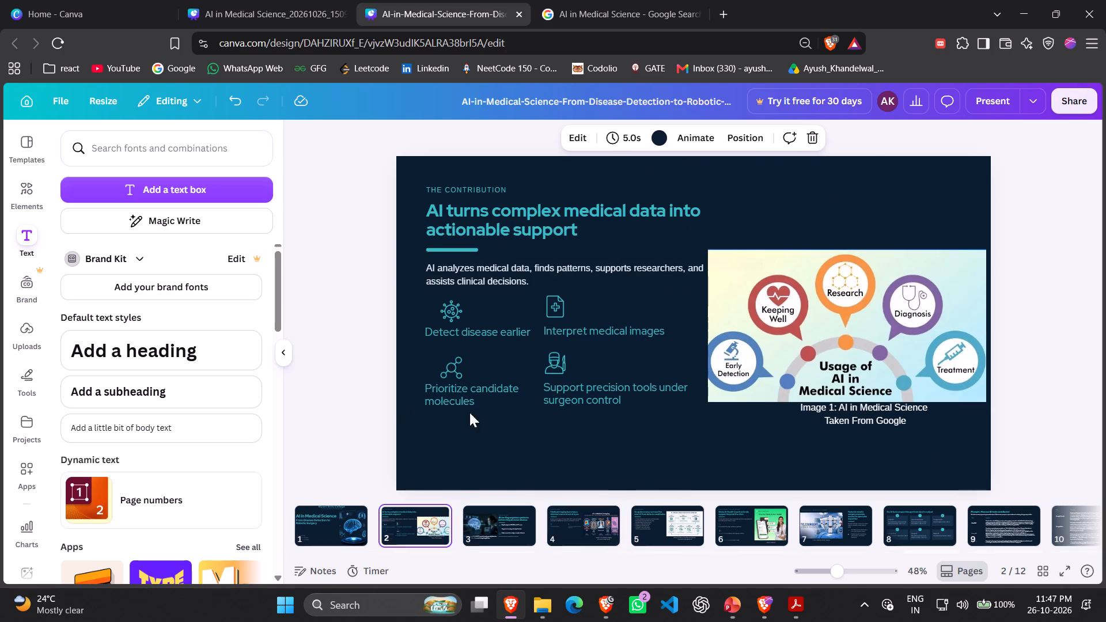
{"action": "left_click", "coordinate": [474, 186]}
{"action": "key", "text": "Delete"}
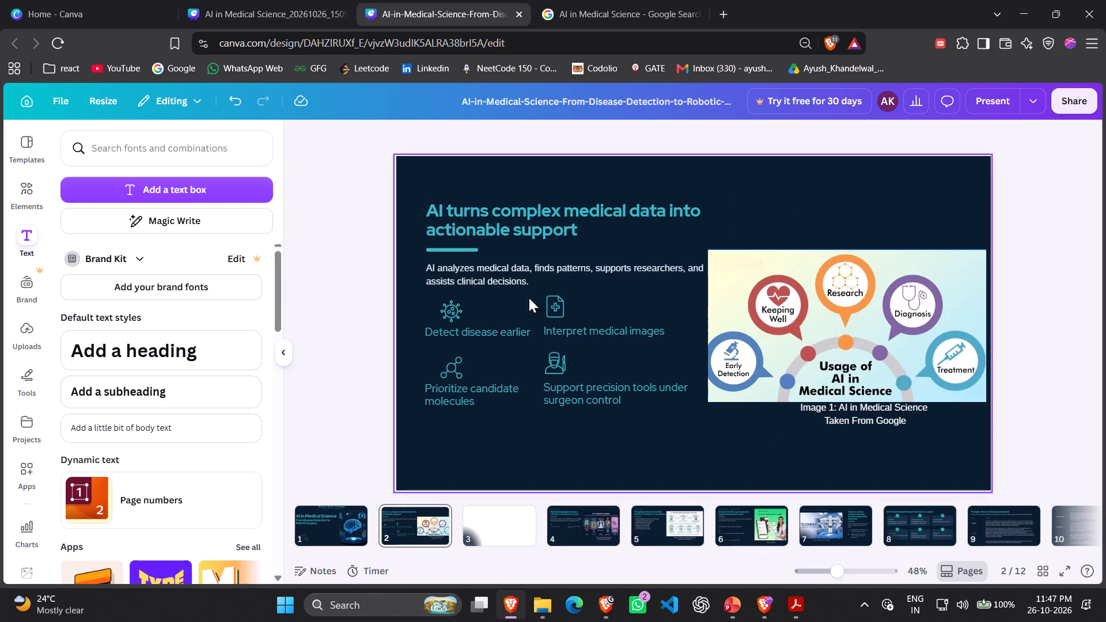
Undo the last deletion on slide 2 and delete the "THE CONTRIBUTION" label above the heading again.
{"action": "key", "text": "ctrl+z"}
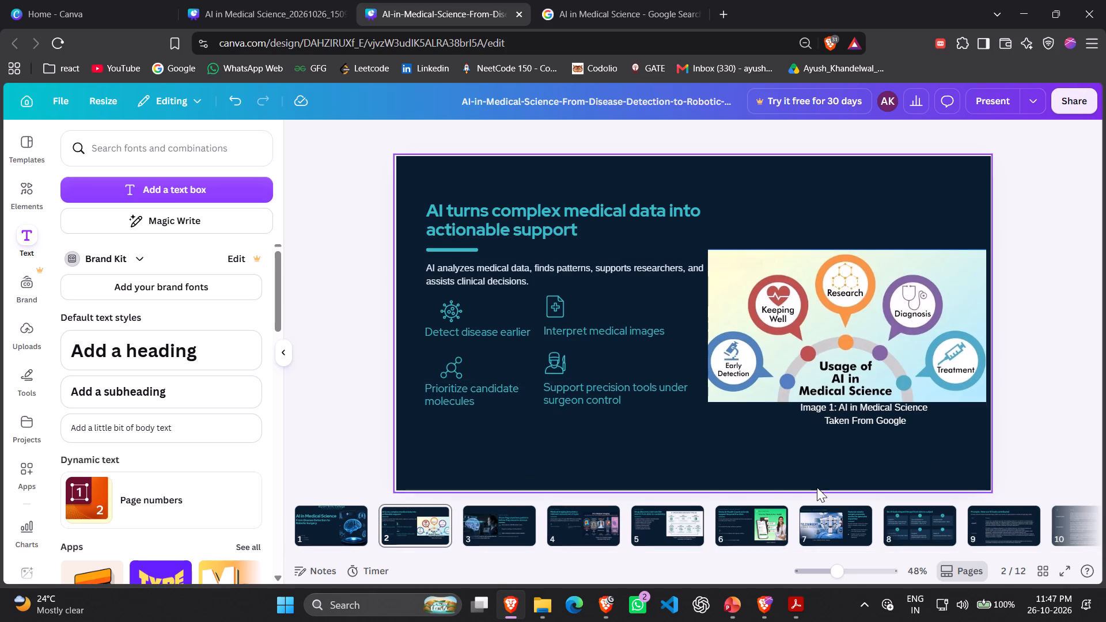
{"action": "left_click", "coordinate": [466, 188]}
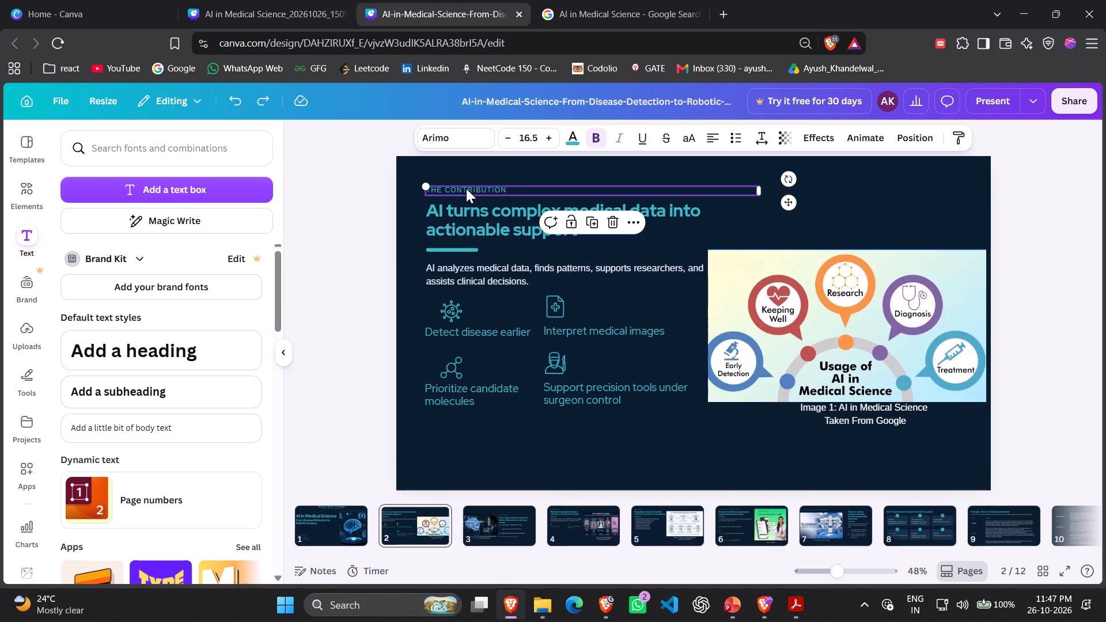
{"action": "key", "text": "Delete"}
Look through slides 2 to 12, checking the section labels, captions and layout on each.
{"action": "left_click", "coordinate": [494, 519]}
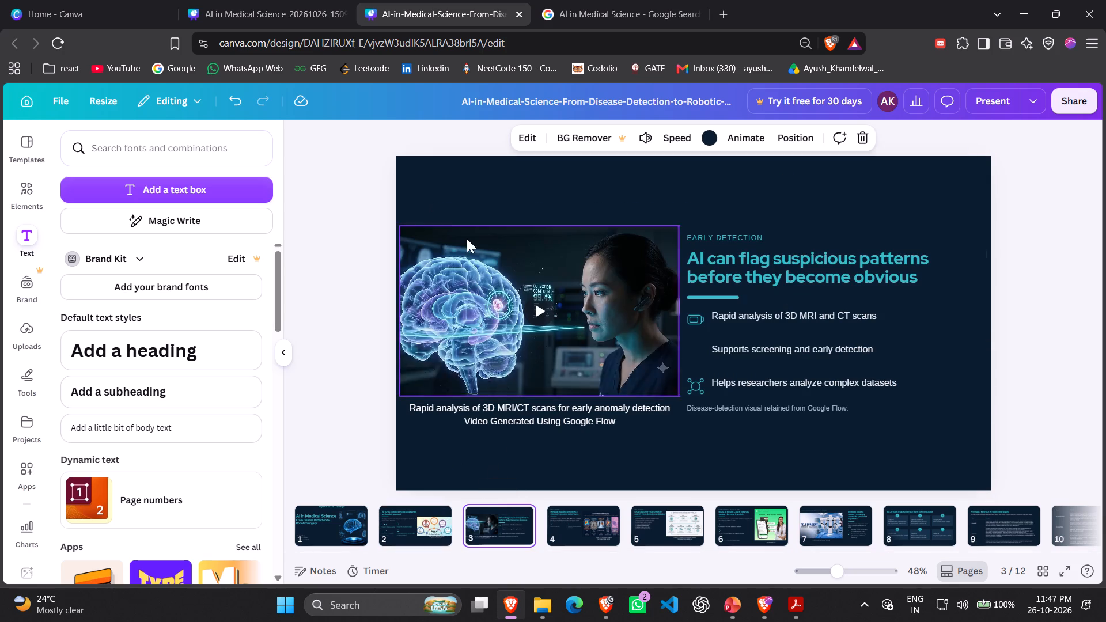
{"action": "left_click", "coordinate": [590, 510]}
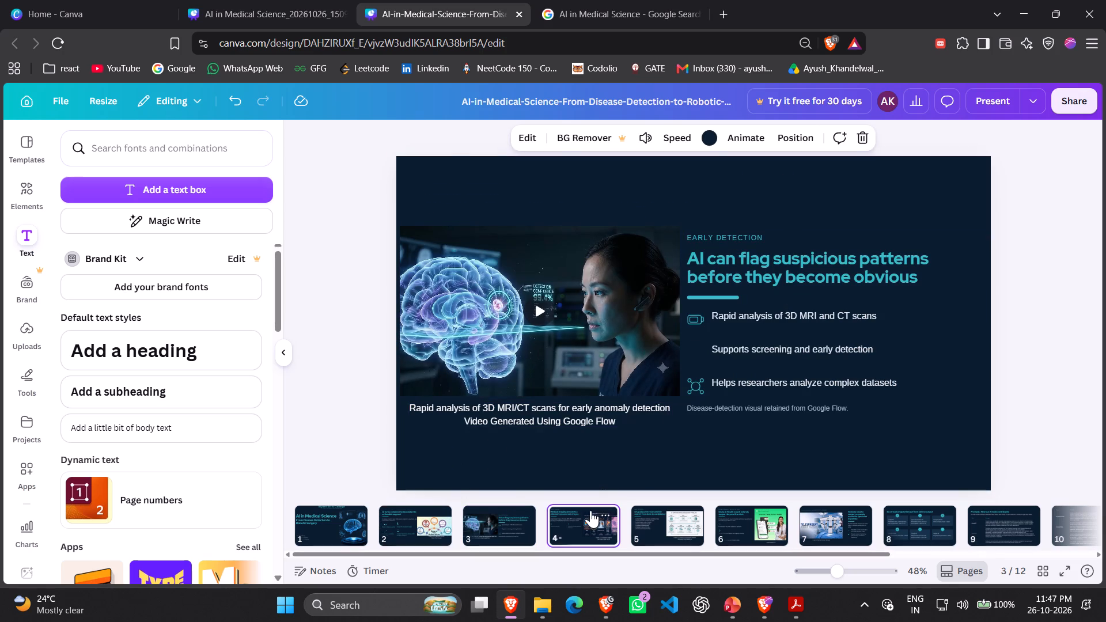
{"action": "left_click", "coordinate": [464, 184]}
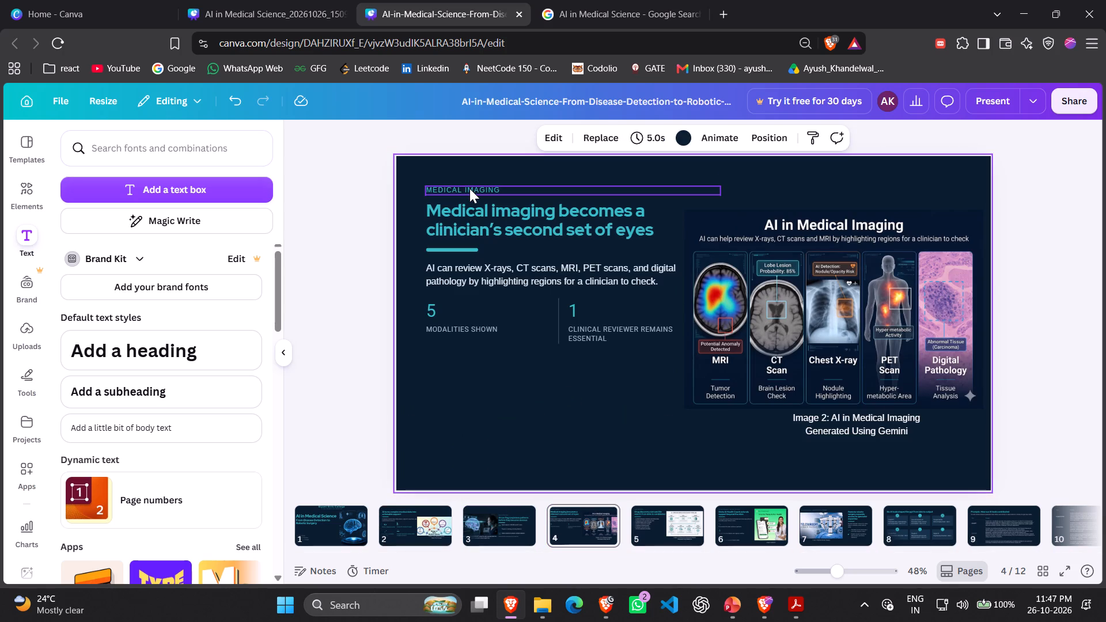
{"action": "left_click", "coordinate": [427, 515]}
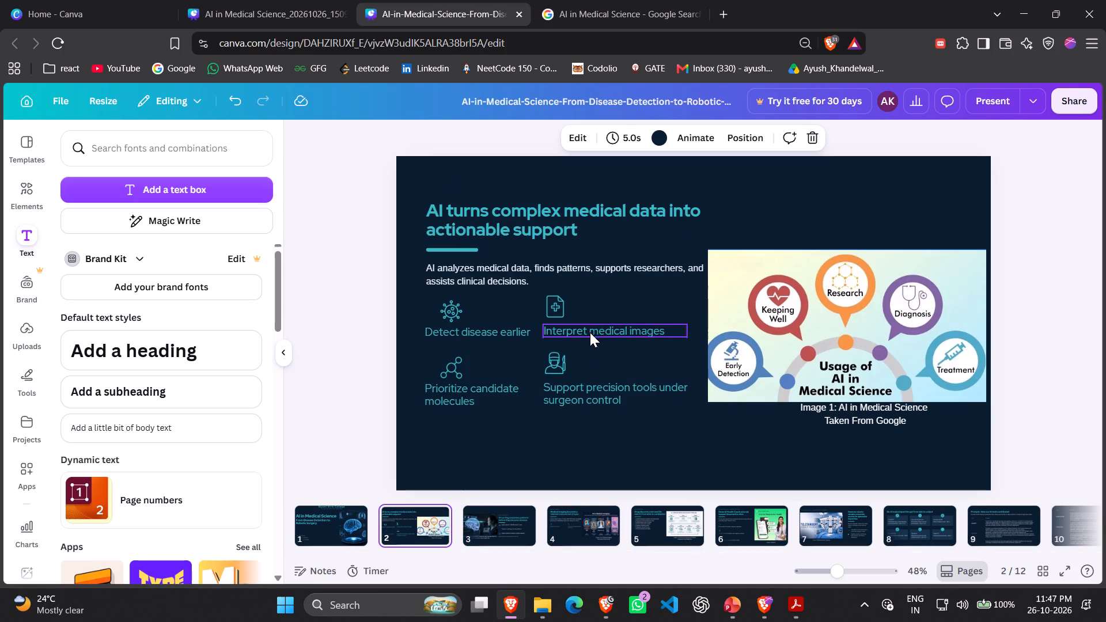
{"action": "left_click", "coordinate": [592, 528]}
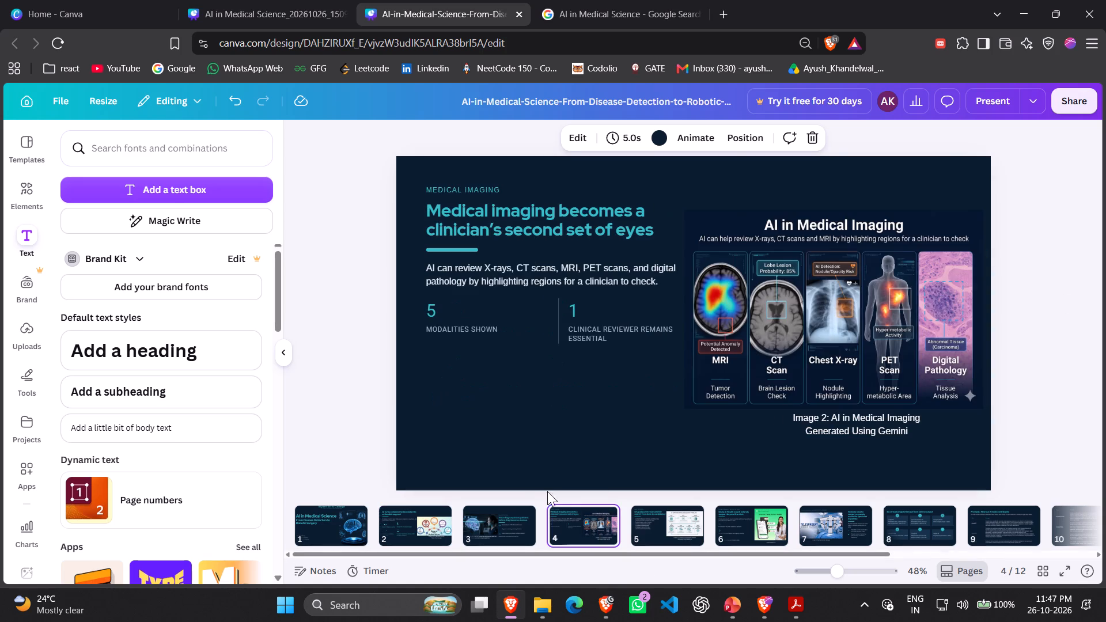
{"action": "left_click", "coordinate": [491, 517]}
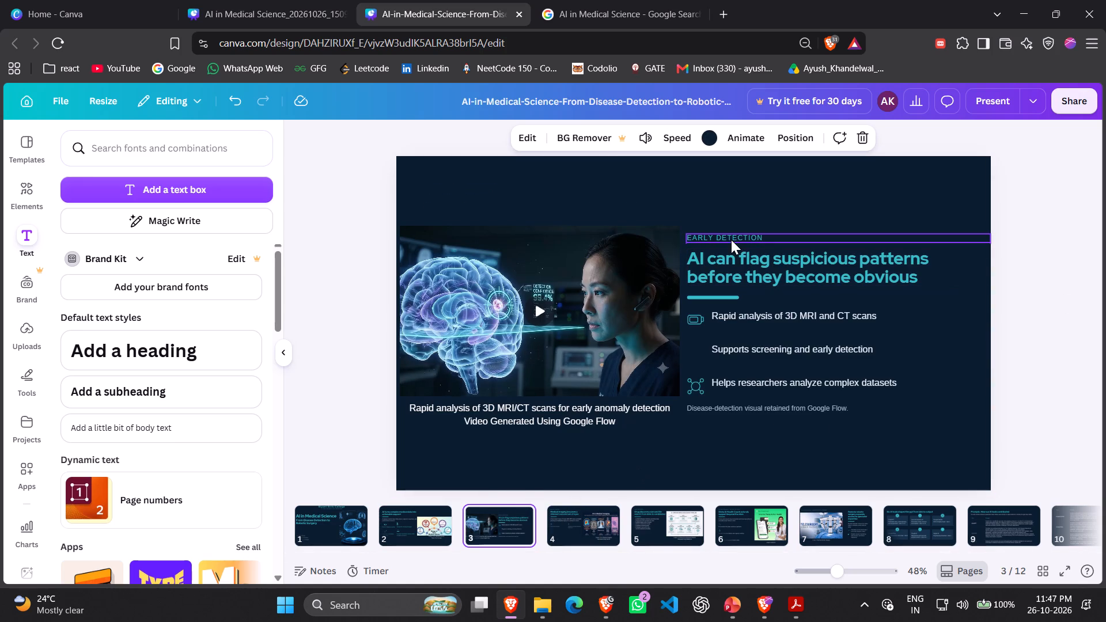
{"action": "left_click", "coordinate": [580, 534]}
{"action": "left_click", "coordinate": [692, 530]}
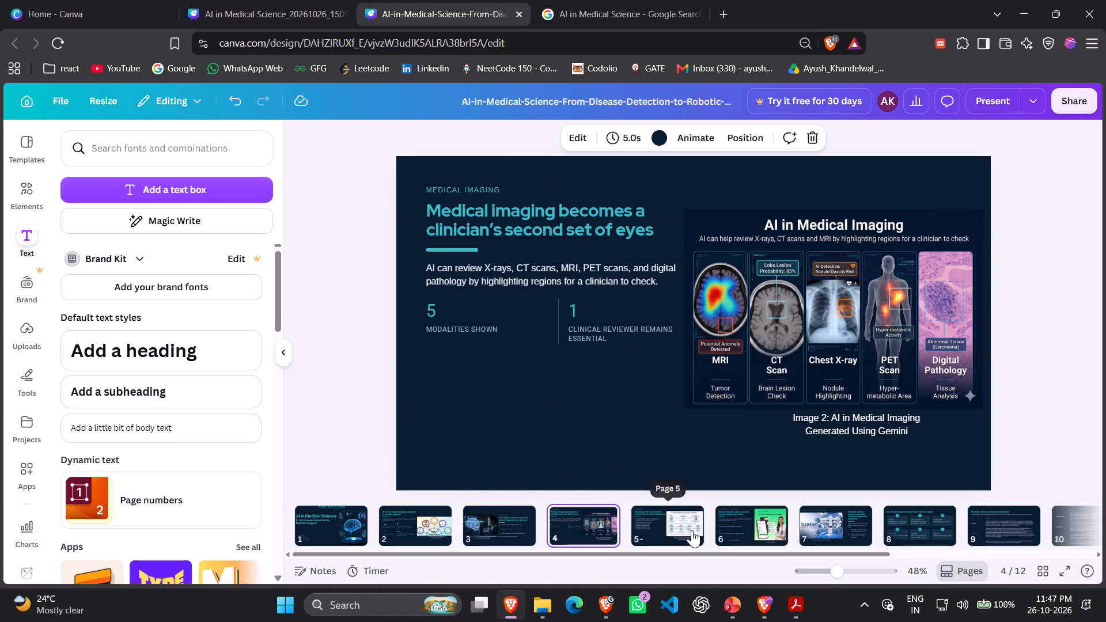
{"action": "left_click", "coordinate": [751, 528]}
{"action": "left_click", "coordinate": [809, 529]}
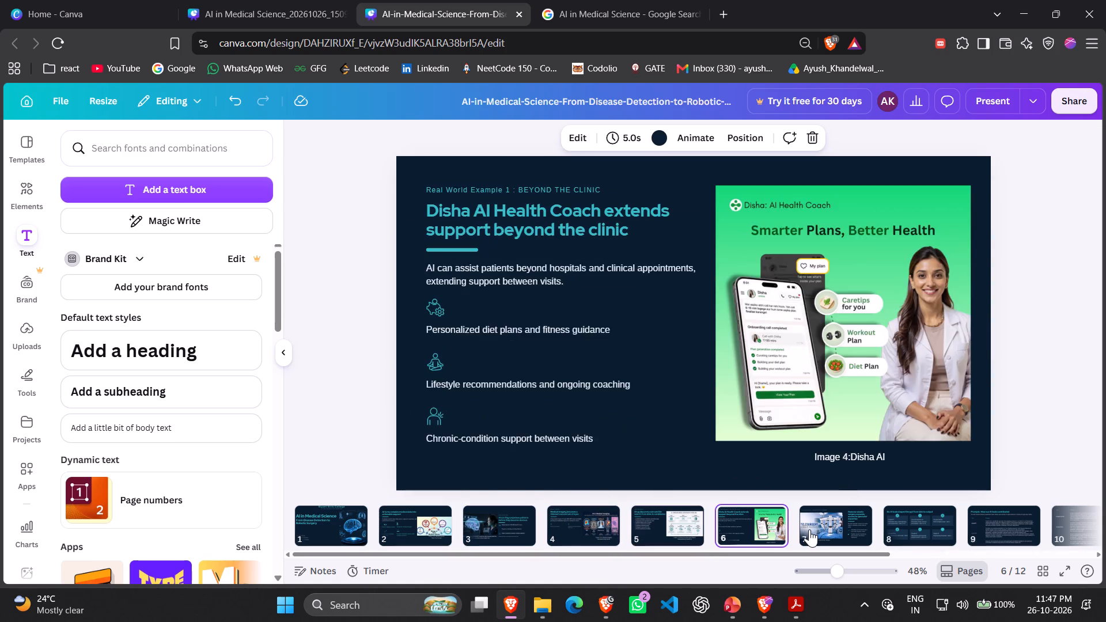
{"action": "left_click", "coordinate": [895, 519]}
{"action": "left_click", "coordinate": [996, 518]}
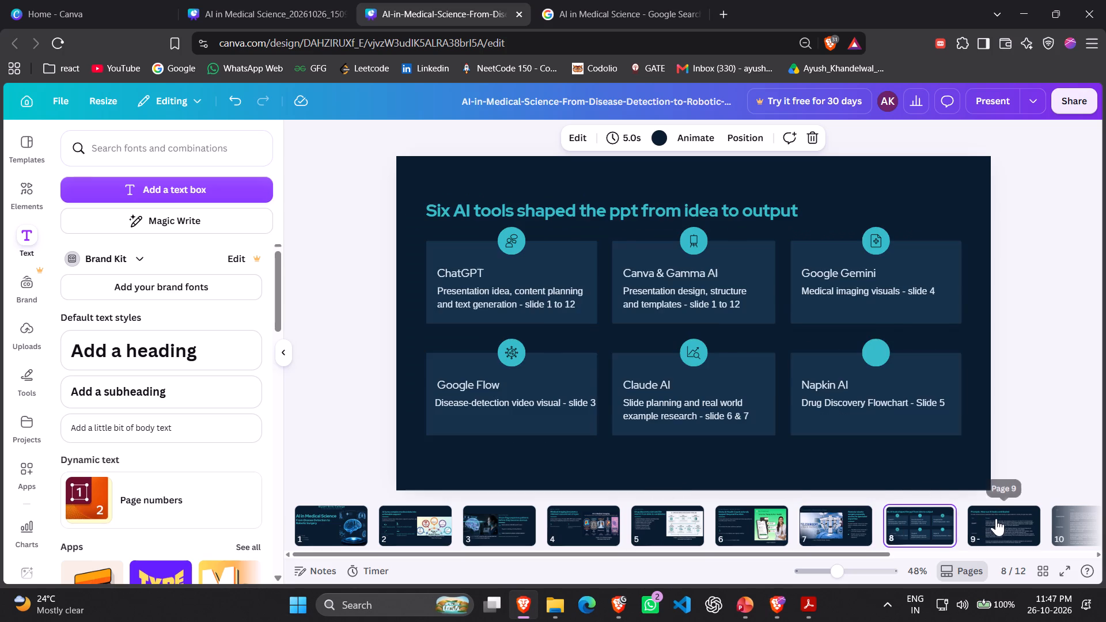
{"action": "left_click", "coordinate": [1067, 525]}
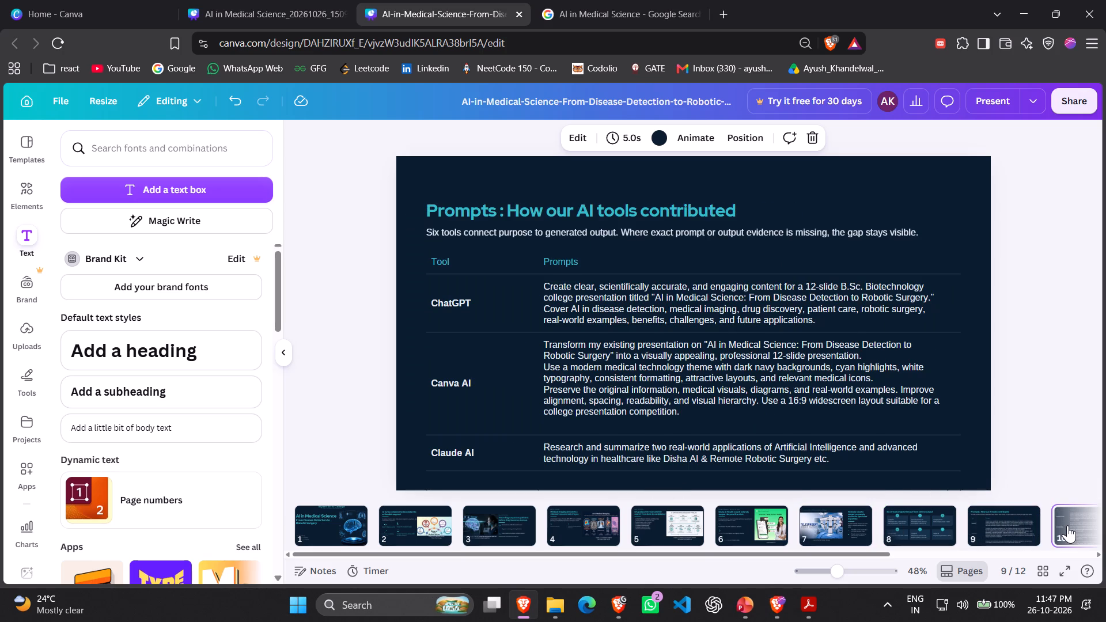
{"action": "key", "text": "Right"}
{"action": "key", "text": "Right"}
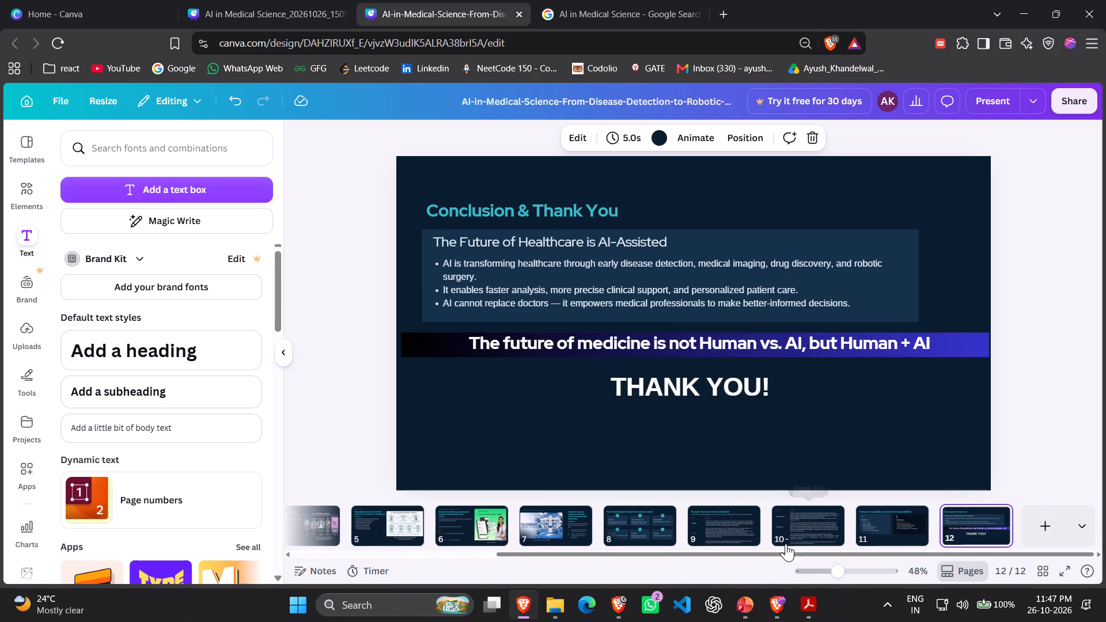
On slide 12, move the "THANK YOU!" text and the "Human + AI" banner slightly down, leaving more space below the bullet box.
{"action": "left_click_drag", "start_coordinate": [737, 387], "coordinate": [737, 416]}
{"action": "left_click", "coordinate": [874, 395]}
{"action": "left_click_drag", "start_coordinate": [951, 377], "coordinate": [806, 330]}
{"action": "left_click_drag", "start_coordinate": [888, 333], "coordinate": [889, 355]}
{"action": "left_click", "coordinate": [919, 436]}
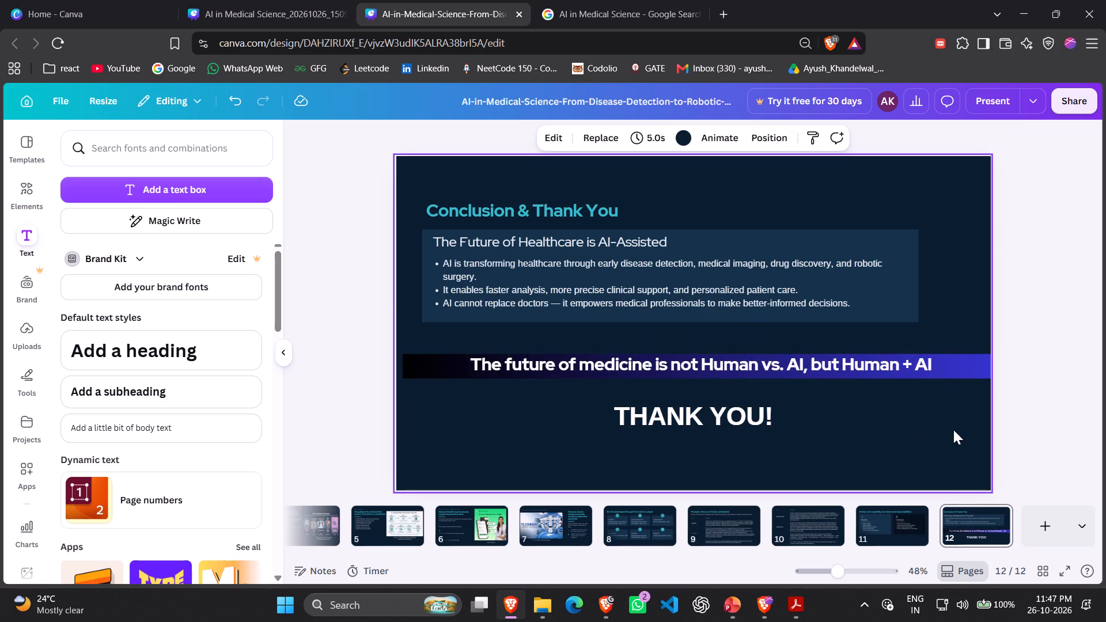
Return to the title slide and search the web in a new tab for "how to add page number in canva automatically".
{"action": "left_click", "coordinate": [310, 540]}
{"action": "key", "text": "Left"}
{"action": "key", "text": "Left"}
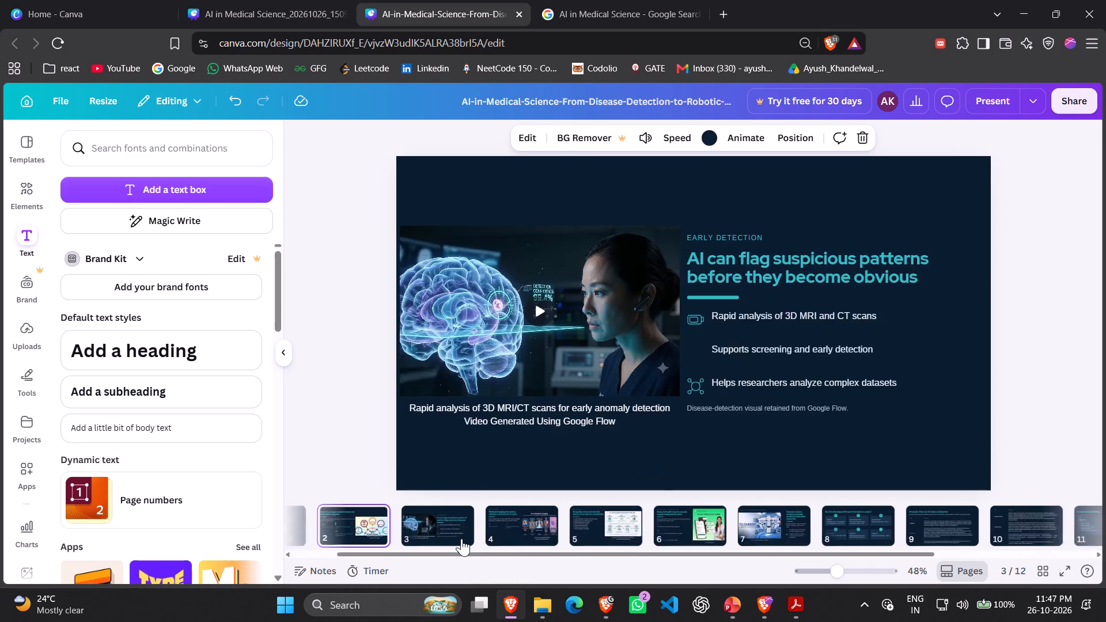
{"action": "key", "text": "Left"}
{"action": "left_click", "coordinate": [726, 1]}
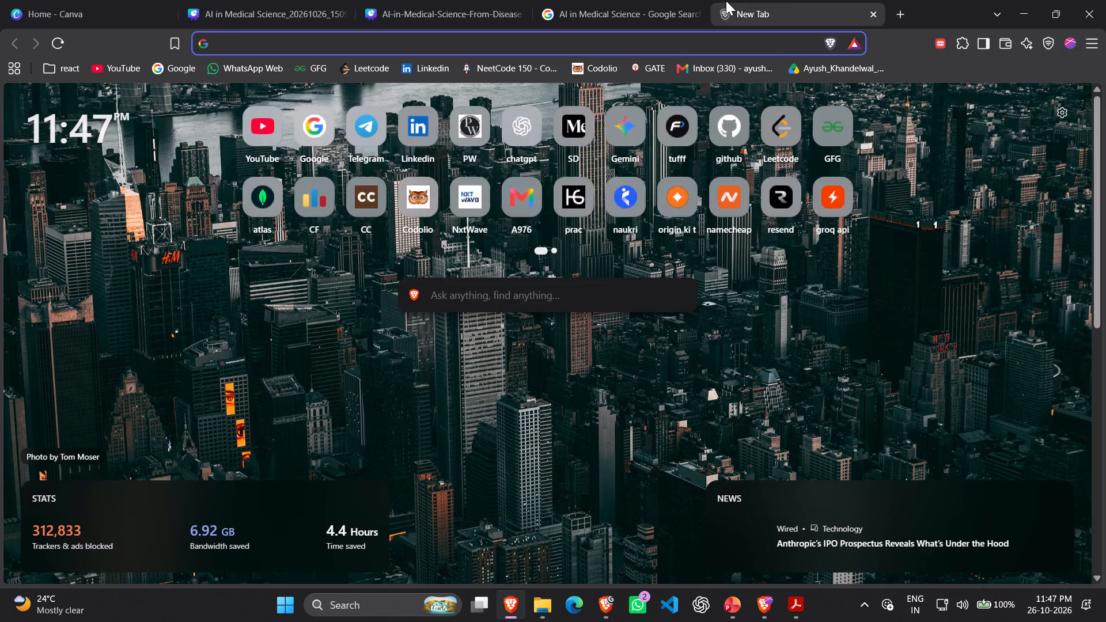
{"action": "type", "text": "how aa"}
{"action": "key", "text": "BackSpace"}
{"action": "type", "text": "dd page"}
{"action": "key", "text": "space"}
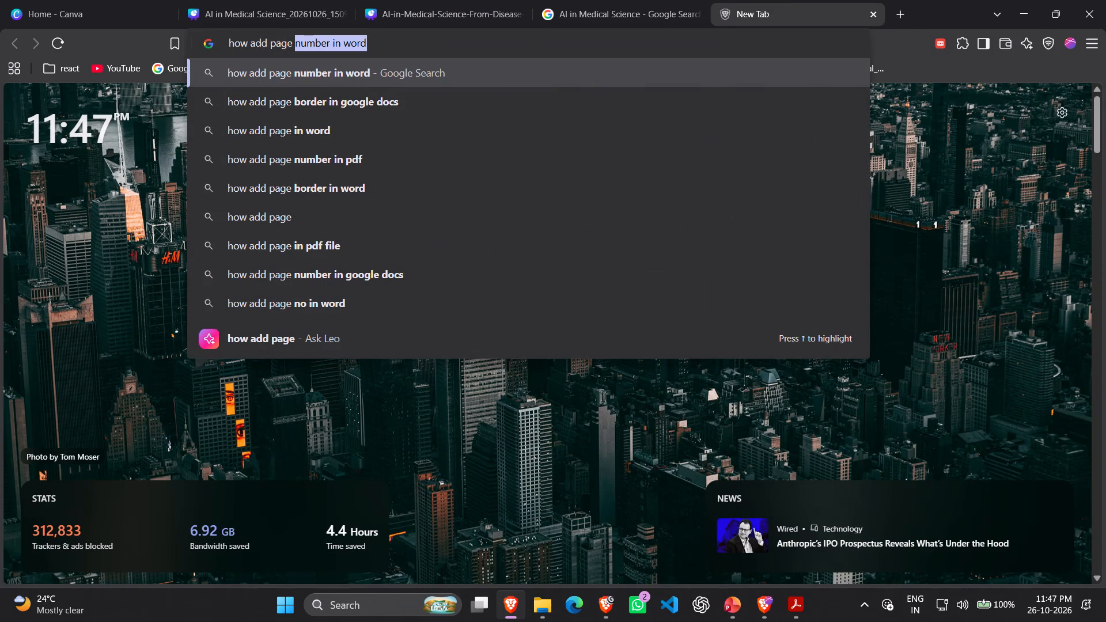
{"action": "type", "text": "number in ca"}
{"action": "key", "text": "Down"}
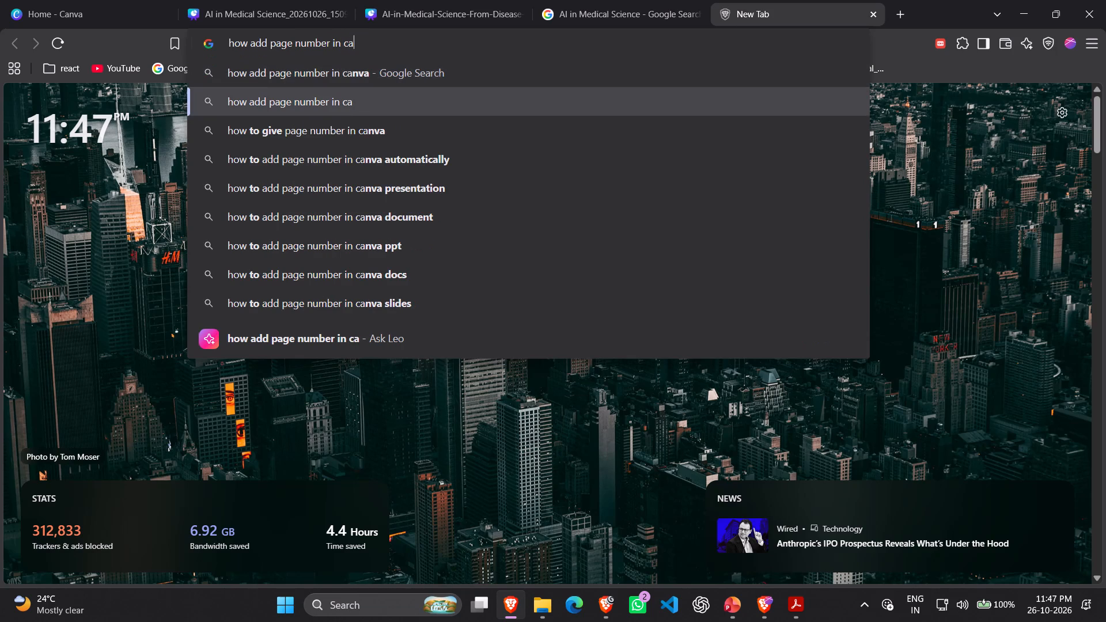
{"action": "key", "text": "Down"}
{"action": "key", "text": "Down"}
{"action": "key", "text": "Return"}
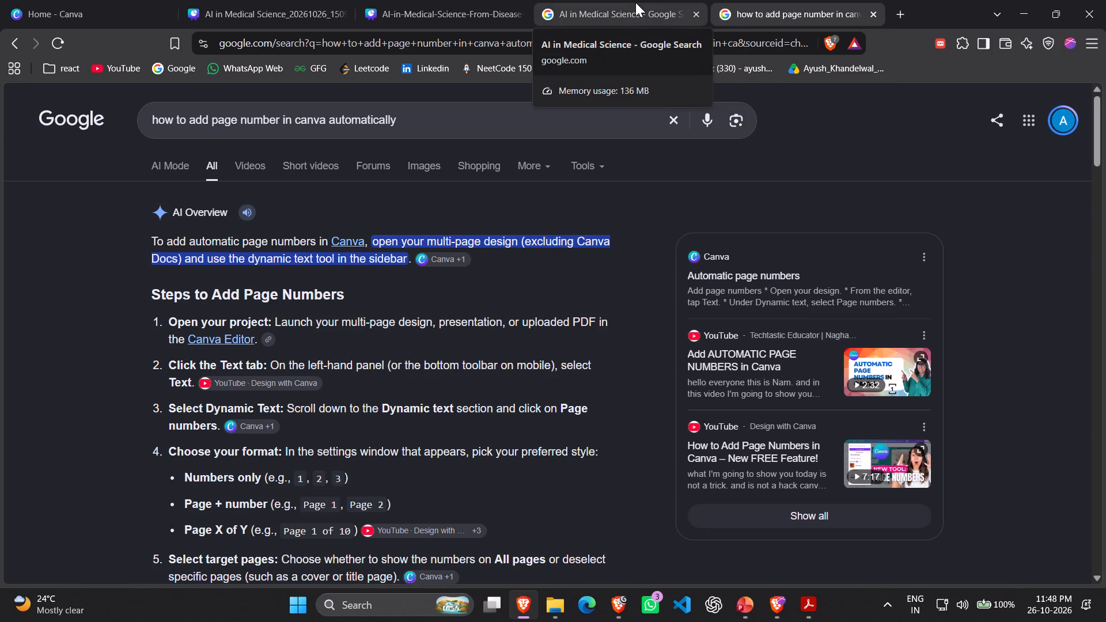
Back in the Canva presentation, add automatic page numbers to all 12 slides in the numbers-only format.
{"action": "left_click", "coordinate": [488, 2]}
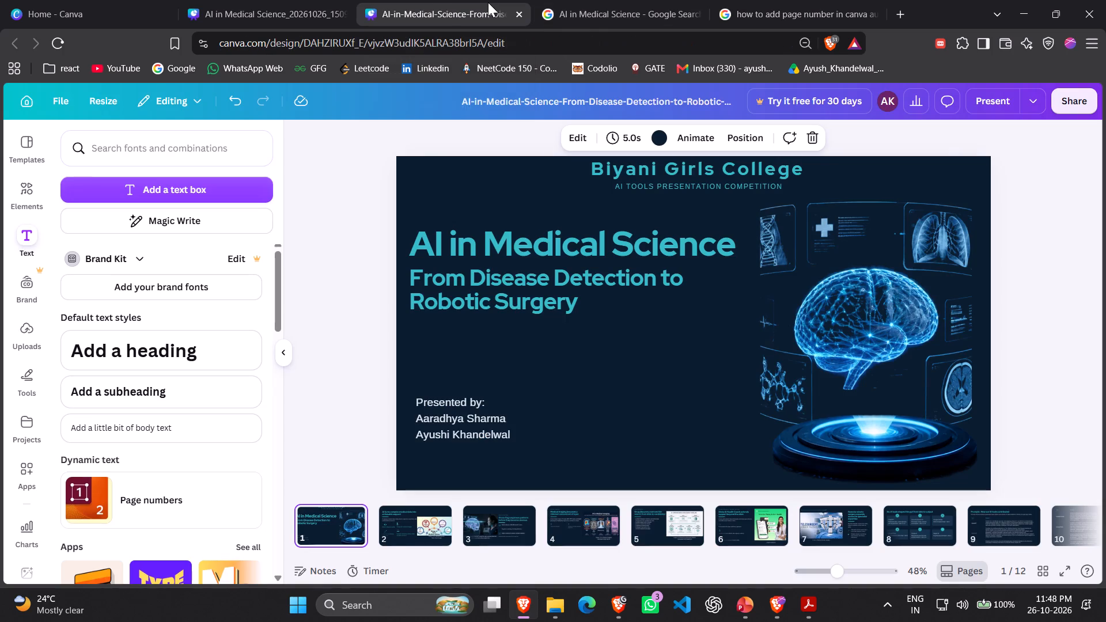
{"action": "left_click", "coordinate": [30, 241]}
{"action": "left_click", "coordinate": [30, 241]}
{"action": "left_click", "coordinate": [165, 493]}
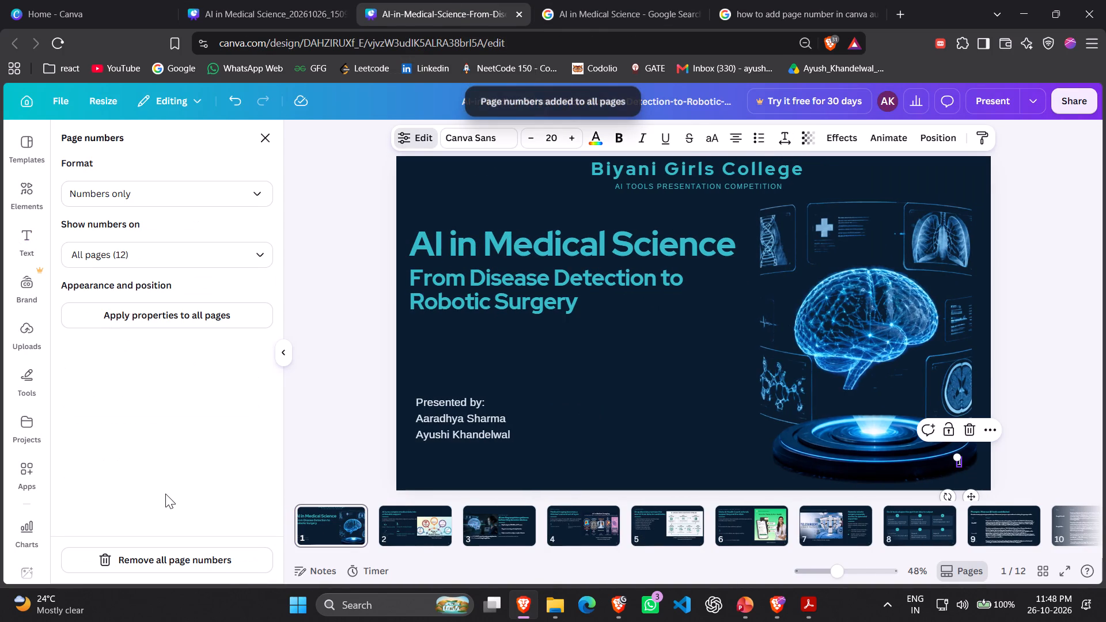
{"action": "left_click", "coordinate": [1005, 298]}
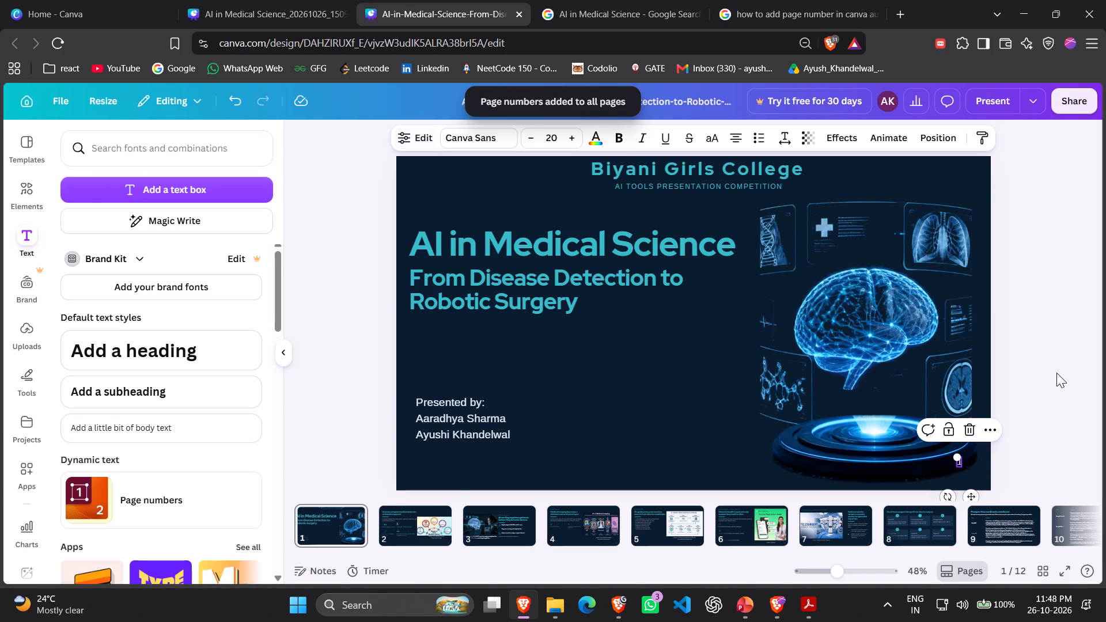
{"action": "left_click", "coordinate": [1056, 373]}
Check the page numbers on slides 2 through 12.
{"action": "left_click", "coordinate": [421, 522]}
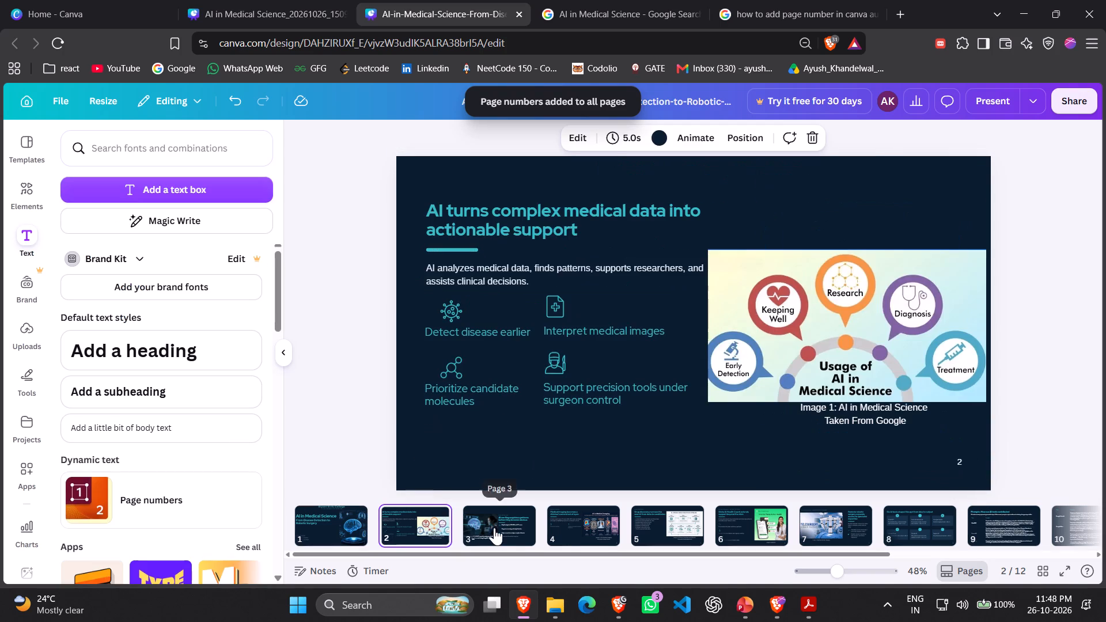
{"action": "left_click", "coordinate": [494, 528]}
{"action": "left_click", "coordinate": [570, 528]}
{"action": "left_click", "coordinate": [685, 521]}
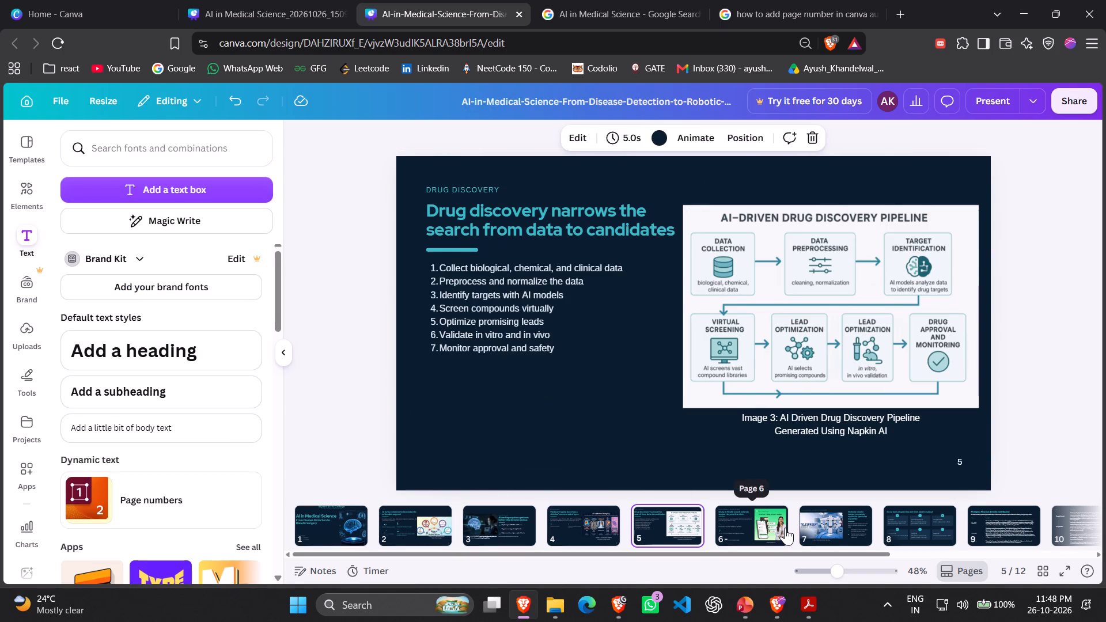
{"action": "left_click", "coordinate": [785, 528]}
{"action": "left_click", "coordinate": [832, 527]}
{"action": "left_click", "coordinate": [888, 526]}
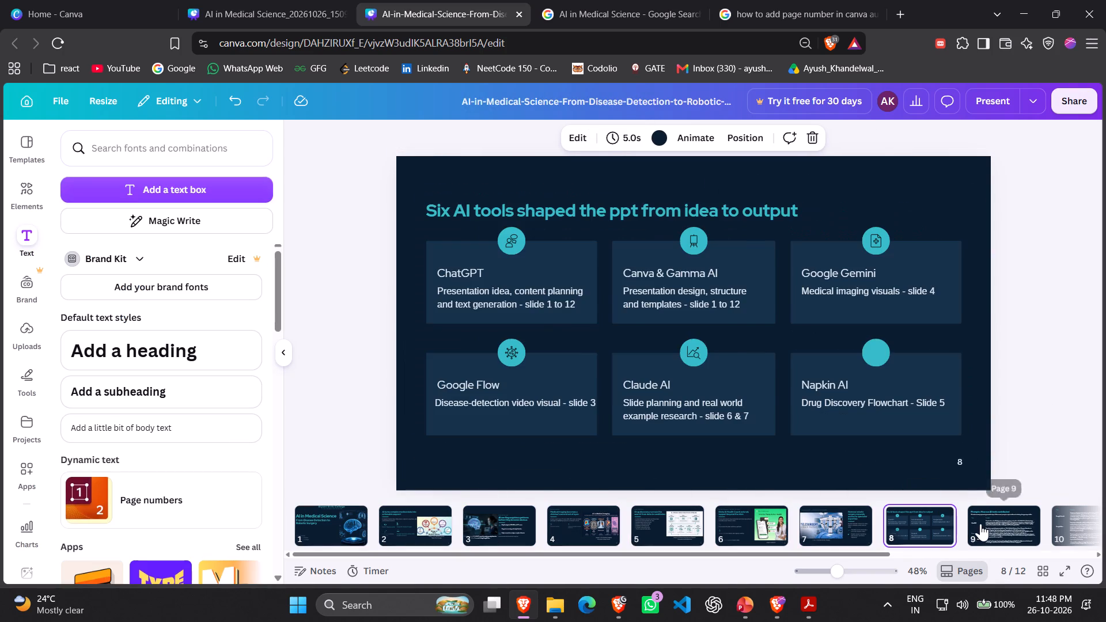
{"action": "left_click", "coordinate": [980, 524]}
{"action": "key", "text": "Right"}
{"action": "key", "text": "Right"}
{"action": "key", "text": "Right"}
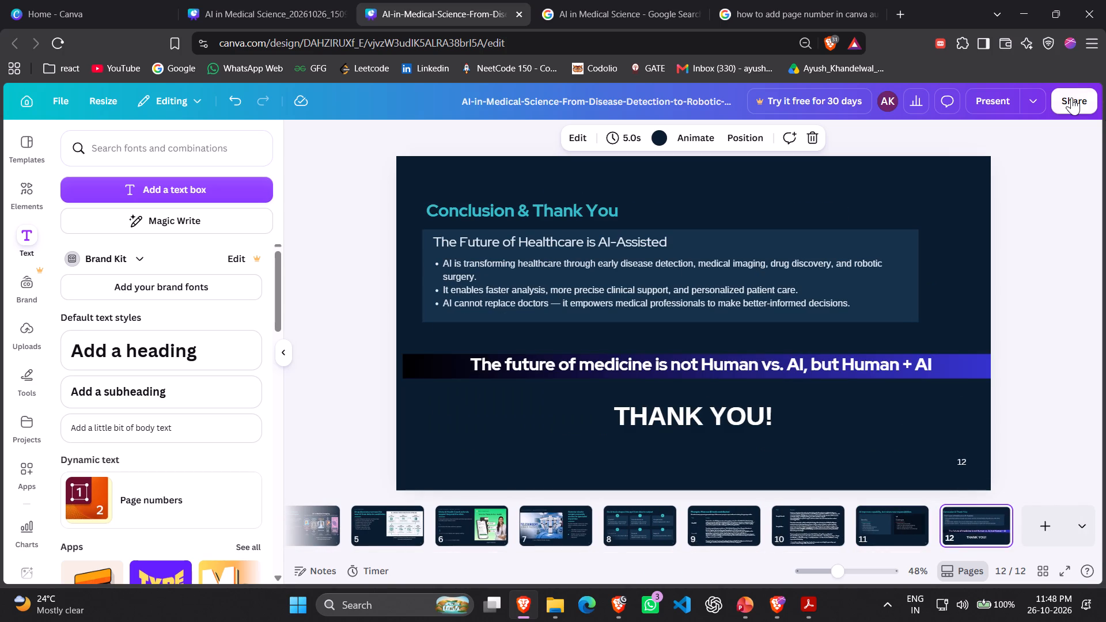
Set the design's access level to anyone with the link and copy the sharing link.
{"action": "left_click", "coordinate": [1071, 97]}
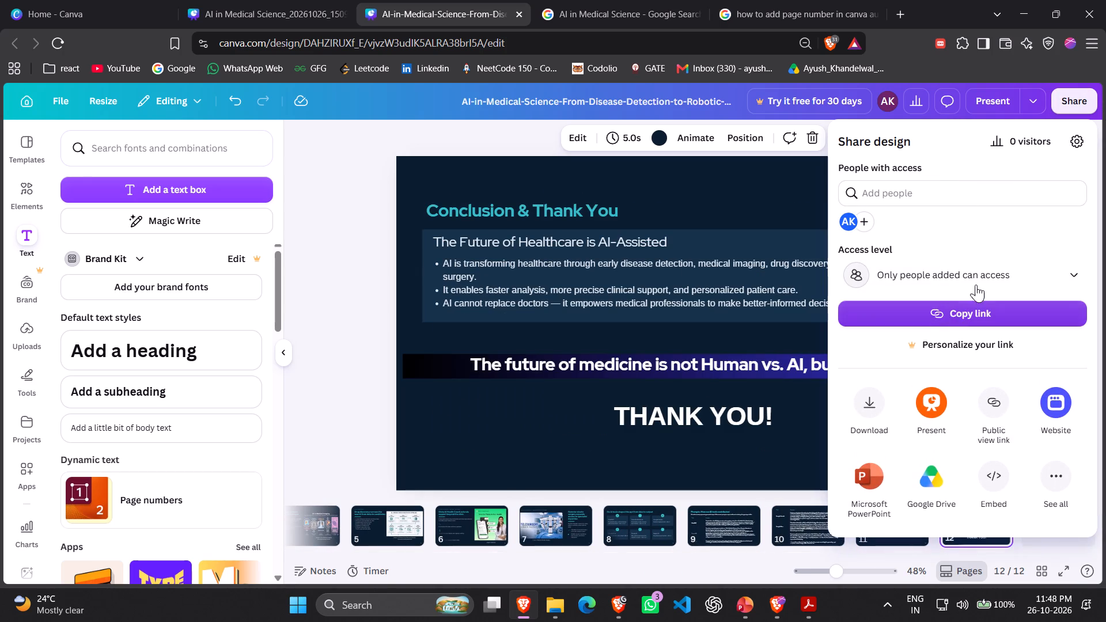
{"action": "left_click", "coordinate": [977, 278]}
{"action": "left_click", "coordinate": [935, 355]}
{"action": "left_click", "coordinate": [971, 322]}
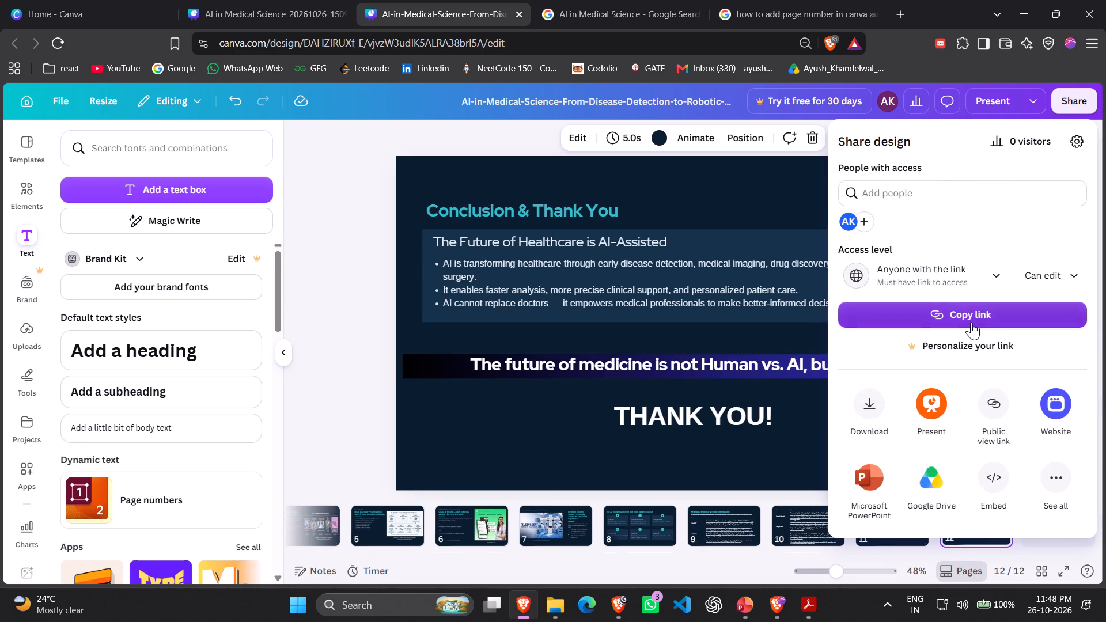
Download all pages of the presentation as a digital PDF and save it in Downloads as "Final PPT".
{"action": "left_click", "coordinate": [886, 397]}
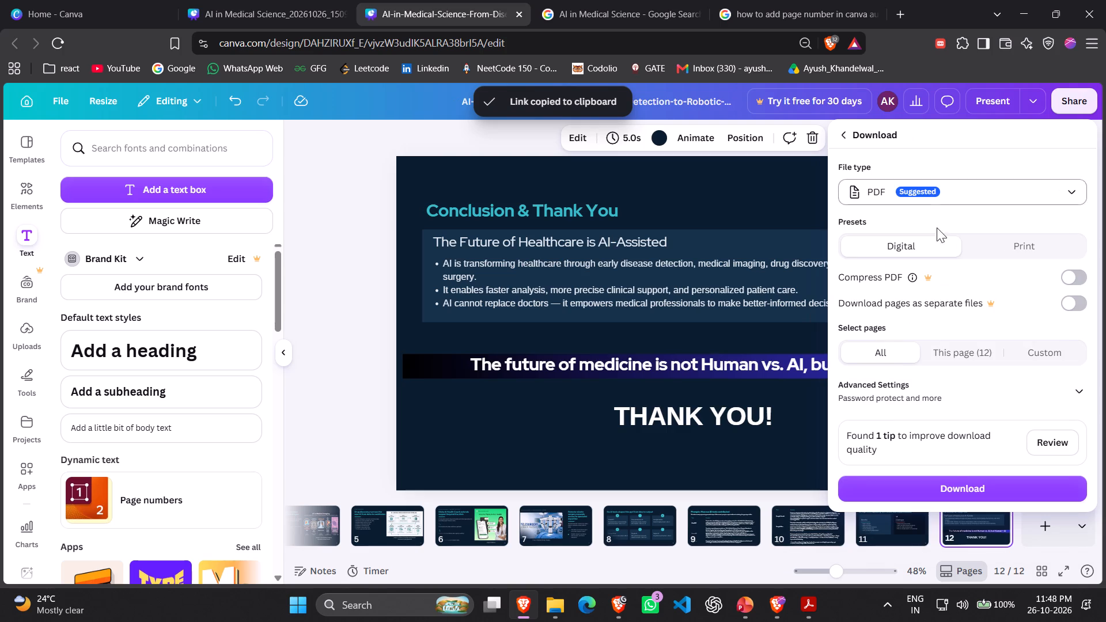
{"action": "left_click", "coordinate": [951, 485]}
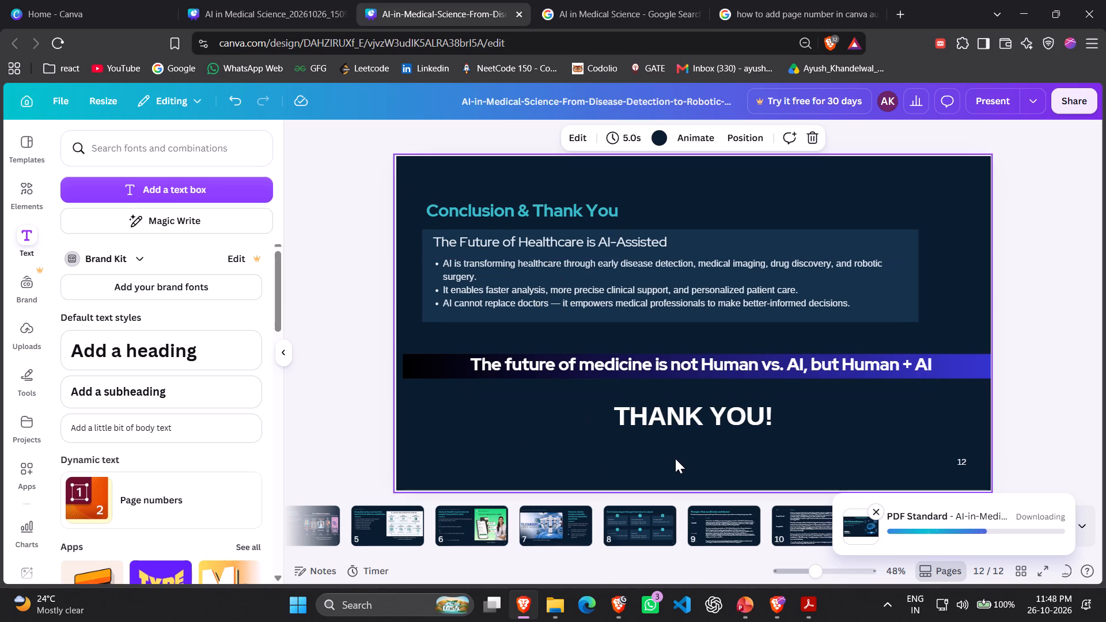
{"action": "left_click", "coordinate": [630, 609]}
{"action": "left_click", "coordinate": [253, 0]}
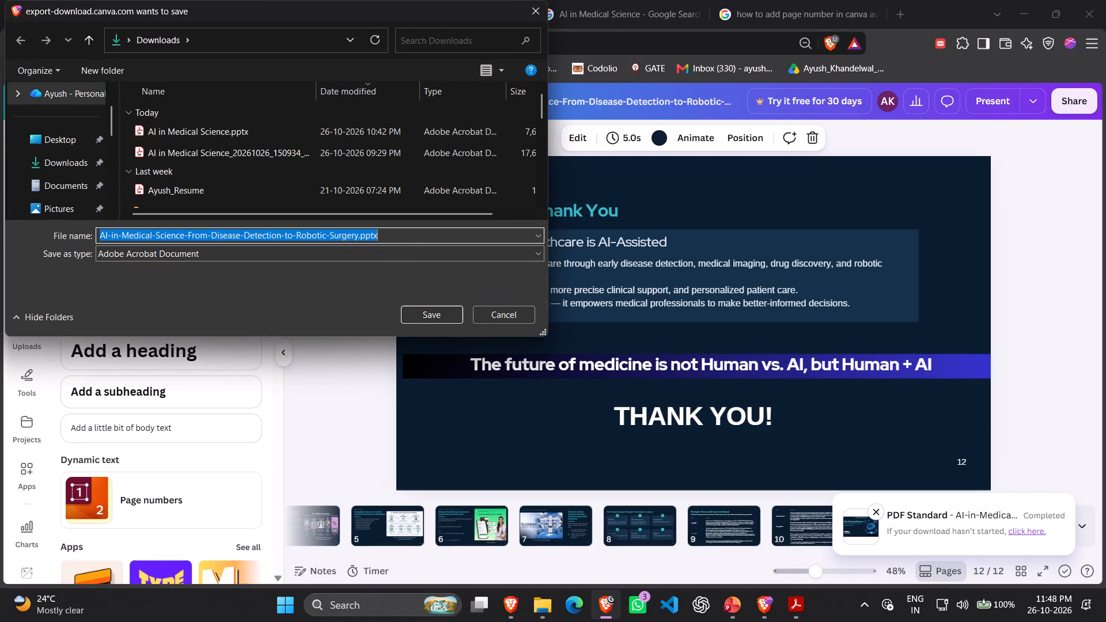
{"action": "key", "text": "BackSpace"}
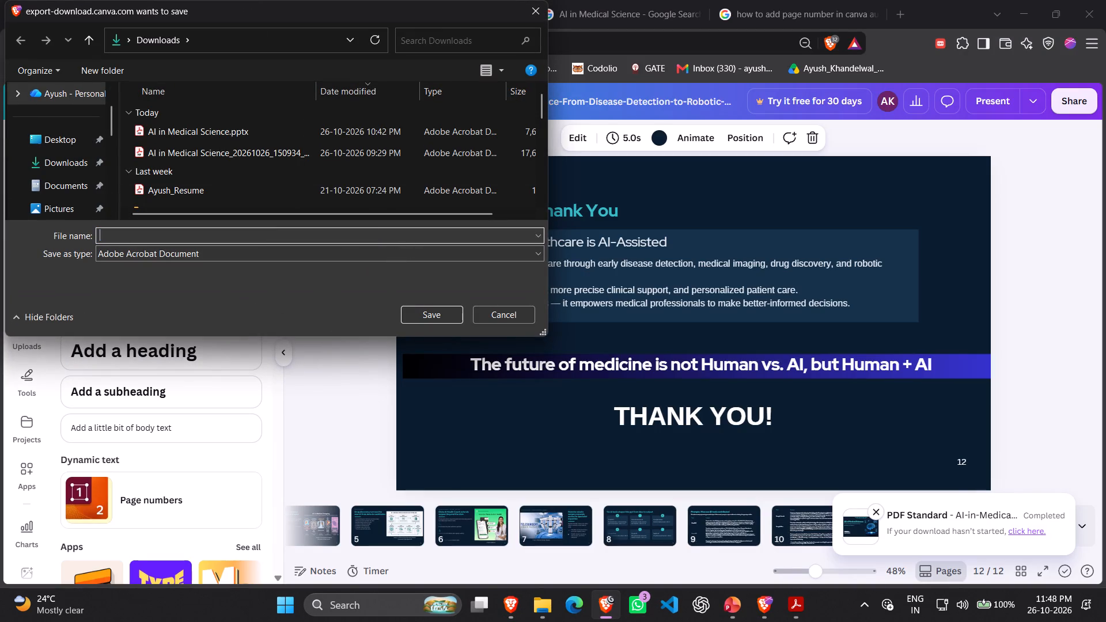
{"action": "type", "text": "Final PPT"}
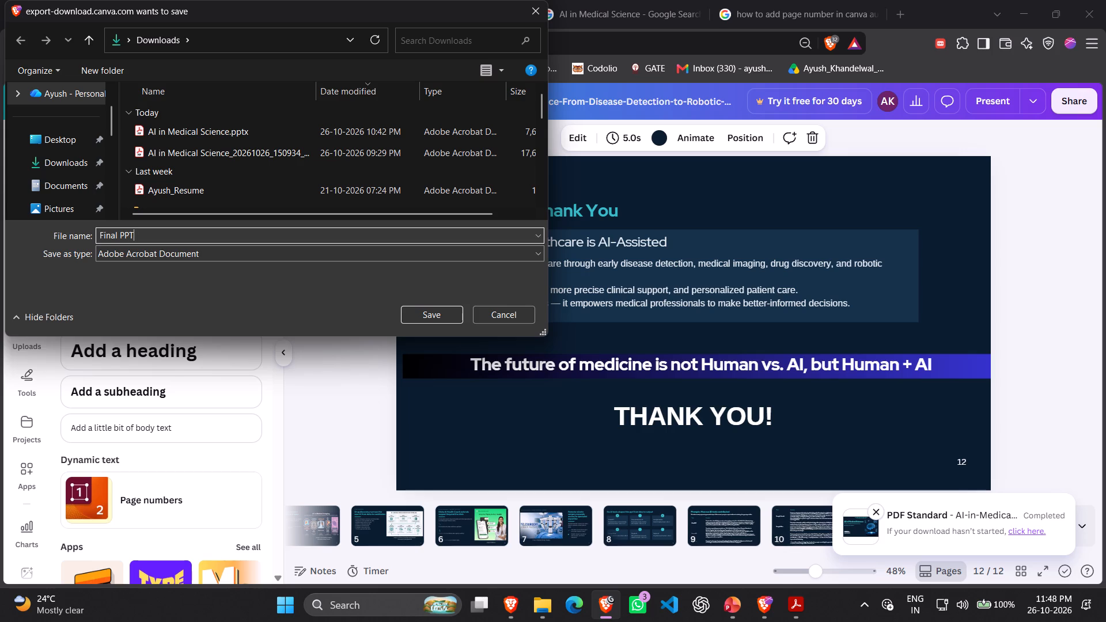
{"action": "key", "text": "Return"}
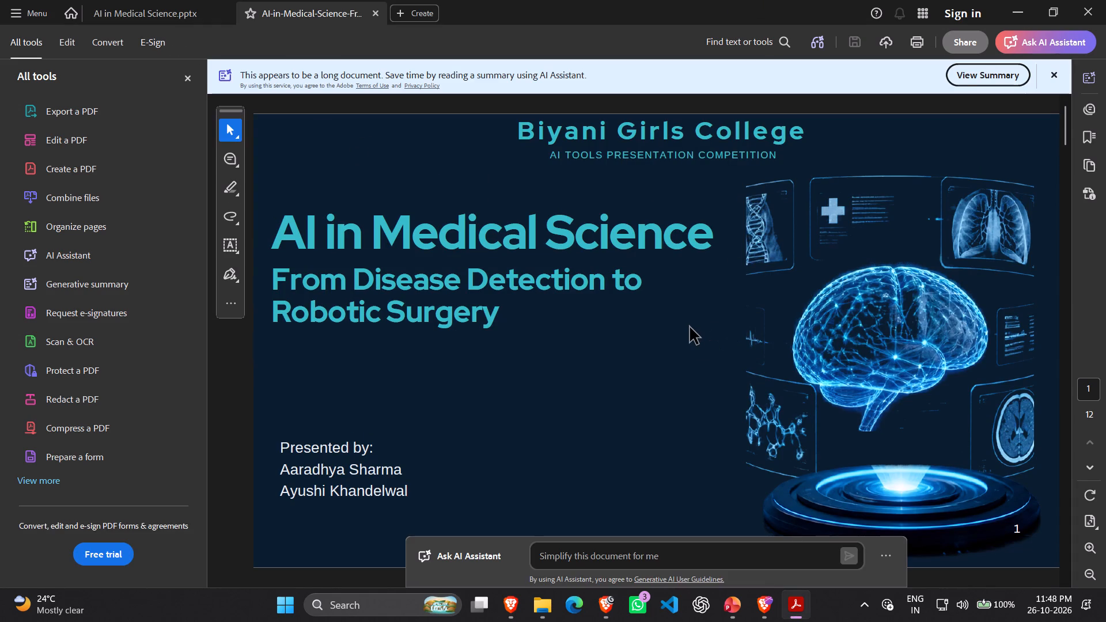
Review the first three pages of the exported PDF, examining the bullet icons and layout on page 3.
{"action": "scroll", "coordinate": [690, 328], "scroll_direction": "down", "scroll_amount": 1}
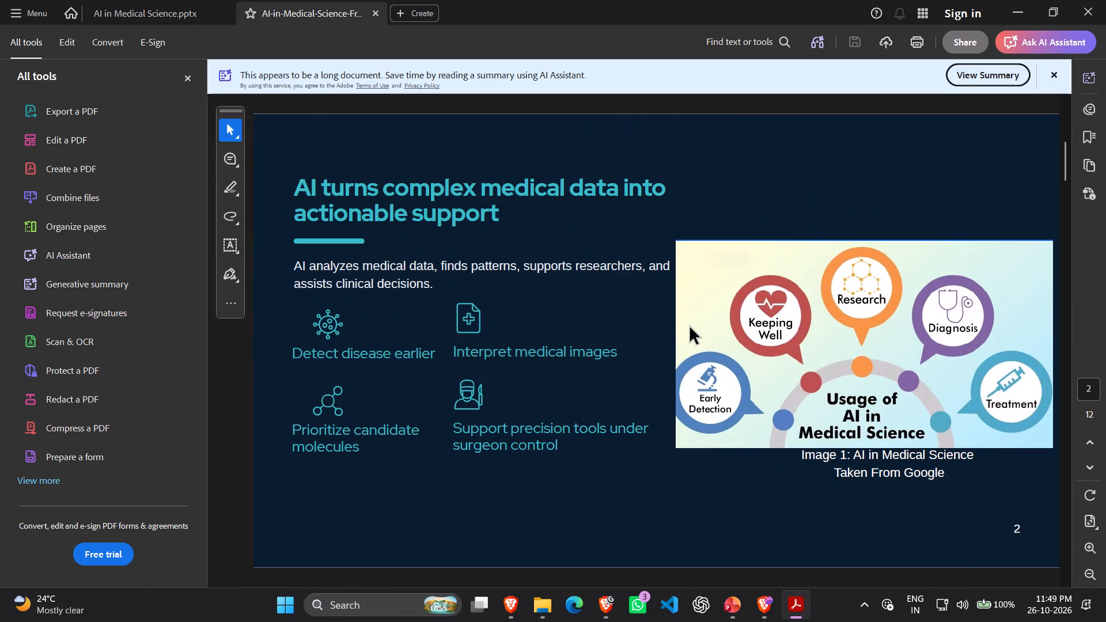
{"action": "scroll", "coordinate": [690, 328], "scroll_direction": "down", "scroll_amount": 1}
{"action": "left_click", "coordinate": [442, 316]}
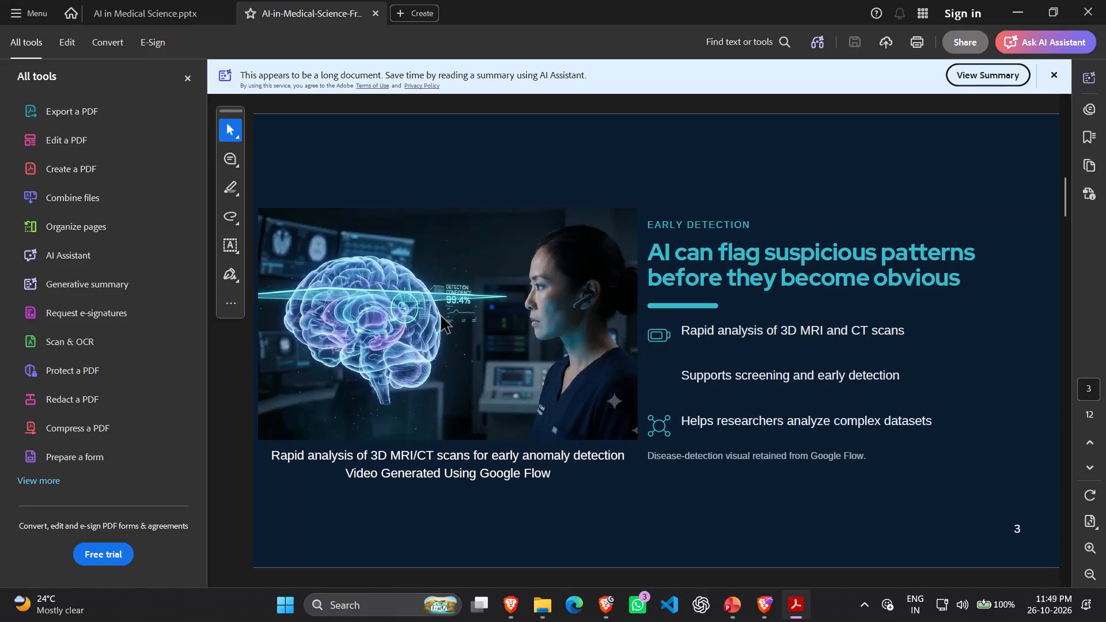
{"action": "left_click", "coordinate": [571, 279]}
{"action": "left_click", "coordinate": [770, 189]}
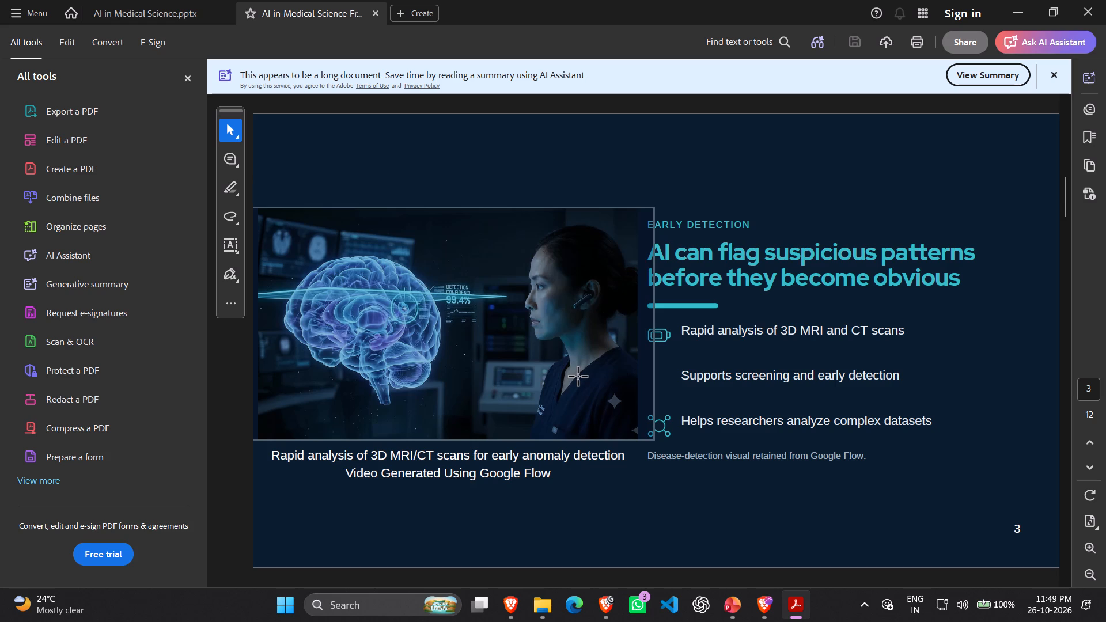
Back in the Canva presentation, copy slide 3's scan icon and place the copy beside "Supports screening and early detection".
{"action": "key", "text": "alt+Tab"}
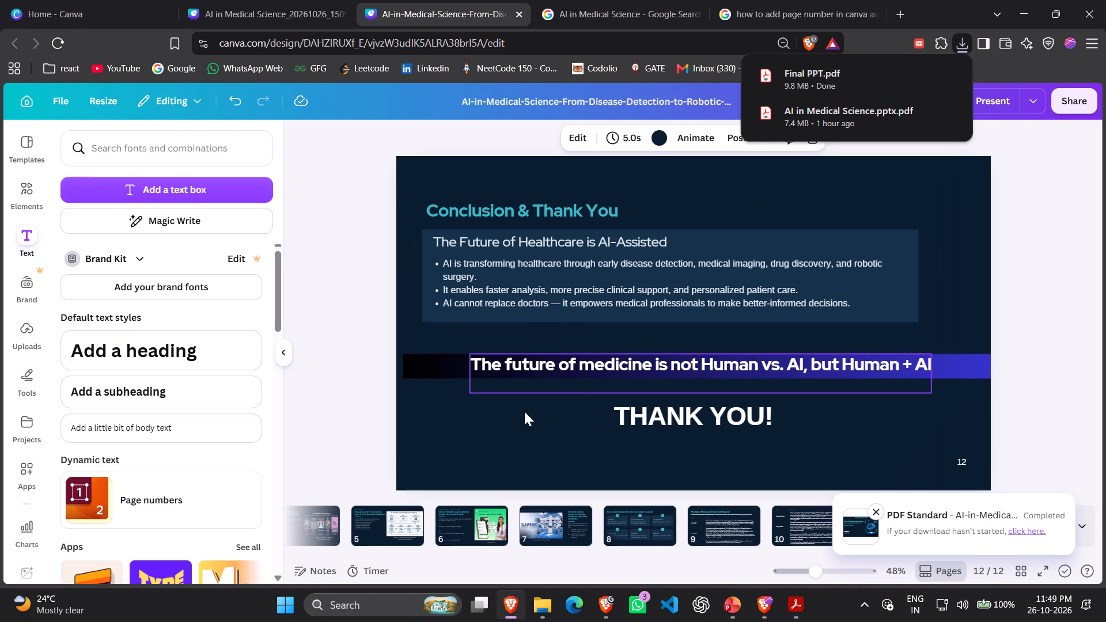
{"action": "left_click", "coordinate": [330, 511]}
{"action": "key", "text": "Left"}
{"action": "key", "text": "Left"}
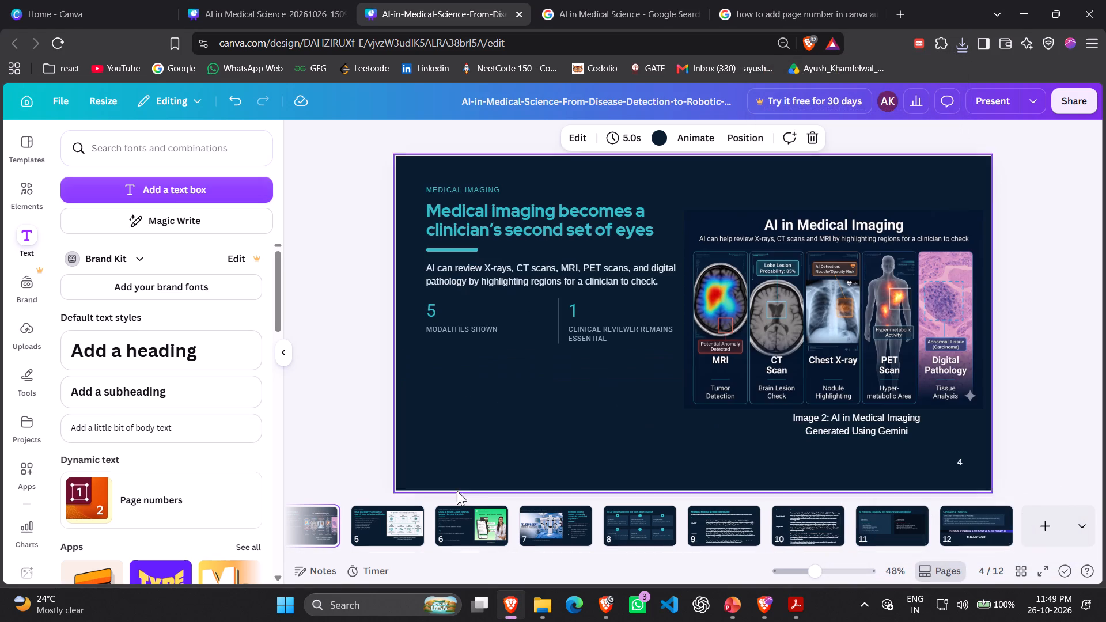
{"action": "key", "text": "Left"}
{"action": "key", "text": "Left"}
{"action": "key", "text": "Left"}
{"action": "key", "text": "Left"}
{"action": "left_click", "coordinate": [389, 514]}
{"action": "key", "text": "Left"}
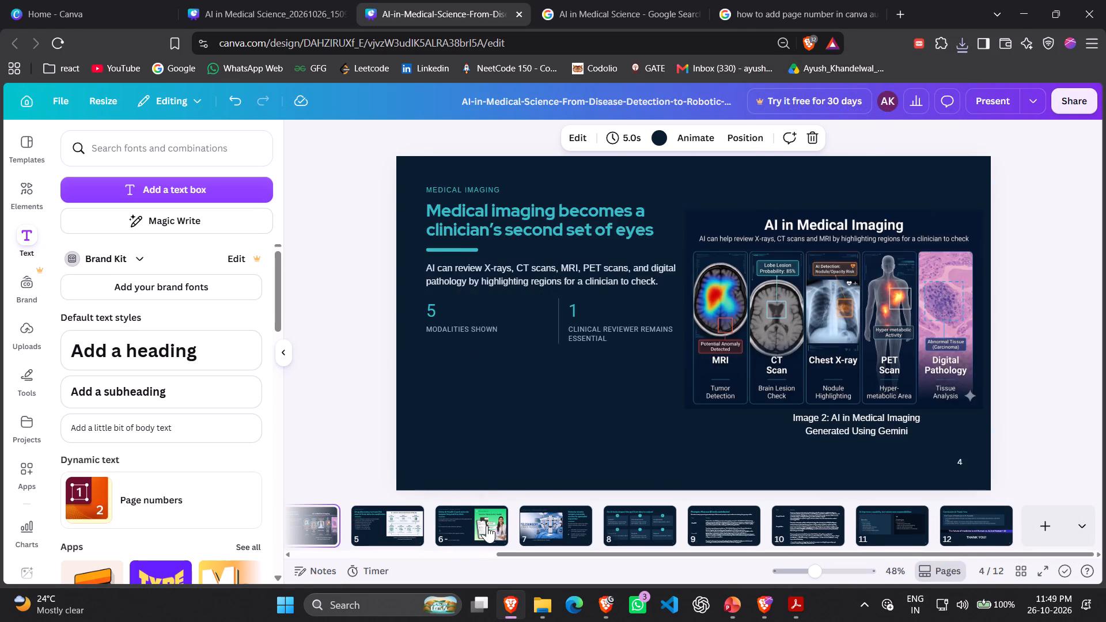
{"action": "key", "text": "Left"}
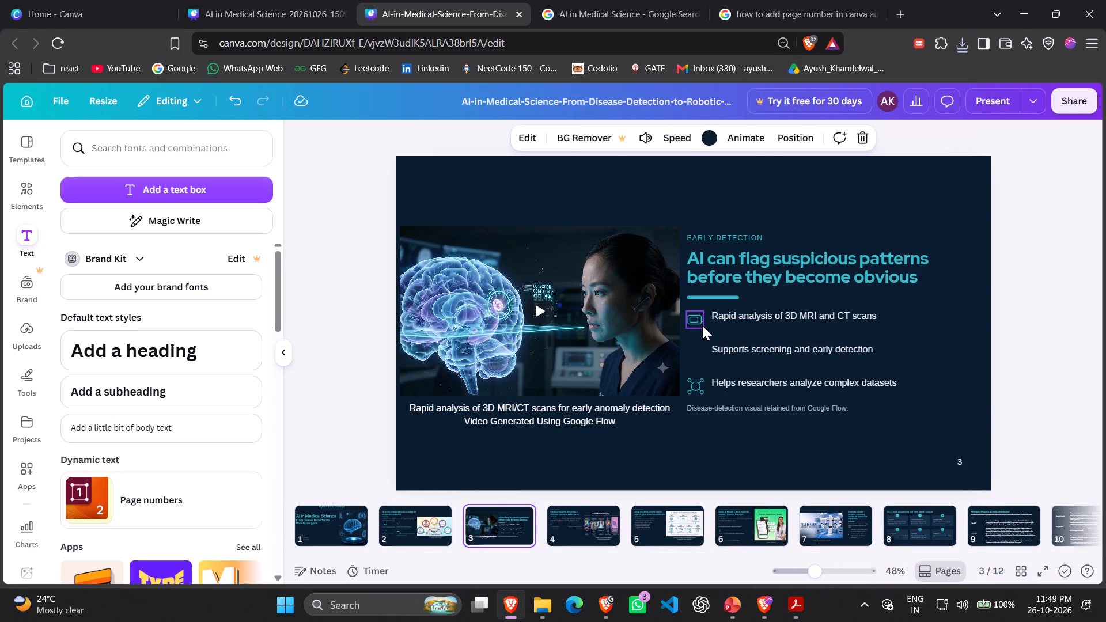
{"action": "left_click", "coordinate": [699, 325]}
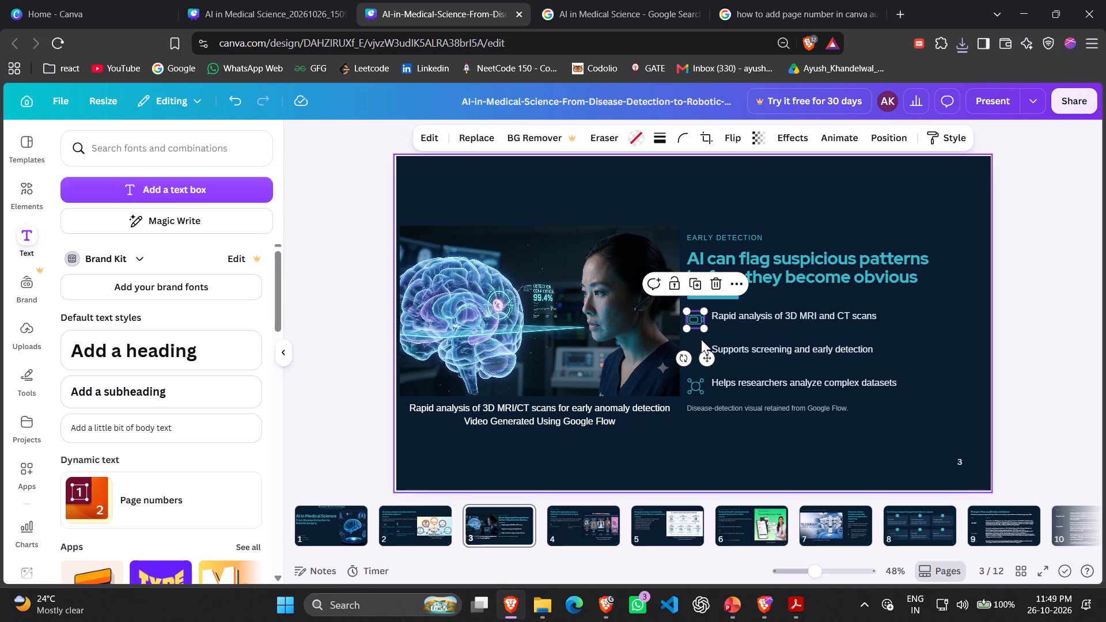
{"action": "key", "text": "ctrl+c"}
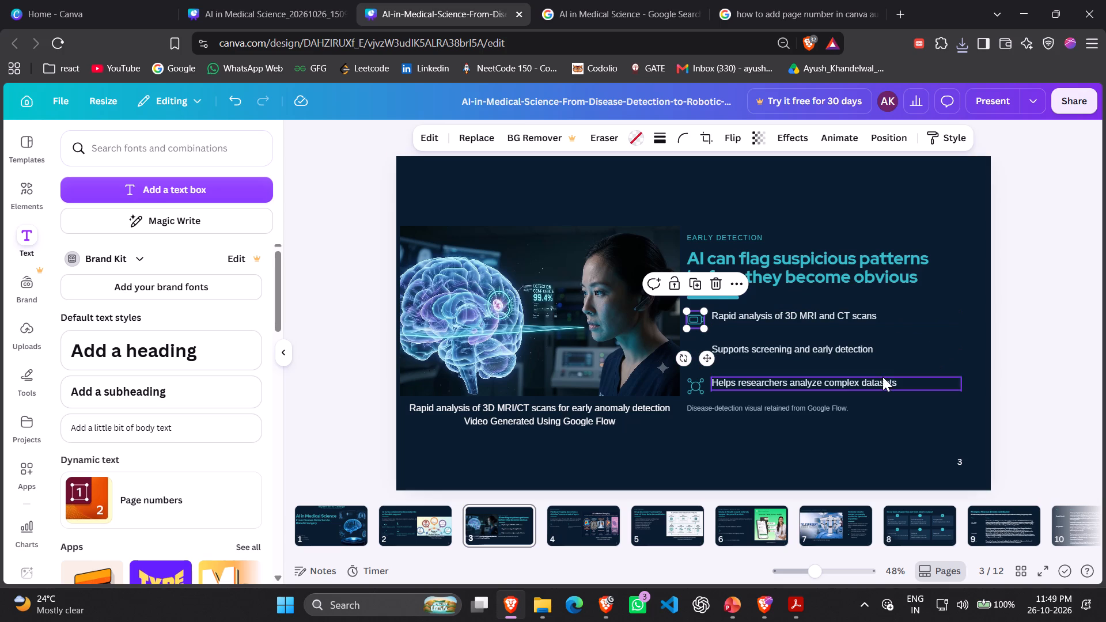
{"action": "left_click", "coordinate": [919, 380]}
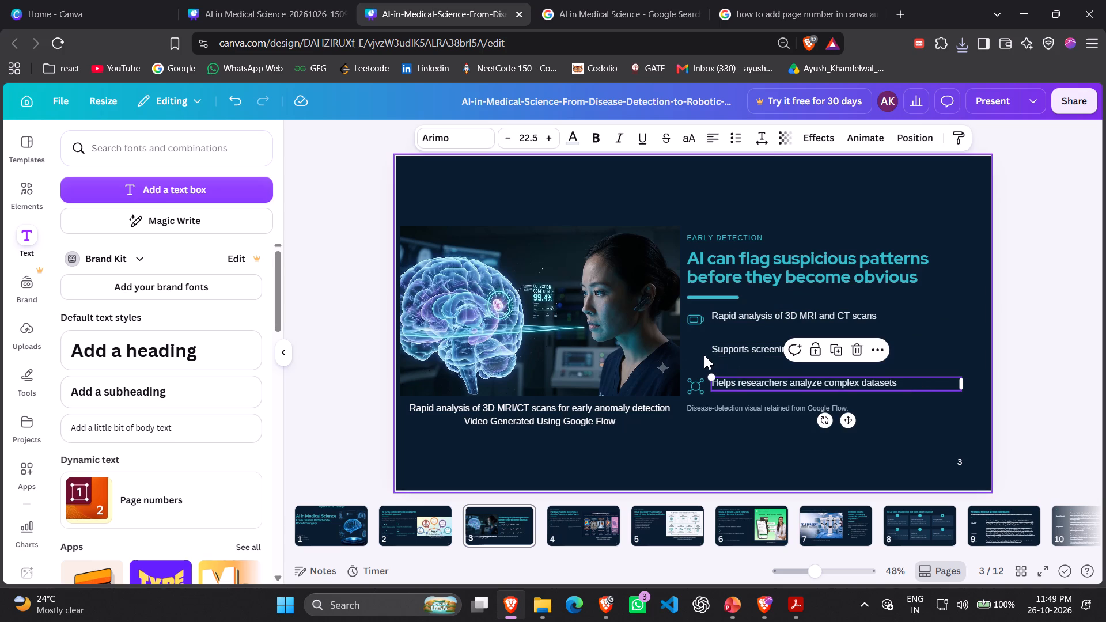
{"action": "key", "text": "ctrl+v"}
{"action": "left_click_drag", "start_coordinate": [711, 359], "coordinate": [707, 376]}
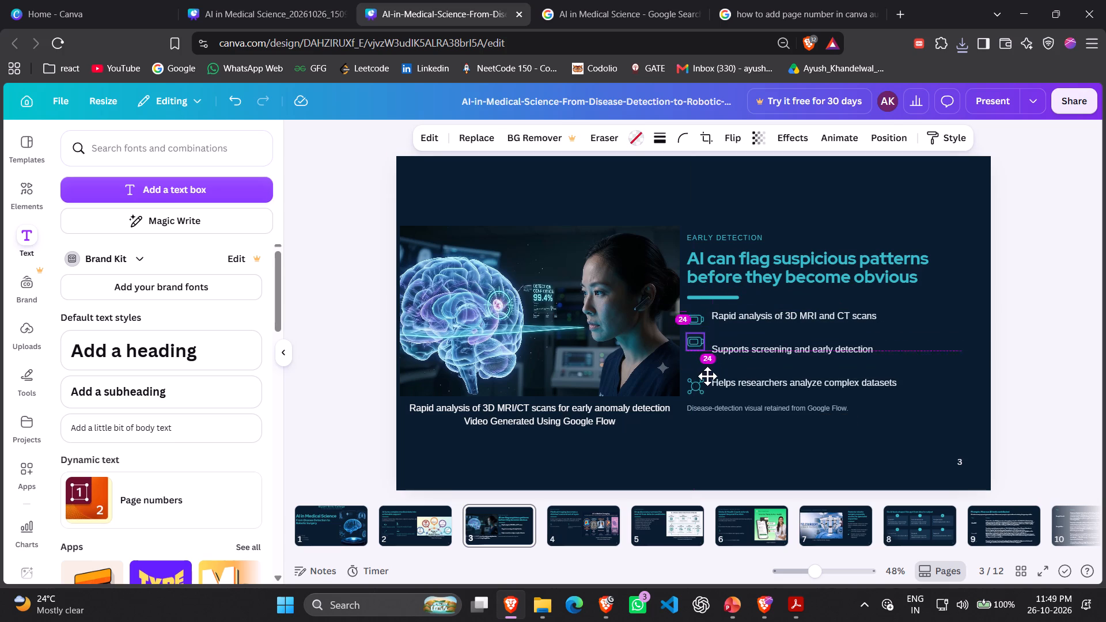
{"action": "left_click_drag", "start_coordinate": [707, 376], "coordinate": [706, 386]}
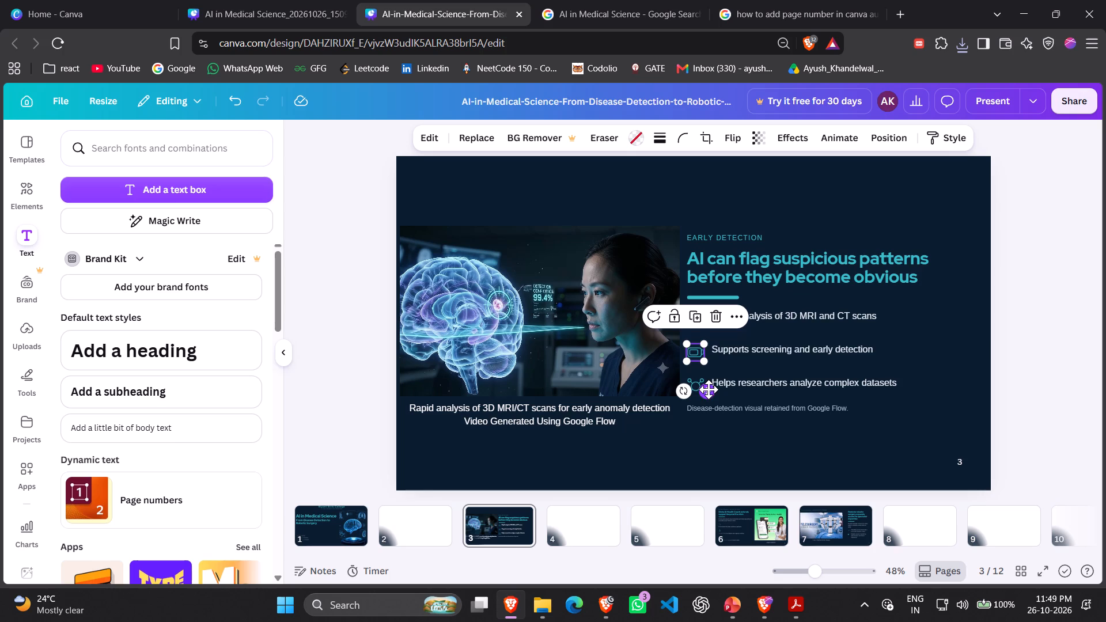
{"action": "left_click", "coordinate": [709, 389]}
{"action": "left_click", "coordinate": [1024, 335]}
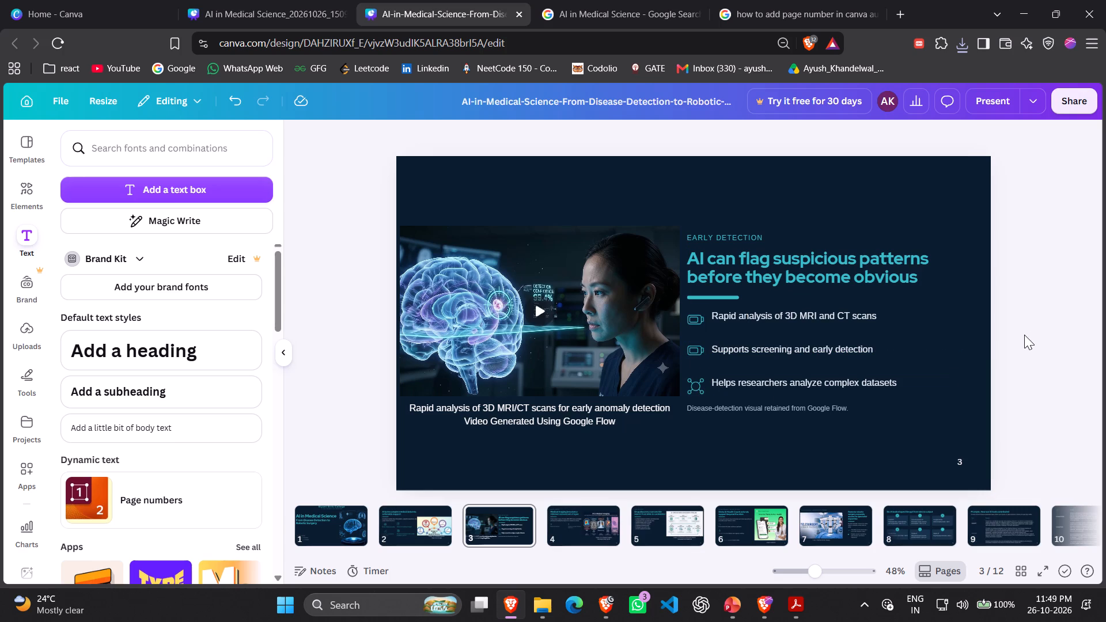
On slide 4, delete the numbers 5 and 1 and their captions "Modalities shown" and "Clinical reviewer remains essential".
{"action": "key", "text": "Right"}
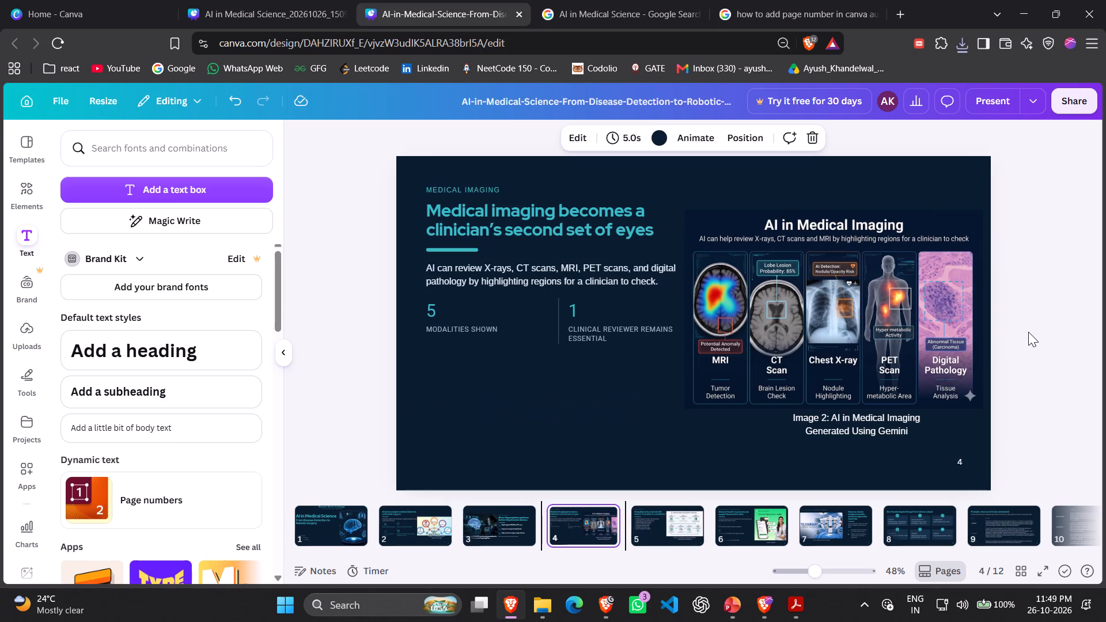
{"action": "left_click", "coordinate": [469, 306]}
{"action": "key", "text": "Delete"}
{"action": "left_click", "coordinate": [472, 335]}
{"action": "left_click", "coordinate": [475, 322]}
{"action": "key", "text": "Delete"}
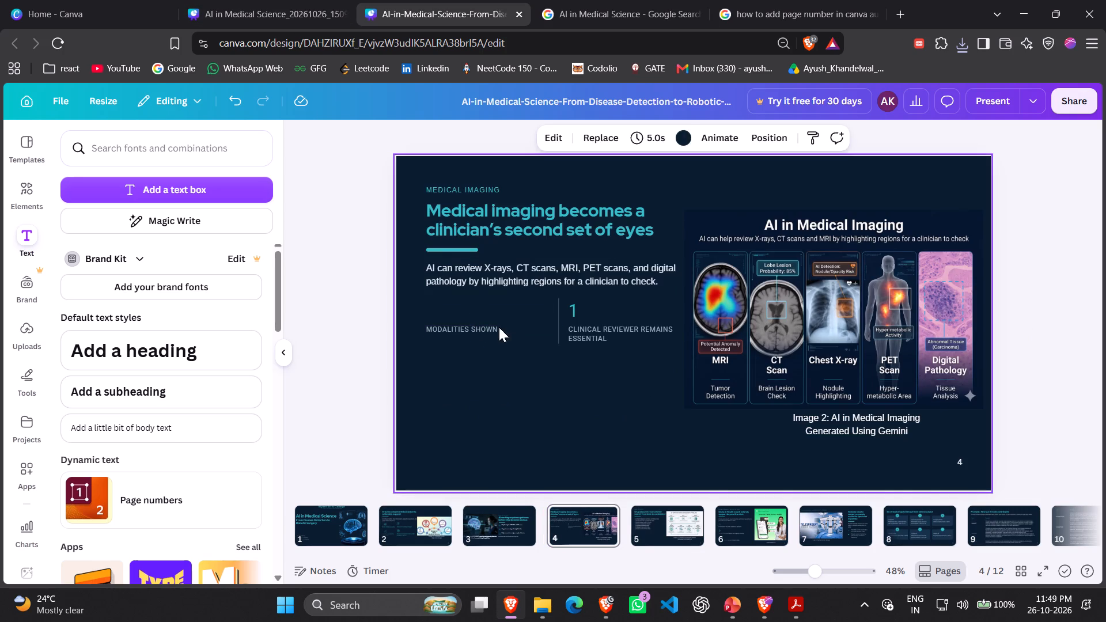
{"action": "key", "text": "ctrl+z"}
{"action": "left_click", "coordinate": [493, 326]}
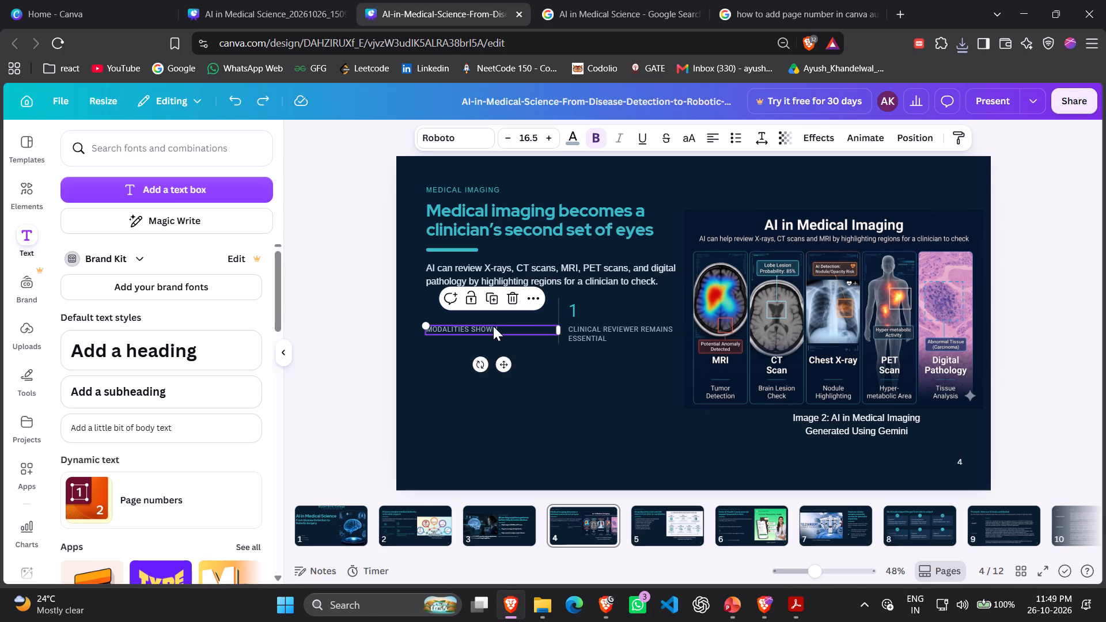
{"action": "key", "text": "Delete"}
{"action": "left_click", "coordinate": [573, 332]}
{"action": "key", "text": "Delete"}
{"action": "left_click", "coordinate": [573, 318]}
{"action": "key", "text": "Delete"}
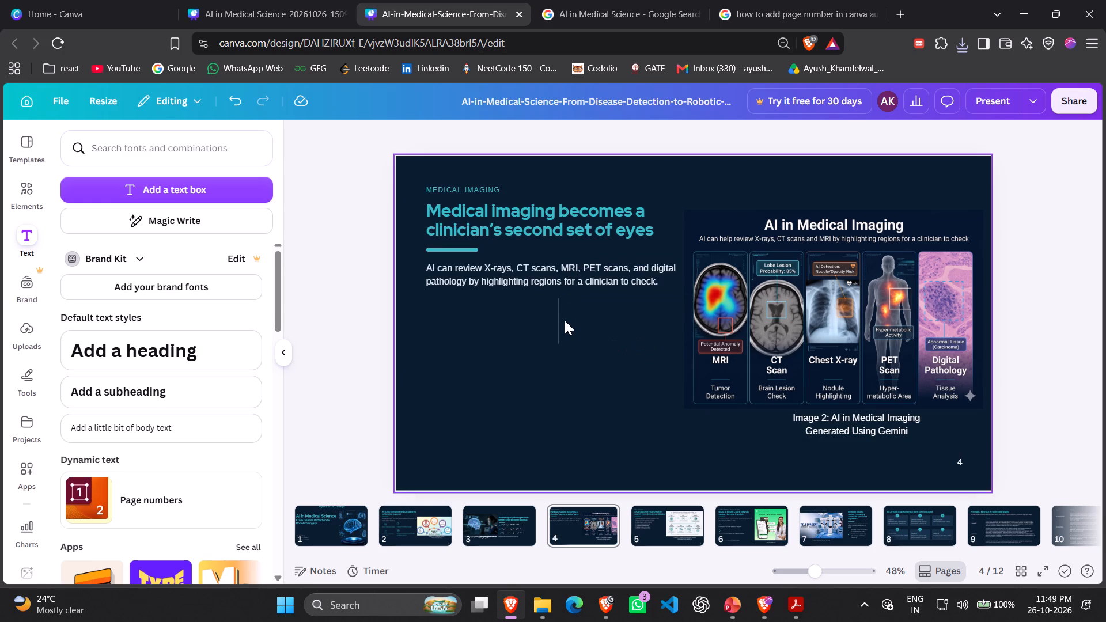
Delete the thin vertical divider line below the body text on slide 4.
{"action": "left_click", "coordinate": [562, 321]}
{"action": "left_click", "coordinate": [560, 321]}
{"action": "left_click", "coordinate": [555, 321]}
{"action": "key", "text": "Delete"}
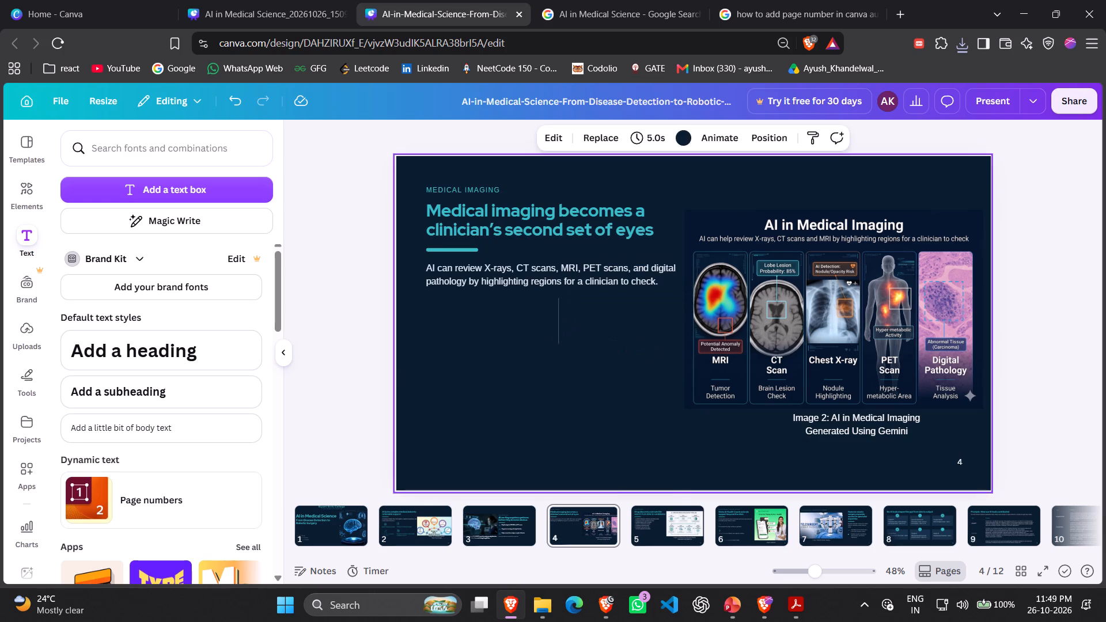
{"action": "key", "text": "ctrl+z"}
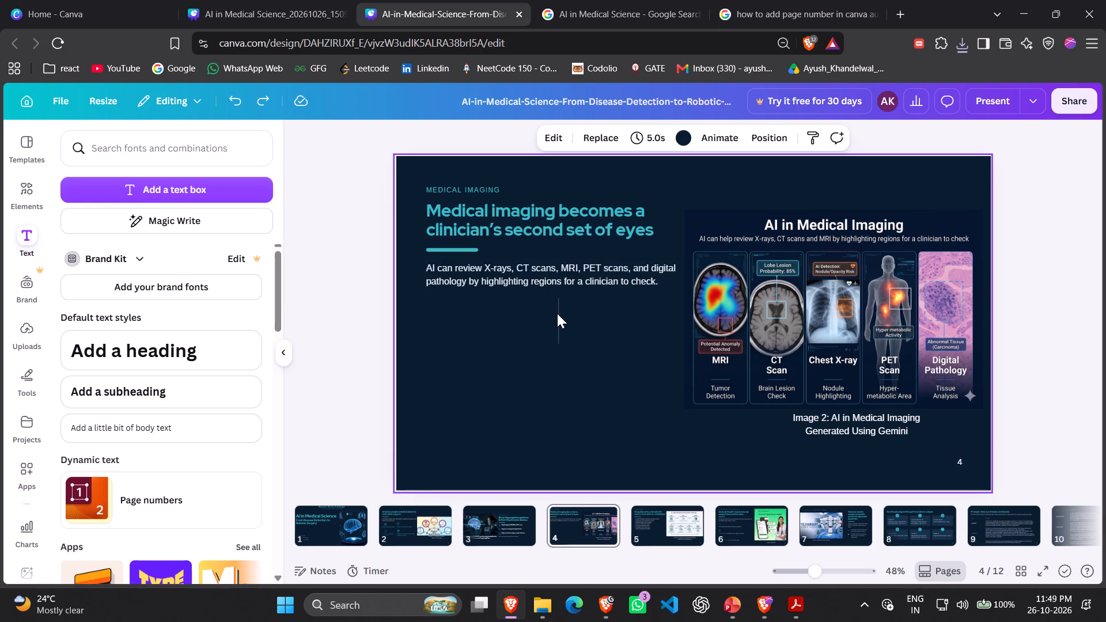
{"action": "left_click", "coordinate": [557, 313]}
{"action": "left_click_drag", "start_coordinate": [558, 313], "coordinate": [559, 328]}
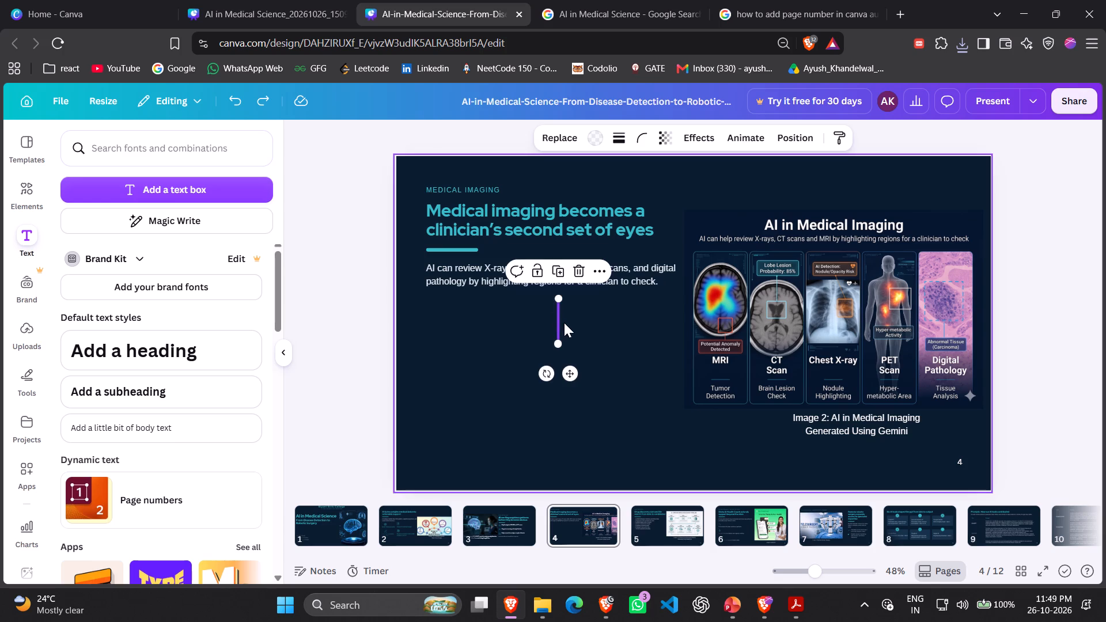
{"action": "key", "text": "Delete"}
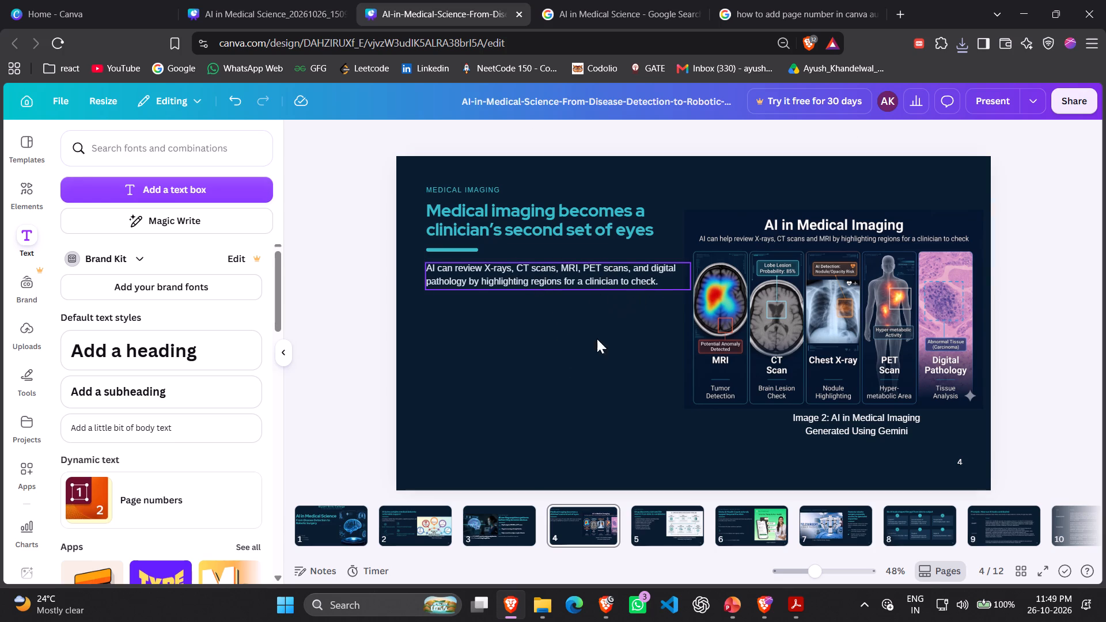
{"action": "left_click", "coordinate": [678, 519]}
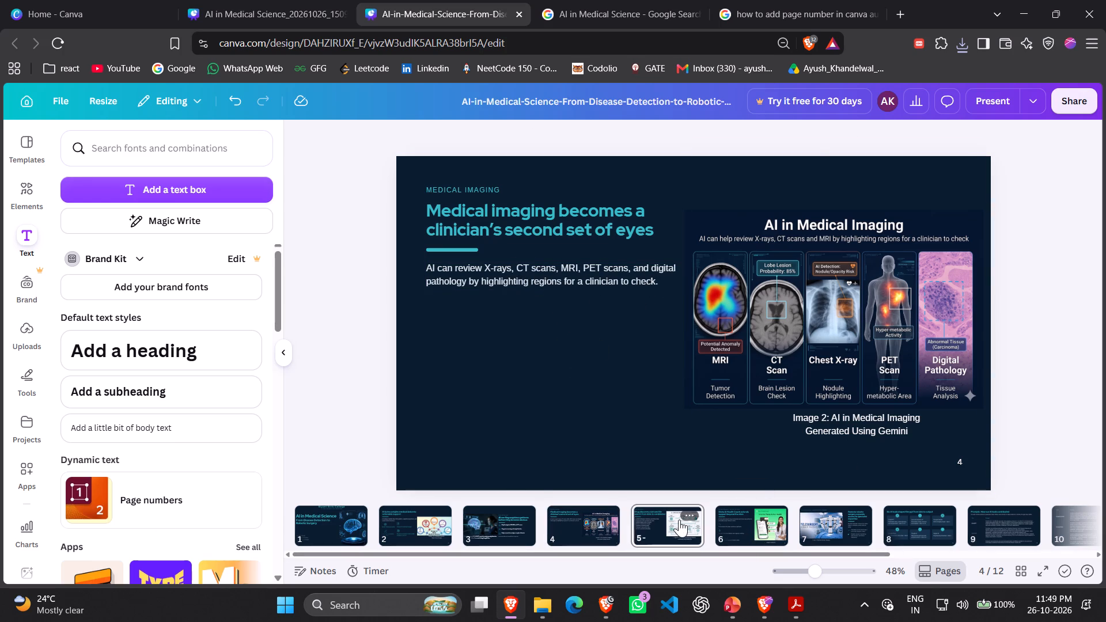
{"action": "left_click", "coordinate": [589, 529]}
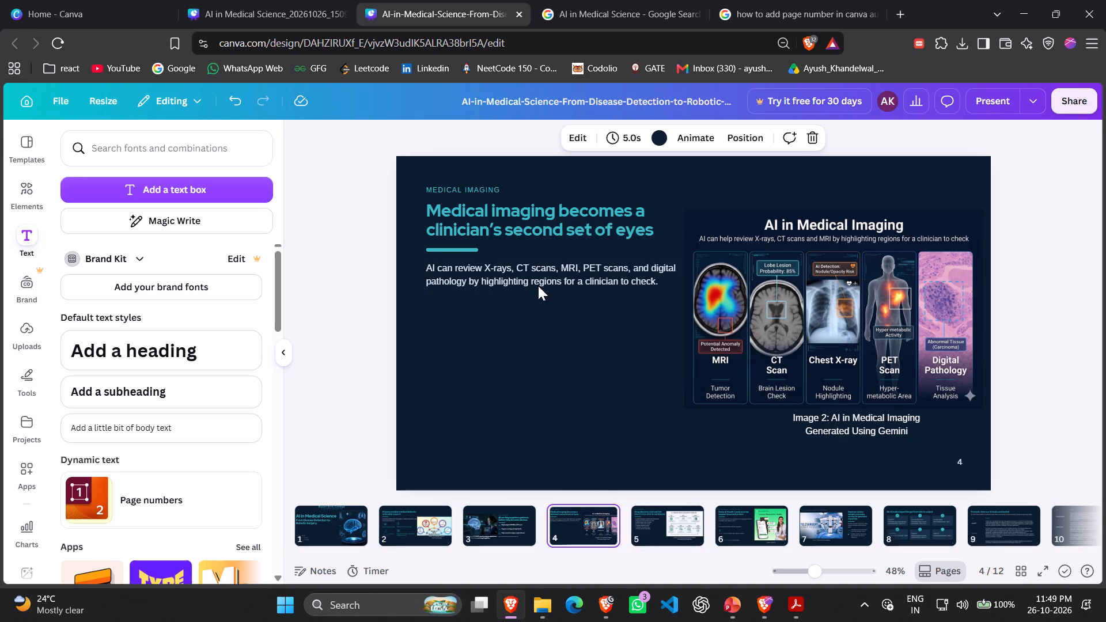
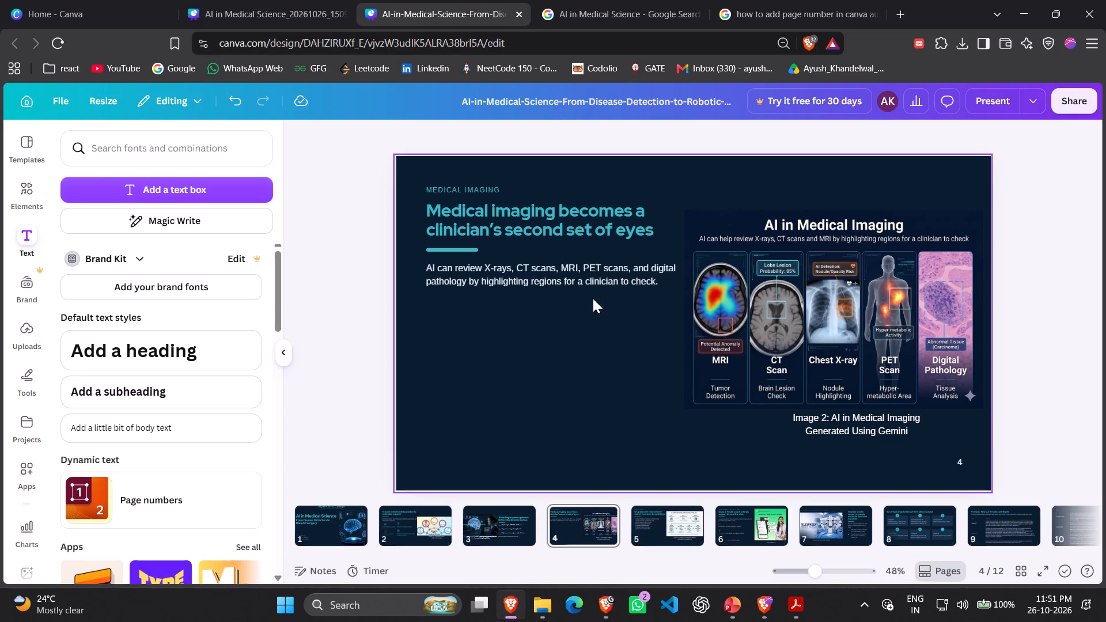
{"action": "left_click", "coordinate": [193, 195]}
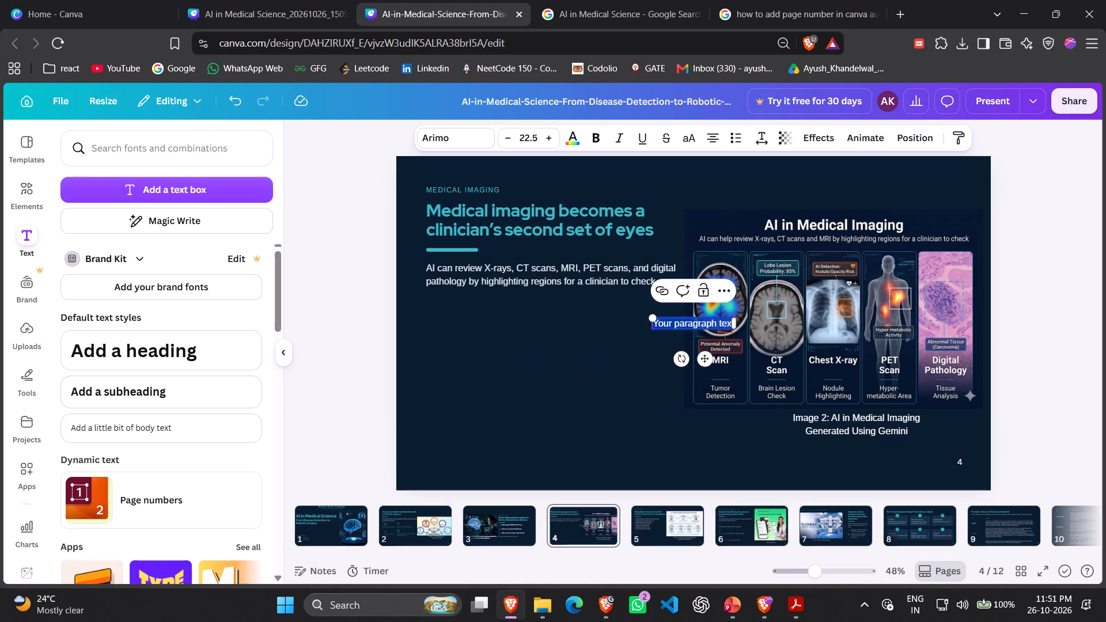
{"action": "key", "text": "ctrl+v"}
Narrow the new text box until it clears the AI in Medical Imaging picture, and left-align its text.
{"action": "left_click_drag", "start_coordinate": [978, 339], "coordinate": [851, 356]}
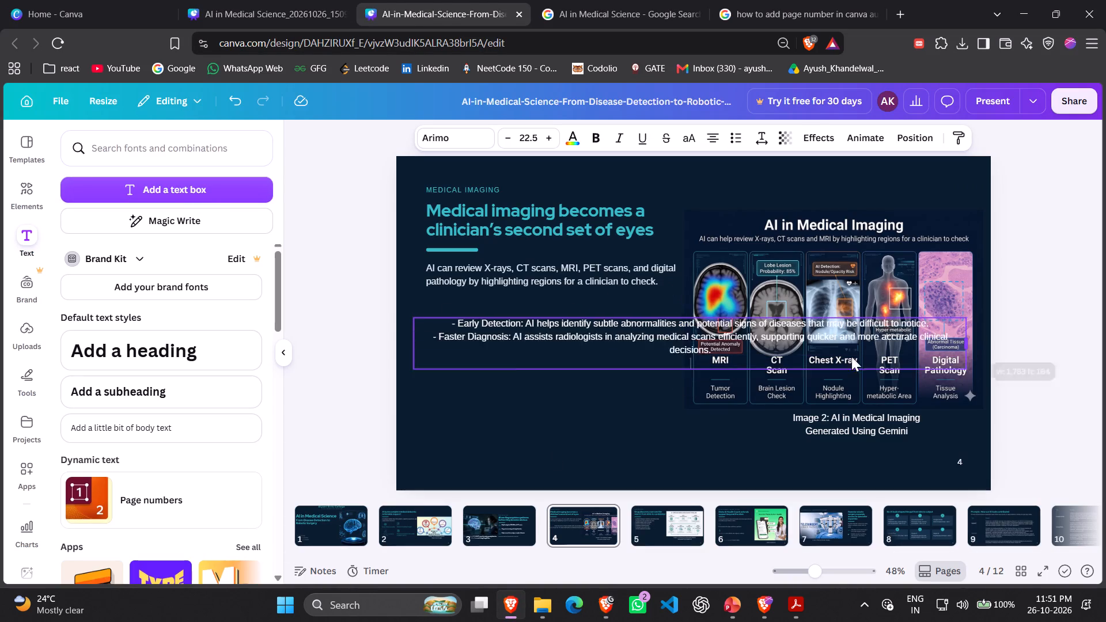
{"action": "left_click_drag", "start_coordinate": [851, 356], "coordinate": [616, 372]}
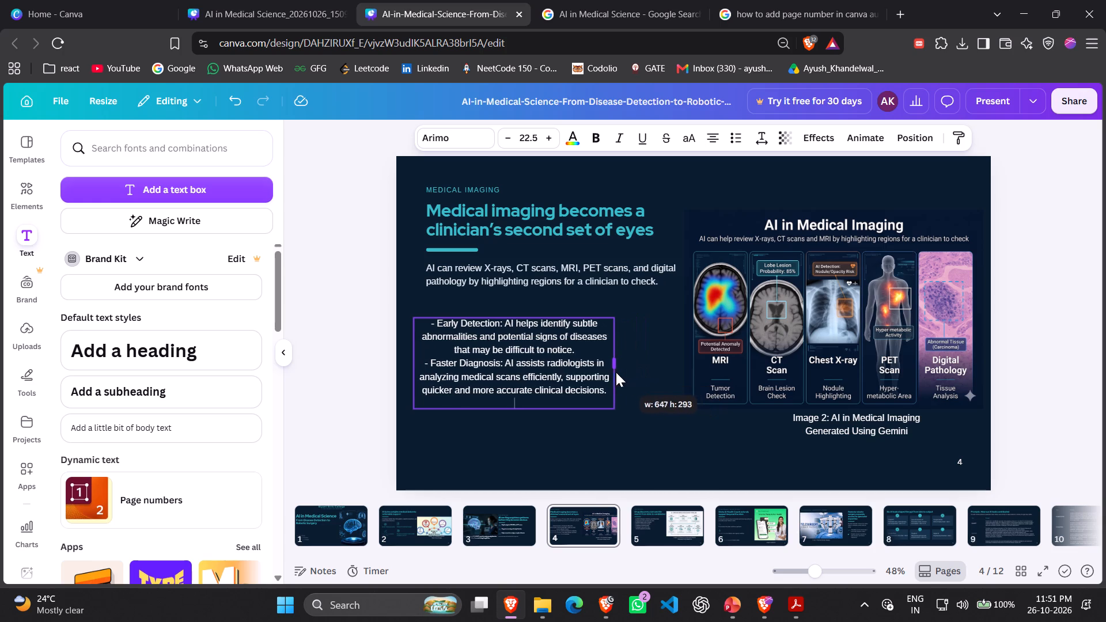
{"action": "left_click_drag", "start_coordinate": [616, 372], "coordinate": [612, 370]}
{"action": "double_click", "coordinate": [569, 360]}
{"action": "key", "text": "ctrl+a"}
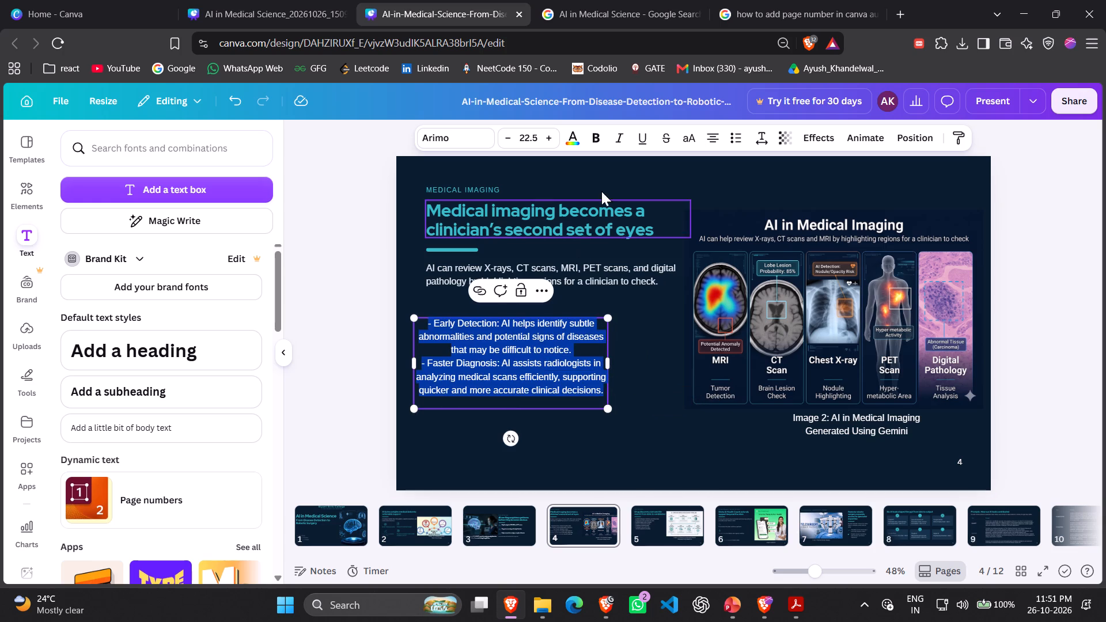
{"action": "left_click", "coordinate": [713, 143]}
{"action": "left_click", "coordinate": [632, 342]}
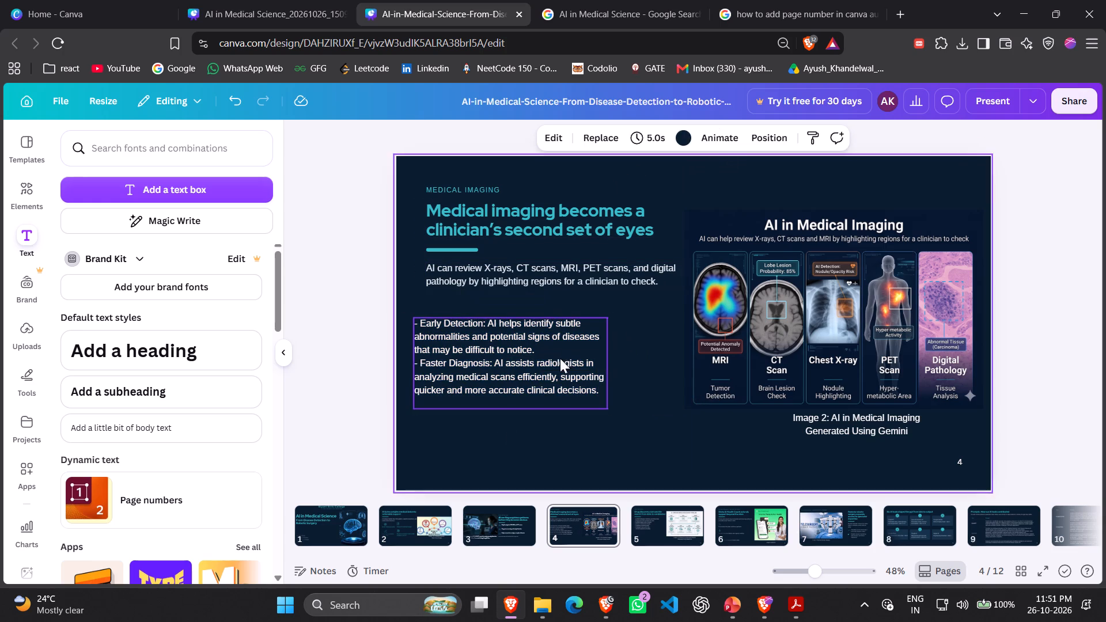
Insert a blank line between the Early Detection and Faster Diagnosis points.
{"action": "left_click", "coordinate": [543, 347]}
{"action": "left_click", "coordinate": [543, 347]}
{"action": "key", "text": "Return"}
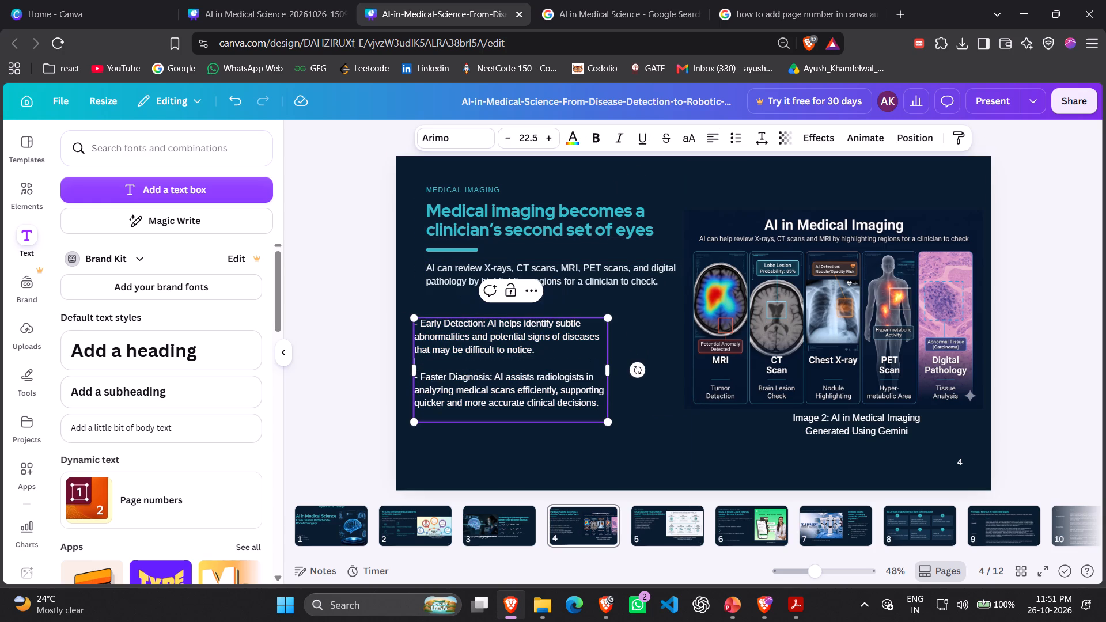
Move the two-point text box up beneath the X-ray paragraph, aligned with that paragraph's left edge.
{"action": "left_click_drag", "start_coordinate": [539, 366], "coordinate": [555, 355]}
{"action": "left_click", "coordinate": [366, 278]}
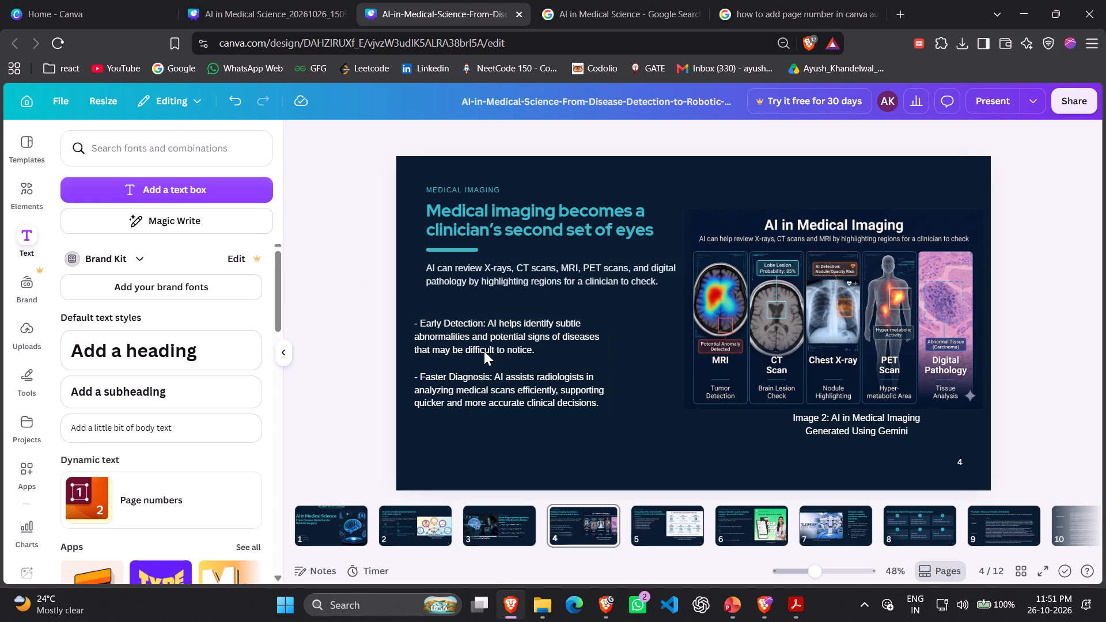
{"action": "left_click_drag", "start_coordinate": [484, 351], "coordinate": [495, 337]}
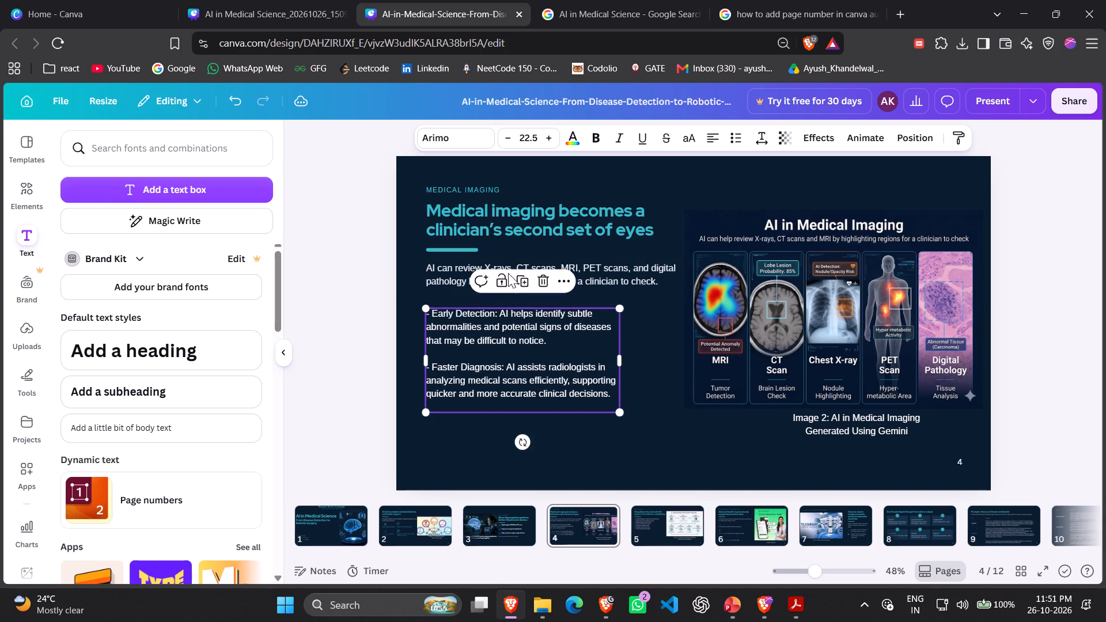
{"action": "left_click", "coordinate": [570, 266]}
{"action": "left_click", "coordinate": [536, 343]}
{"action": "left_click", "coordinate": [1056, 280]}
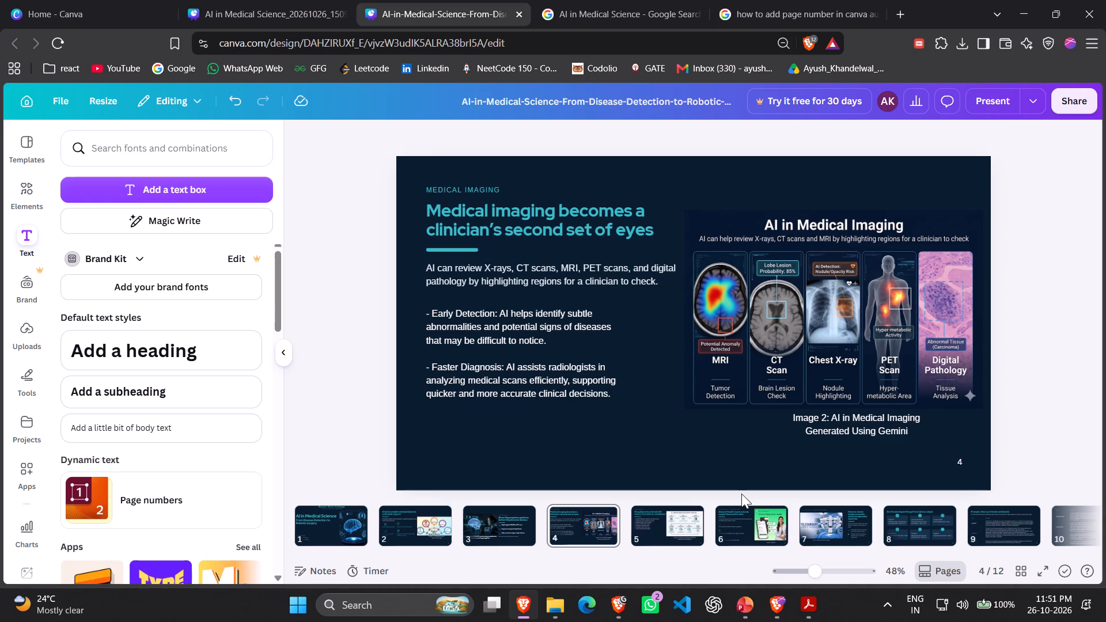
Download all pages of the design as a 1080p MP4 video.
{"action": "left_click", "coordinate": [1065, 110]}
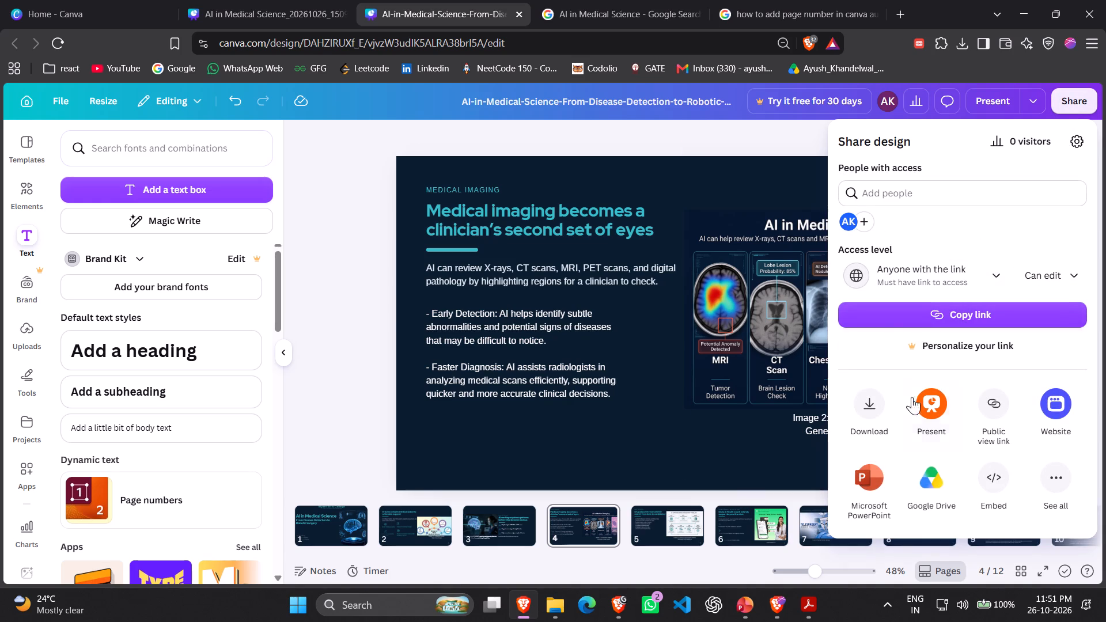
{"action": "left_click", "coordinate": [891, 411]}
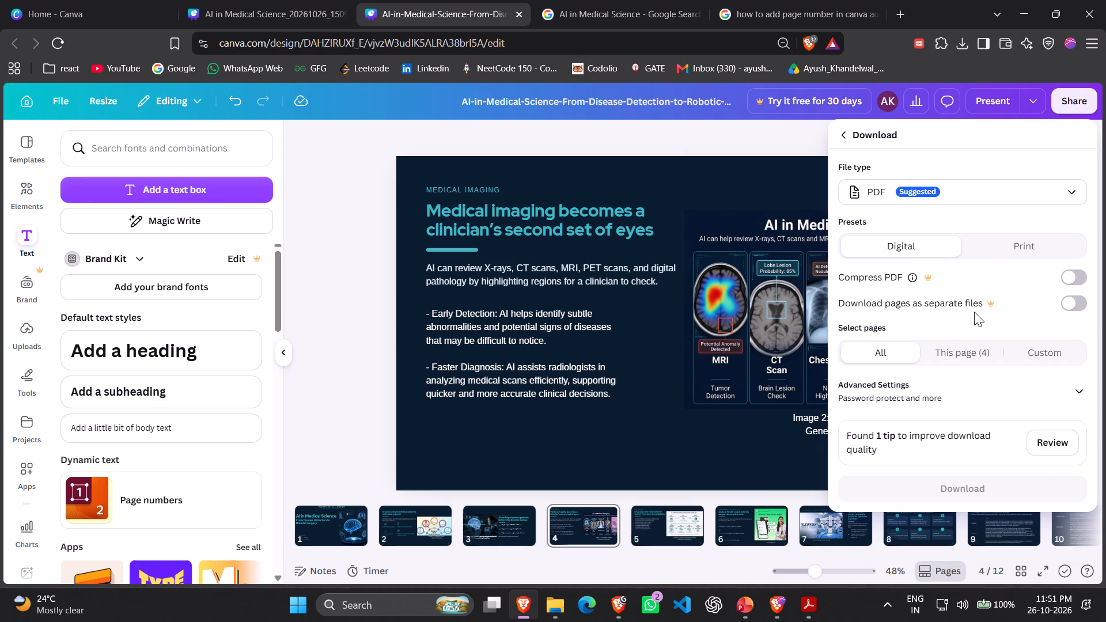
{"action": "left_click", "coordinate": [991, 194]}
{"action": "left_click", "coordinate": [933, 313]}
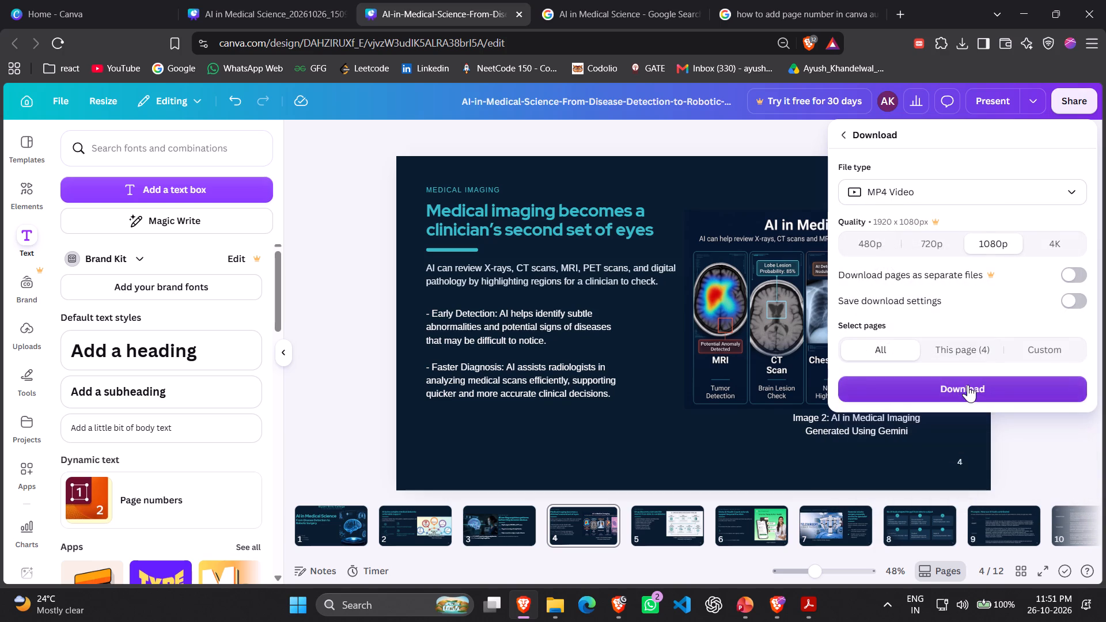
{"action": "left_click", "coordinate": [968, 385]}
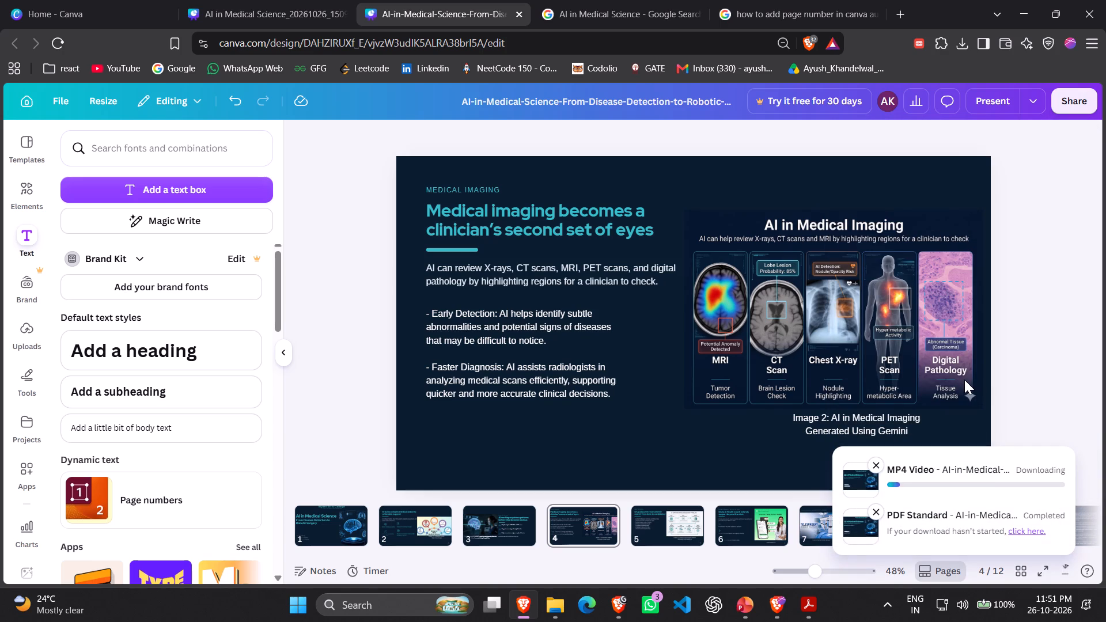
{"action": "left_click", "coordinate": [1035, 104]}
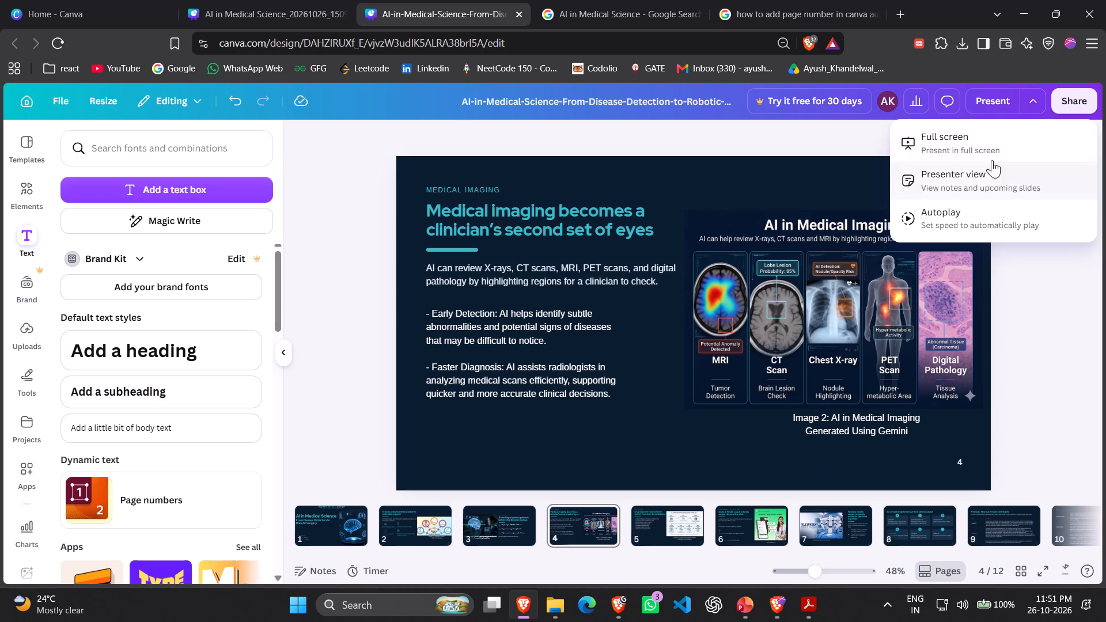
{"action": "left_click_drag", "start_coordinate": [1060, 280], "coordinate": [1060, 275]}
Download all pages as a Microsoft PowerPoint document, save it in Downloads as final, and dismiss the multiple-downloads request.
{"action": "left_click", "coordinate": [1075, 112]}
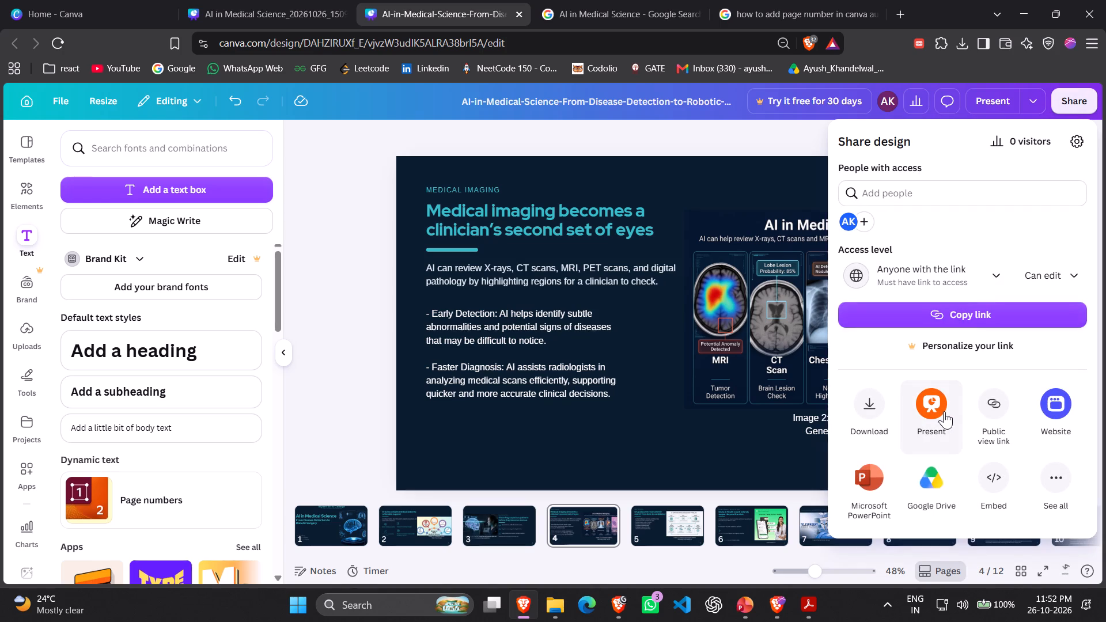
{"action": "left_click", "coordinate": [881, 466]}
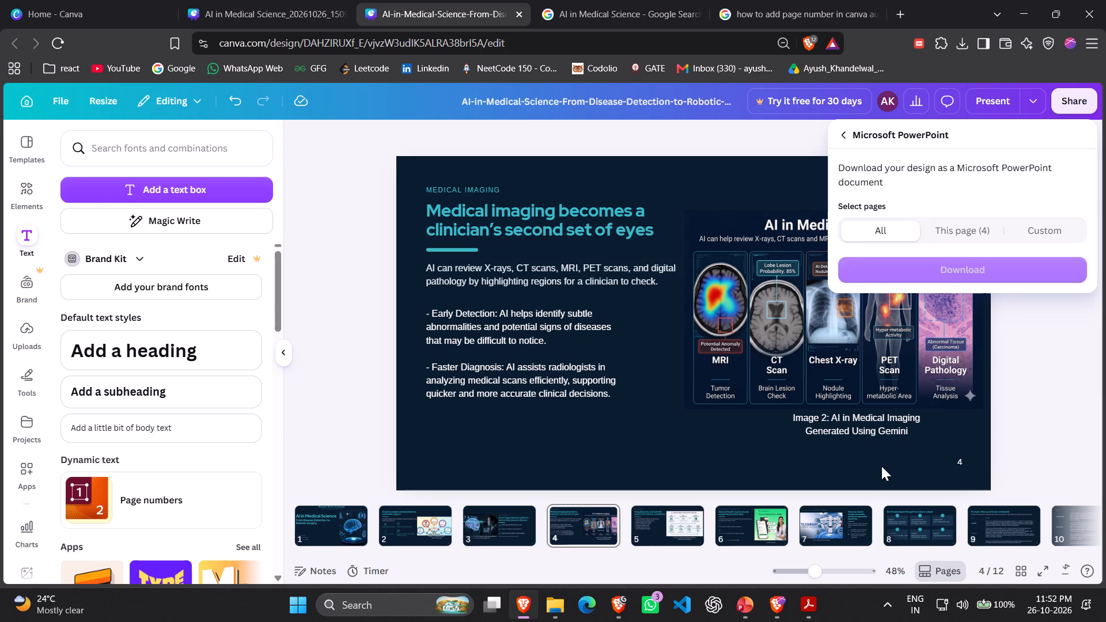
{"action": "left_click", "coordinate": [845, 141]}
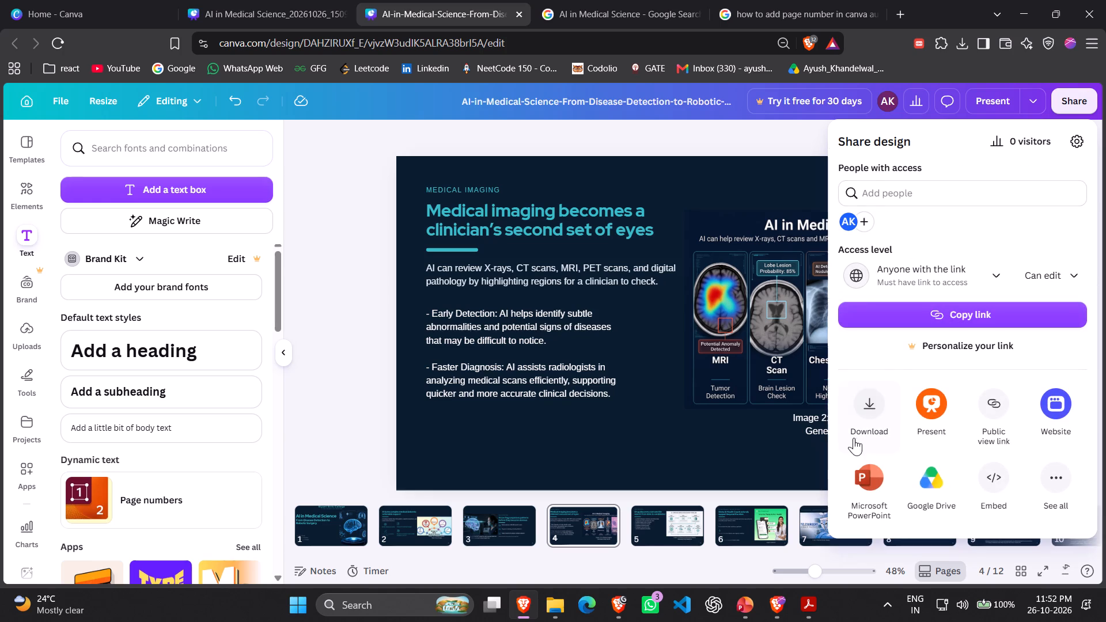
{"action": "left_click", "coordinate": [874, 477]}
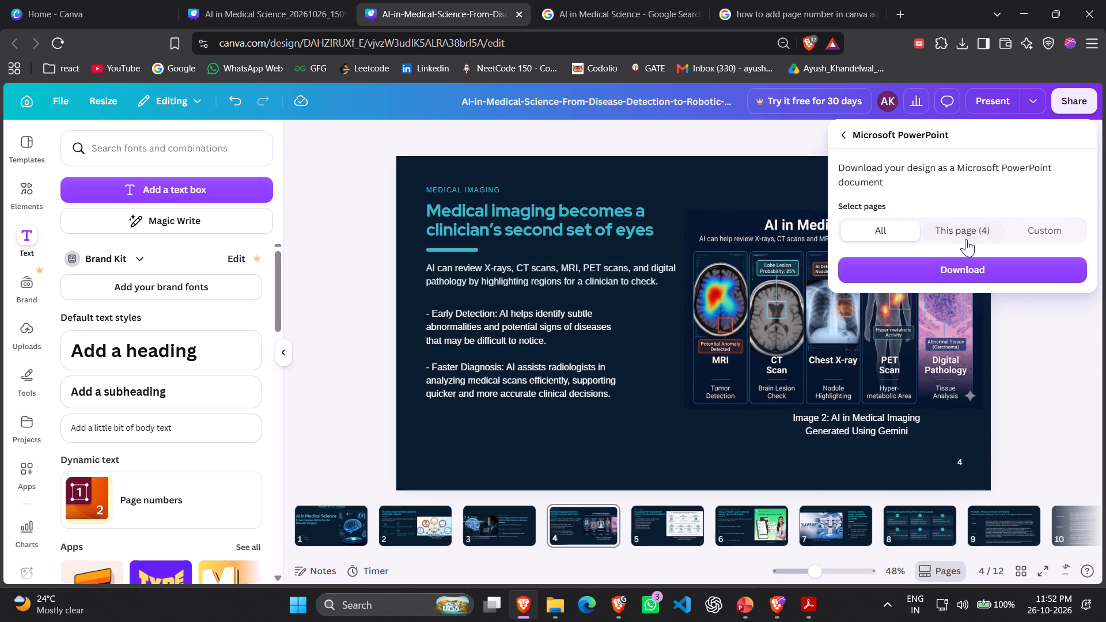
{"action": "left_click", "coordinate": [872, 233]}
{"action": "left_click", "coordinate": [945, 276]}
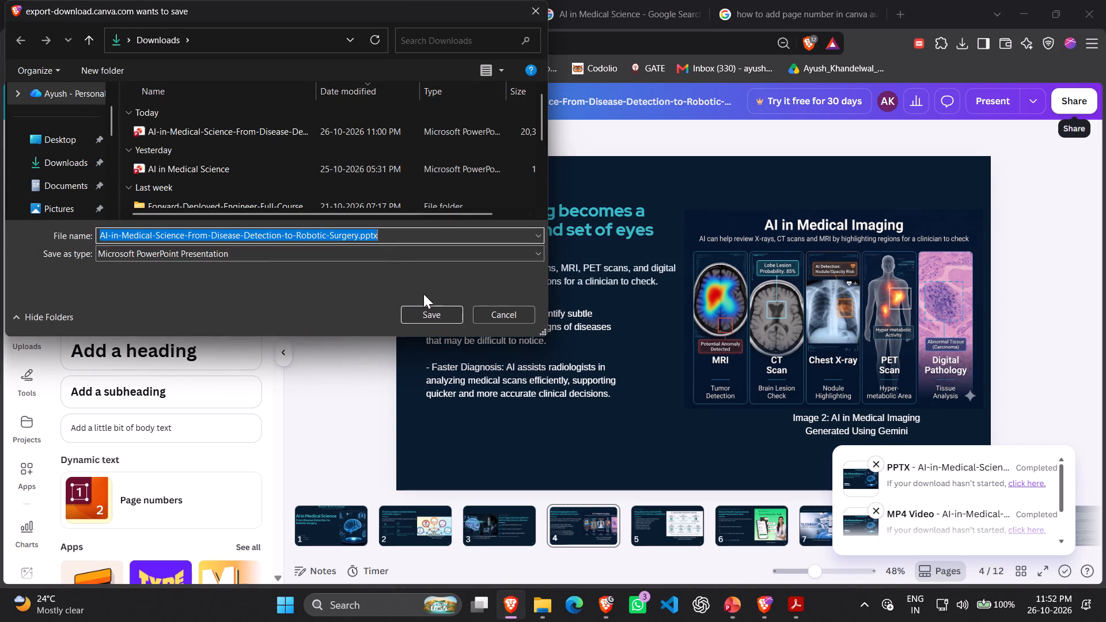
{"action": "key", "text": "BackSpace"}
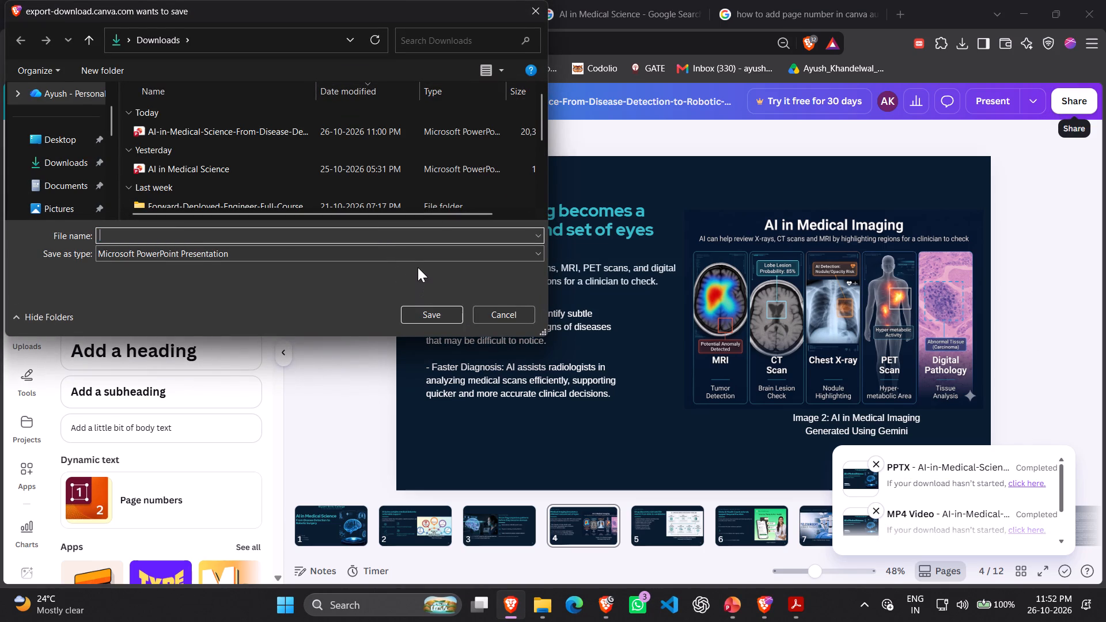
{"action": "type", "text": "final"}
{"action": "key", "text": "Return"}
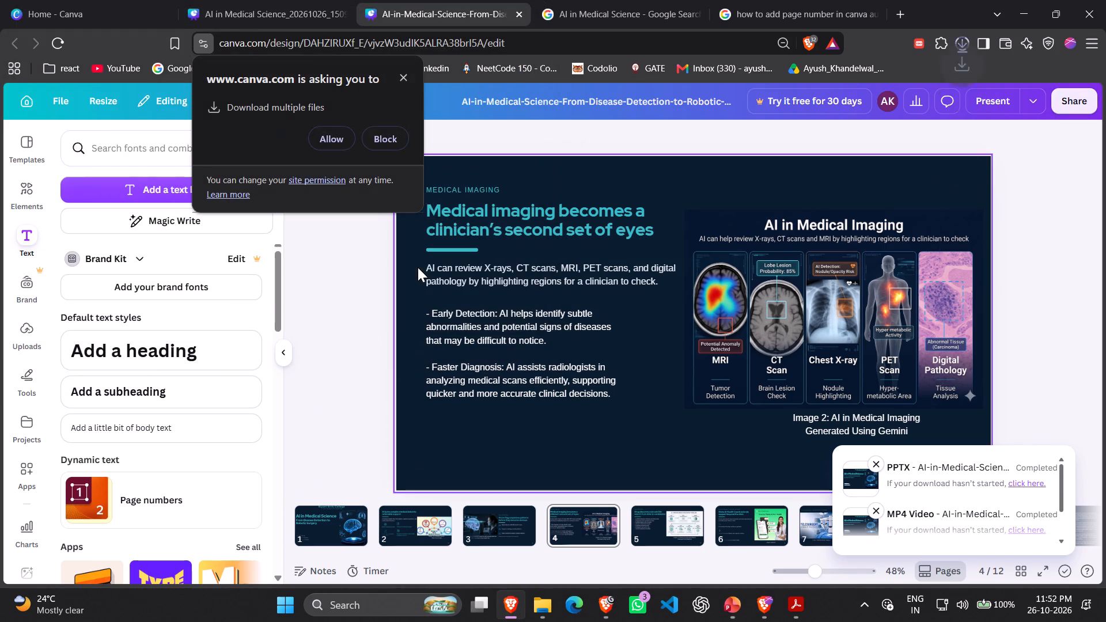
{"action": "left_click", "coordinate": [396, 81]}
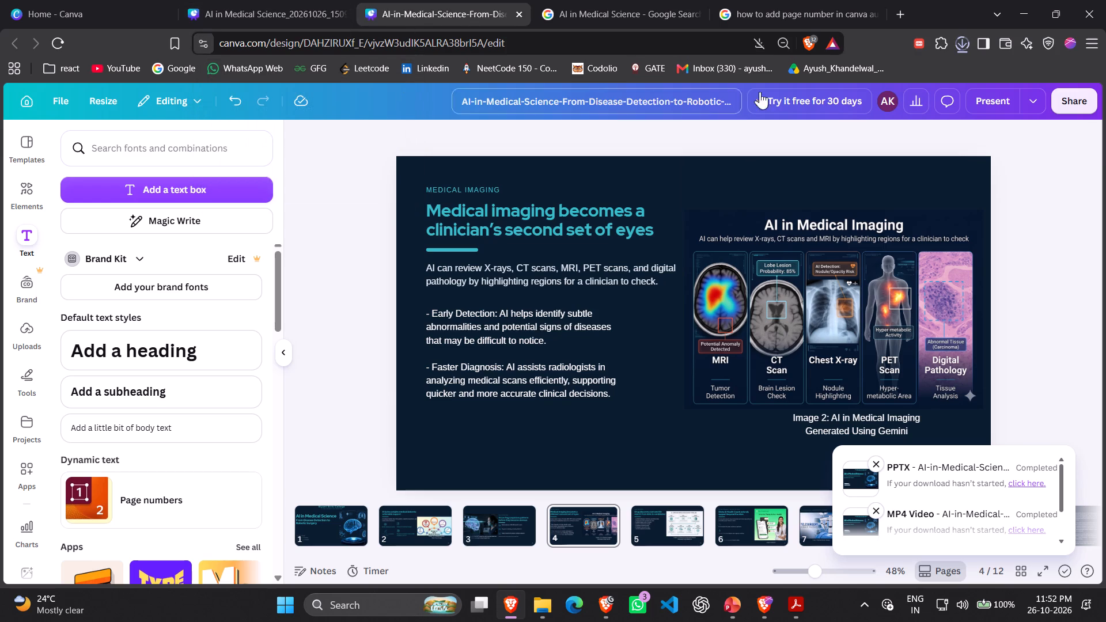
Export all pages of the design as a PDF with the Digital preset.
{"action": "left_click", "coordinate": [1070, 94]}
{"action": "left_click", "coordinate": [874, 408]}
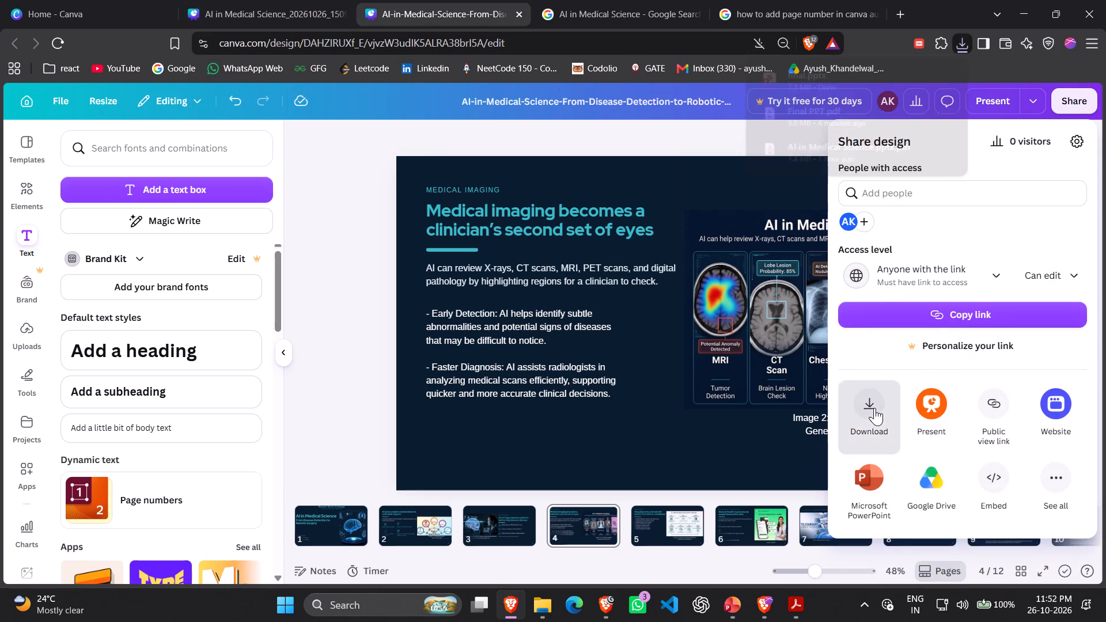
{"action": "left_click", "coordinate": [924, 195]}
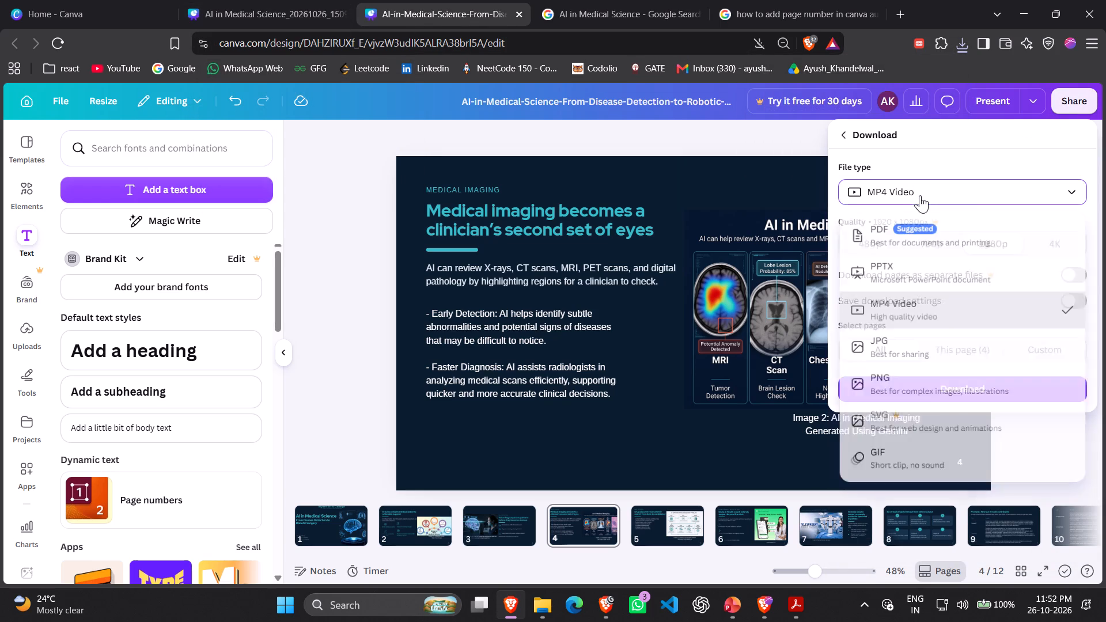
{"action": "left_click", "coordinate": [903, 230]}
{"action": "left_click", "coordinate": [949, 486]}
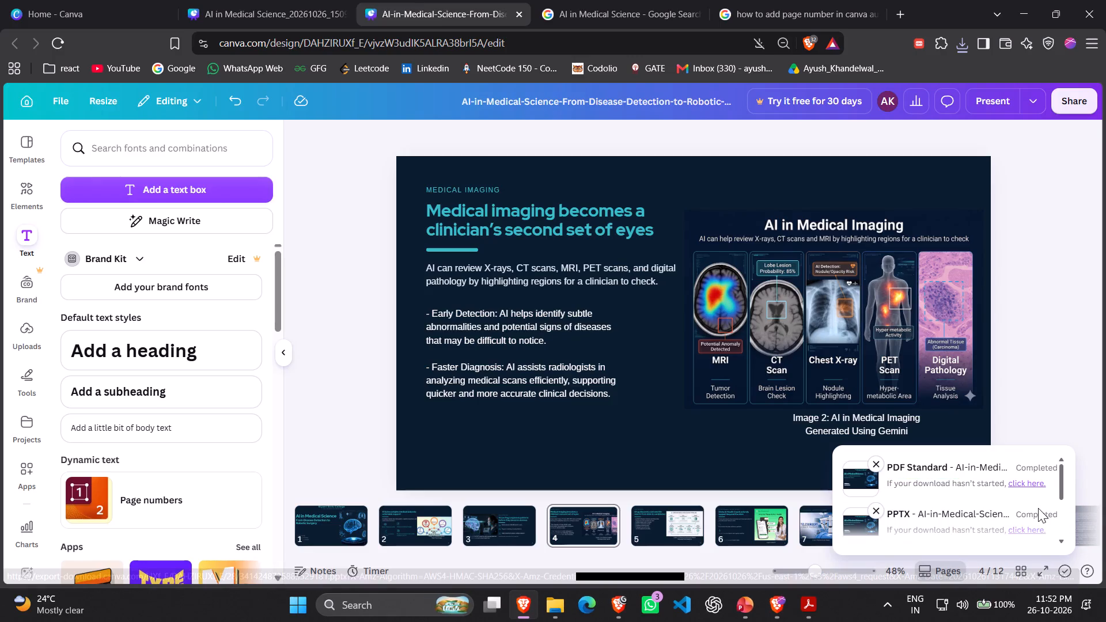
Save the exported PDF in Downloads over the existing Final PPT file, closing Adobe Acrobat before saving.
{"action": "left_click", "coordinate": [1029, 484]}
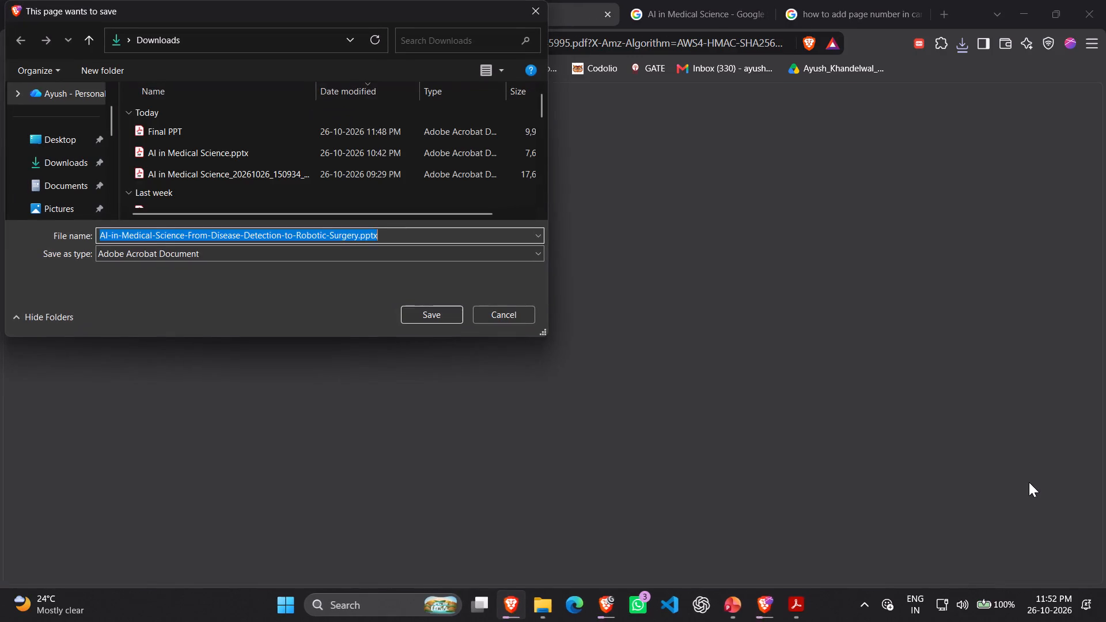
{"action": "left_click", "coordinate": [196, 130]}
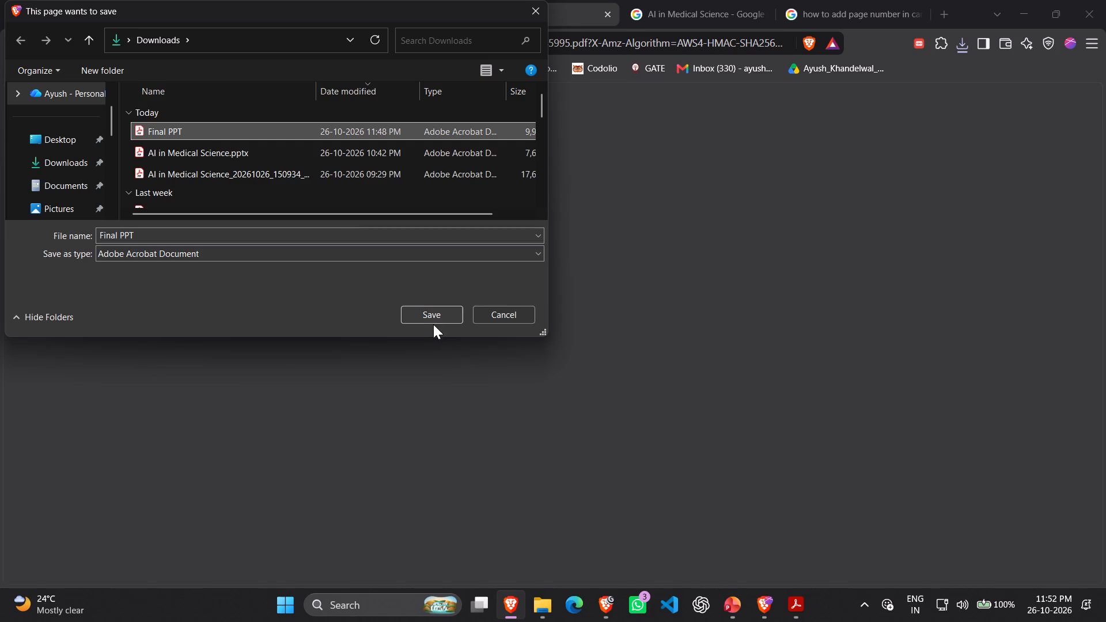
{"action": "left_click", "coordinate": [794, 591]}
{"action": "left_click", "coordinate": [1091, 0]}
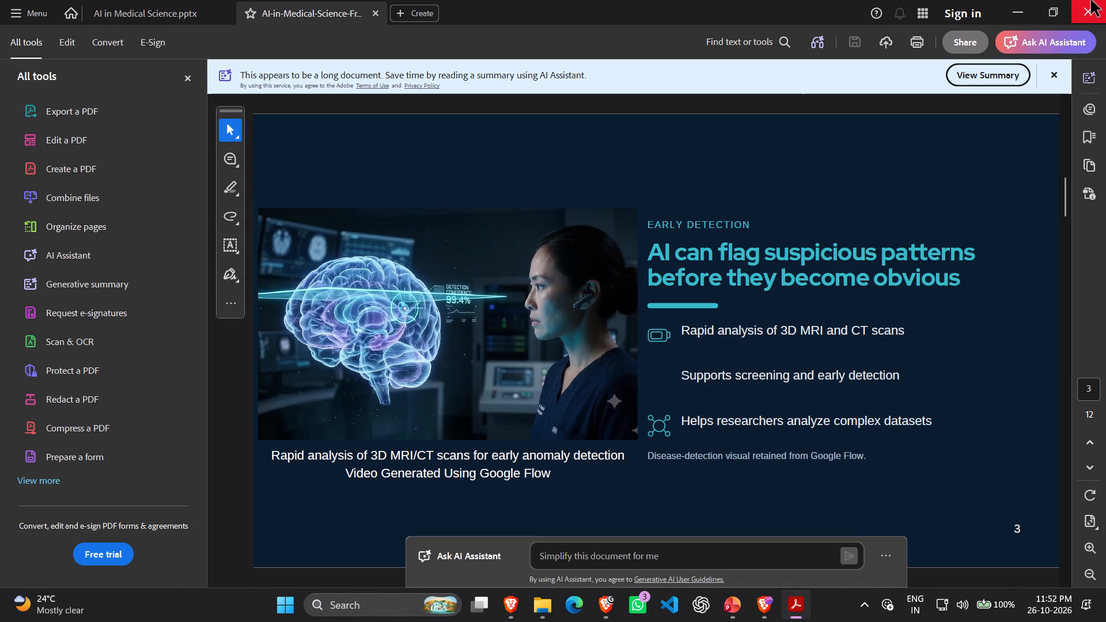
{"action": "left_click", "coordinate": [498, 324]}
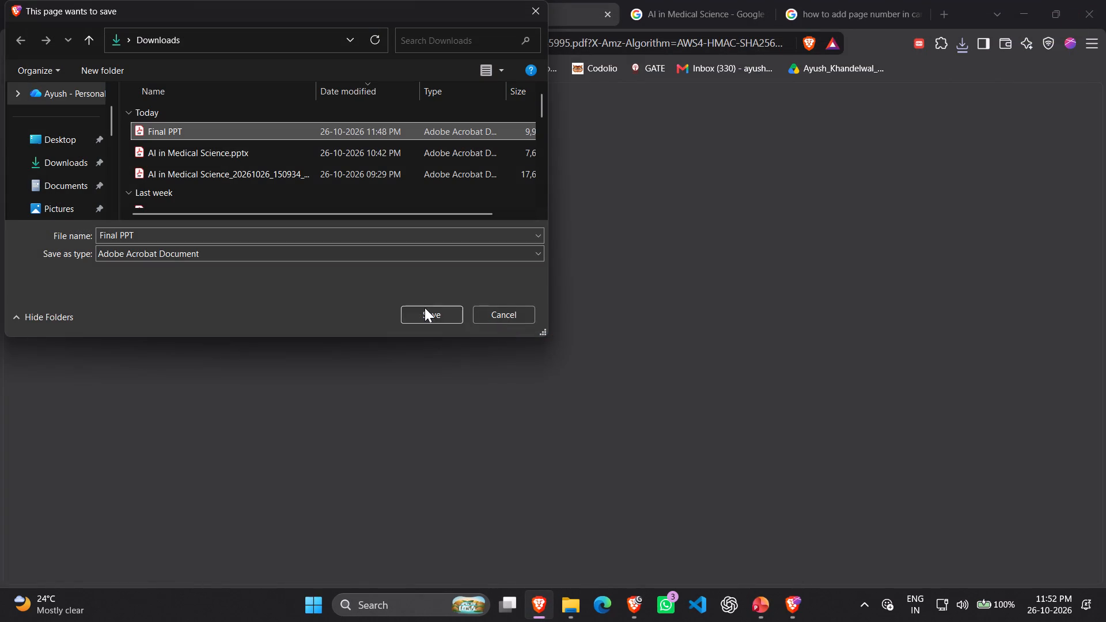
{"action": "left_click", "coordinate": [425, 308]}
{"action": "left_click", "coordinate": [581, 305]}
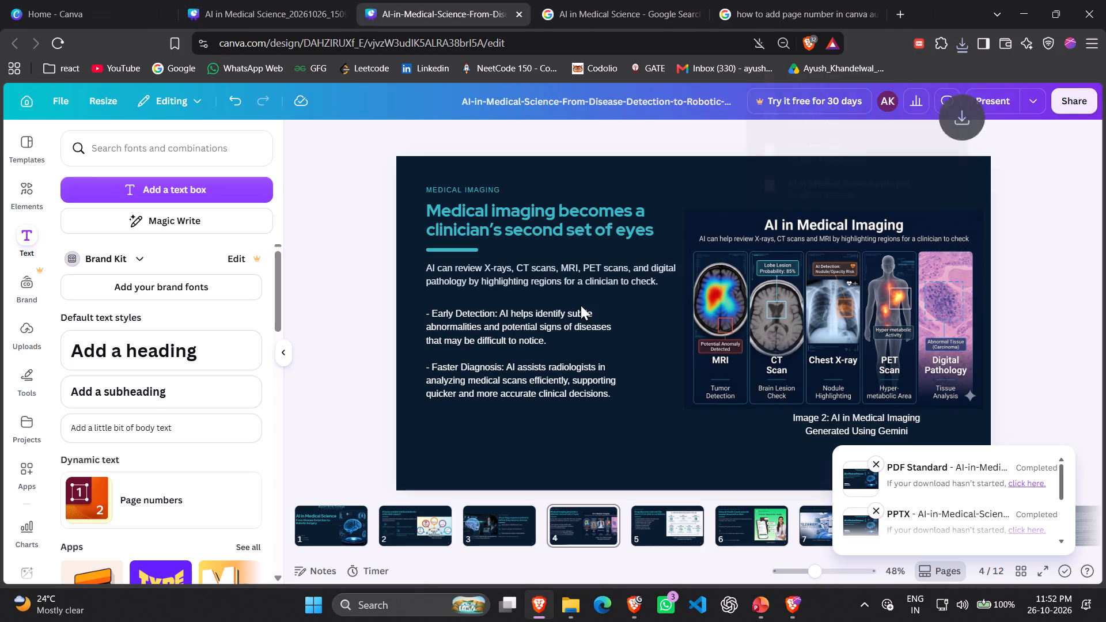
Retry the completed PPTX download and save it in Downloads as AI-in-Medical-Science-From-Disease-Detection-to-Robotic-Surgery.pptx.
{"action": "left_click", "coordinate": [1033, 528]}
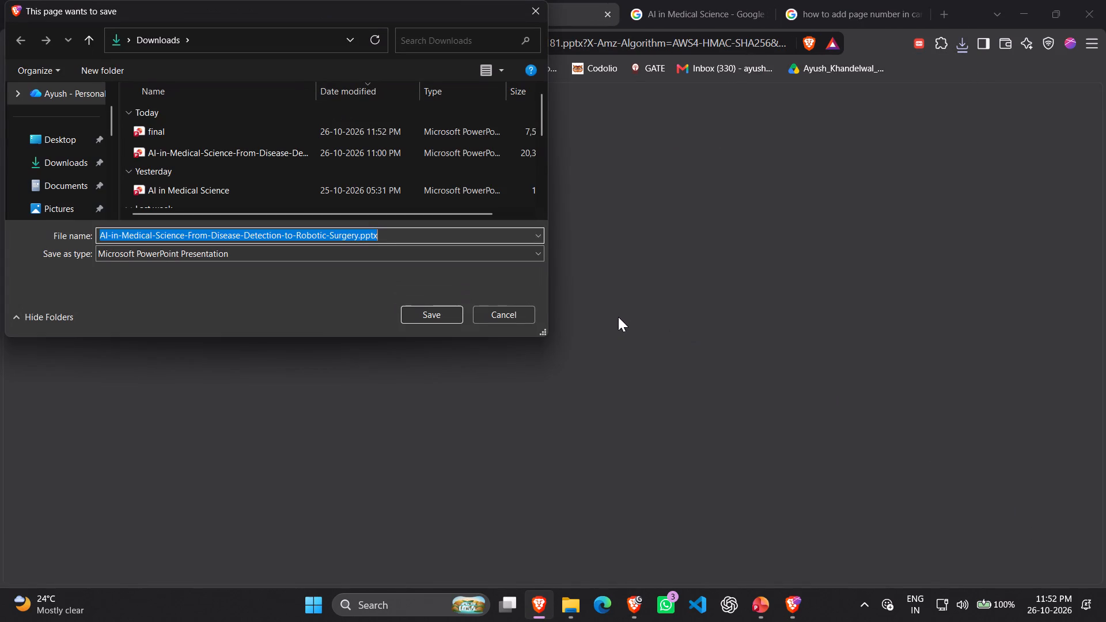
{"action": "left_click", "coordinate": [433, 314]}
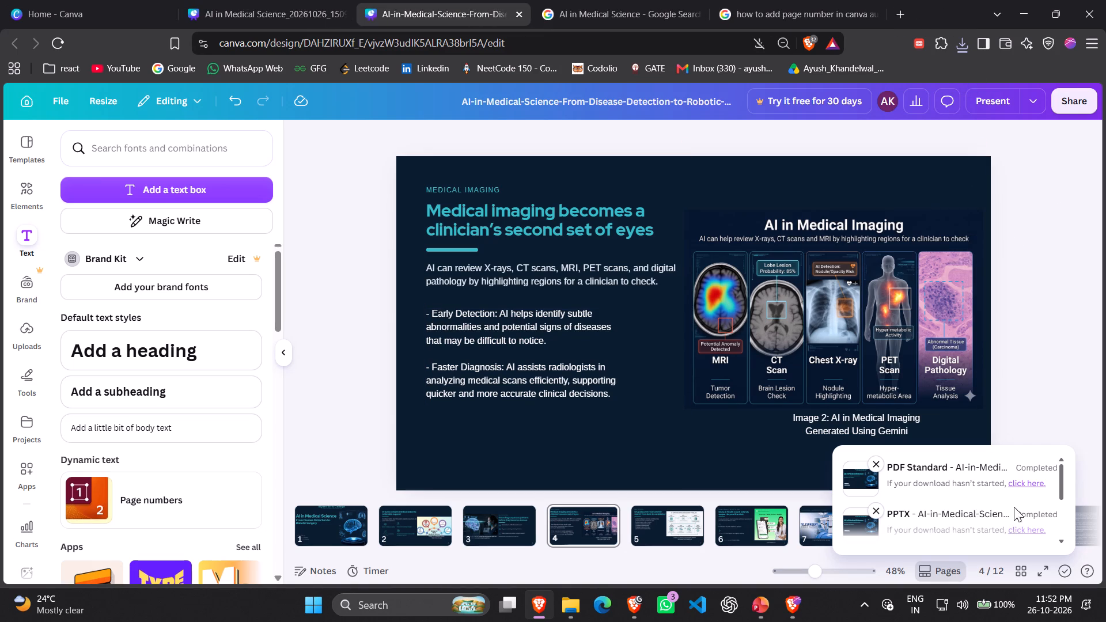
Retry the completed MP4 video download and save it in Downloads under the suggested file name.
{"action": "scroll", "coordinate": [1015, 507], "scroll_direction": "down", "scroll_amount": 2}
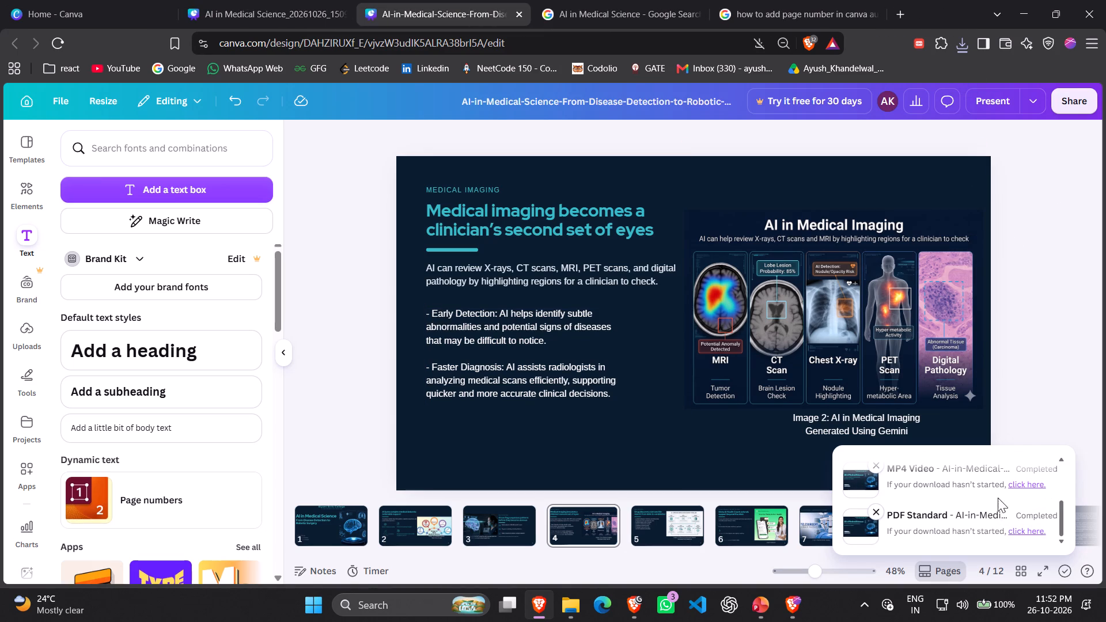
{"action": "left_click", "coordinate": [1033, 485]}
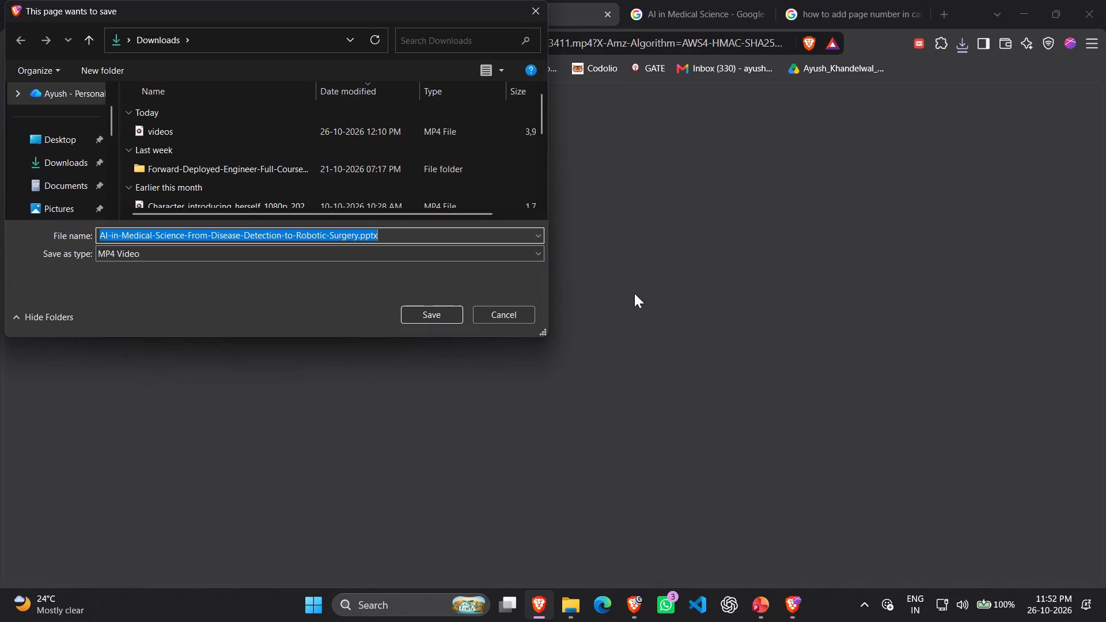
{"action": "left_click", "coordinate": [436, 319]}
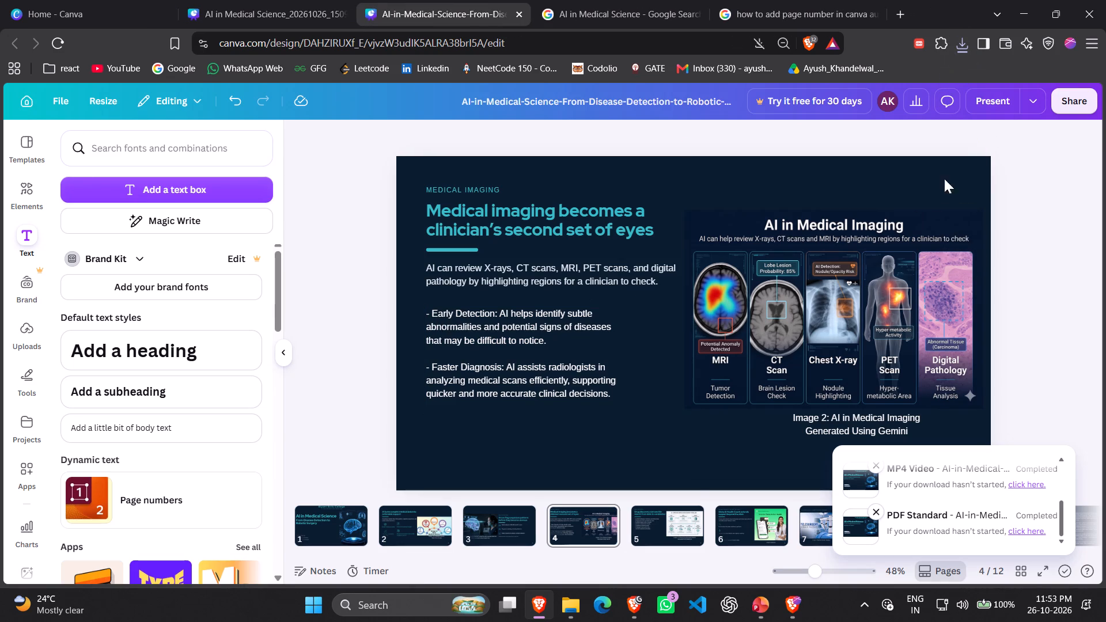
Switch to File Explorer, play the newly saved MP4 from Downloads to check the exported video, and close the player.
{"action": "left_click", "coordinate": [579, 602]}
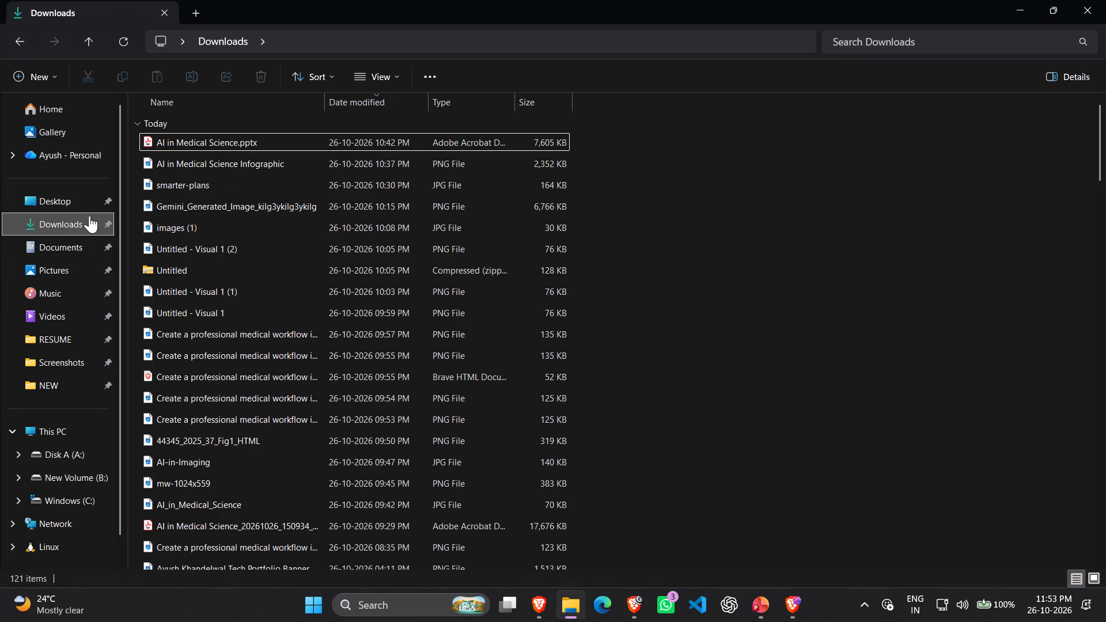
{"action": "left_click", "coordinate": [87, 217]}
{"action": "double_click", "coordinate": [226, 148]}
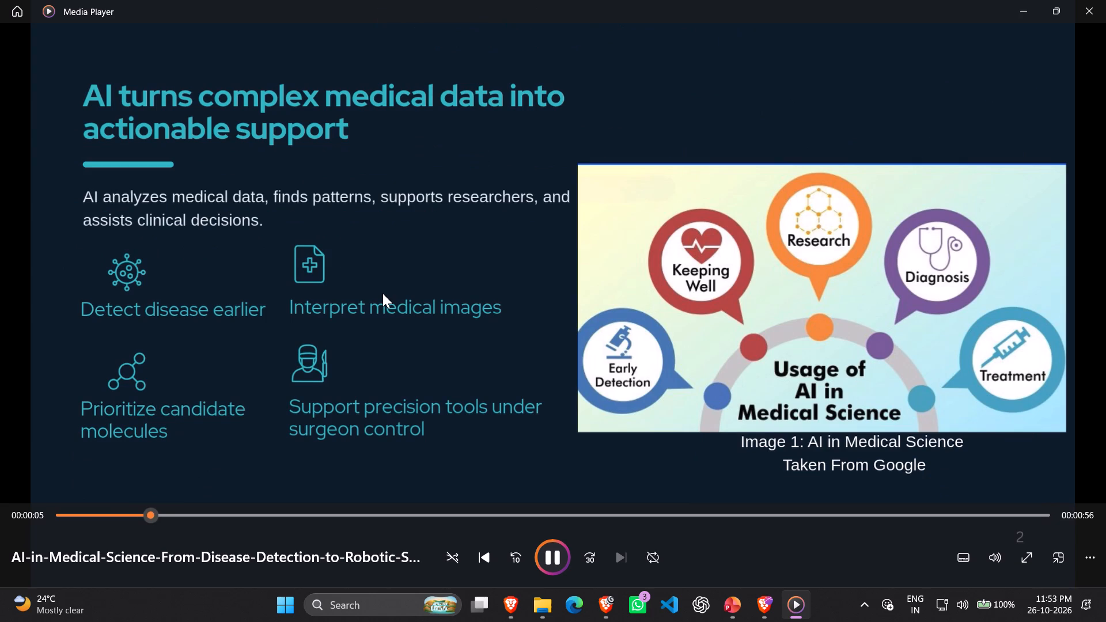
{"action": "left_click", "coordinate": [1105, 0]}
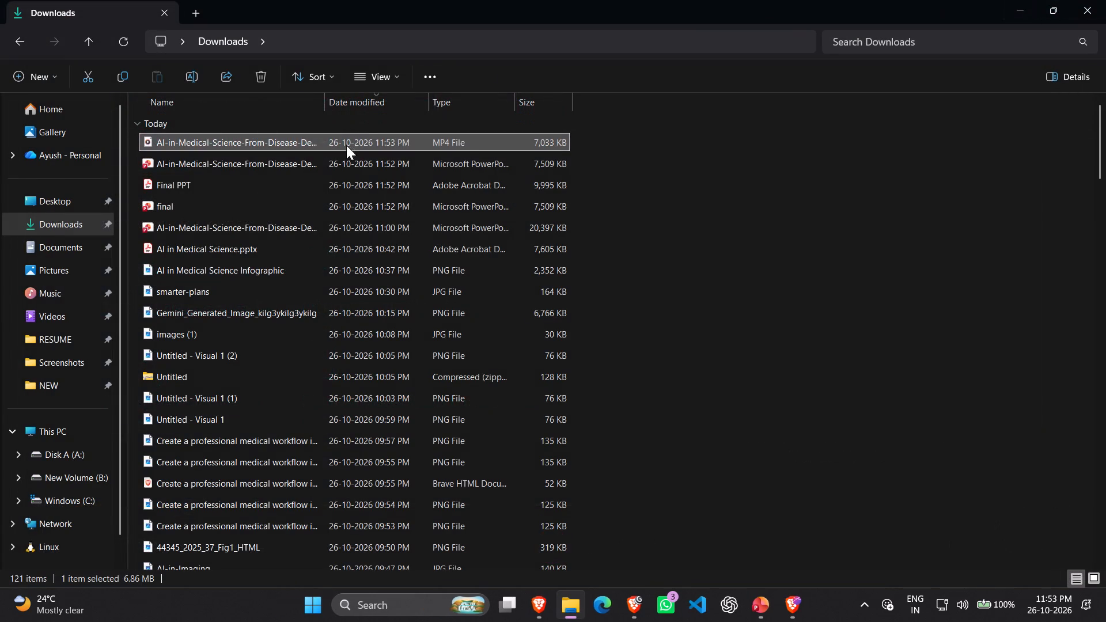
Open the newly saved PPTX in PowerPoint, review its slides, especially the scan video on slide 3, close it and return to Canva.
{"action": "left_click", "coordinate": [301, 157]}
{"action": "double_click", "coordinate": [301, 157]}
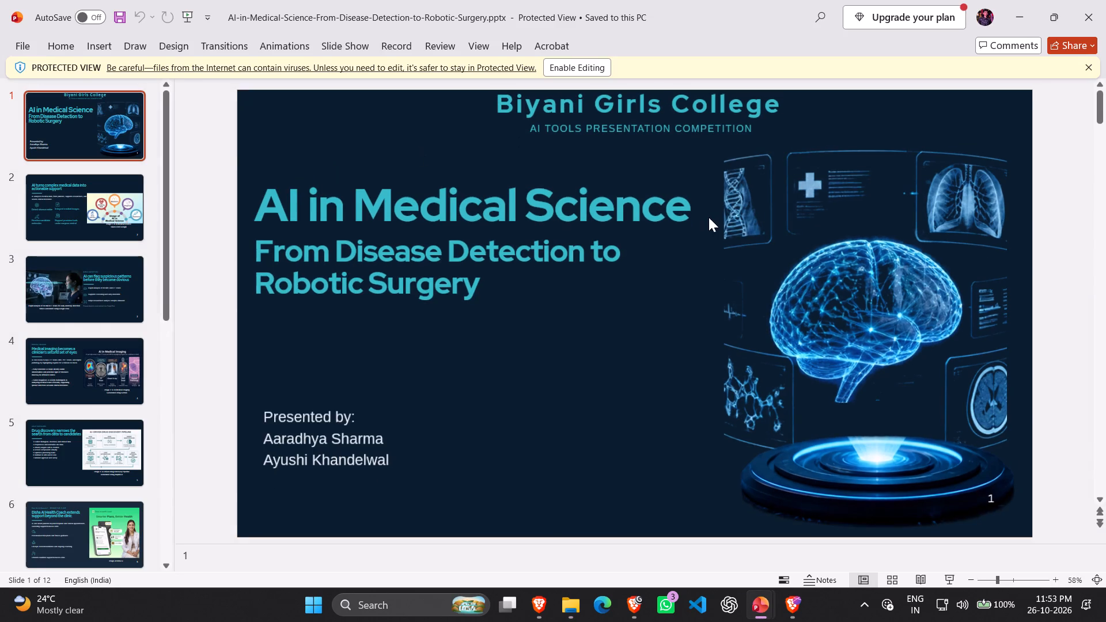
{"action": "scroll", "coordinate": [709, 217], "scroll_direction": "down", "scroll_amount": 4}
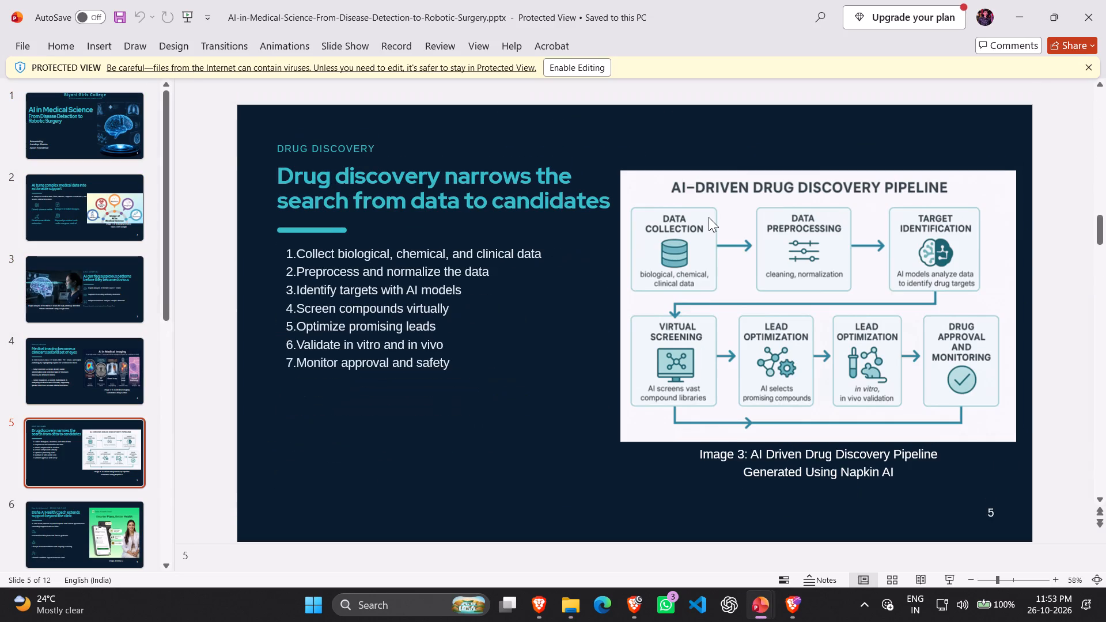
{"action": "scroll", "coordinate": [709, 217], "scroll_direction": "down", "scroll_amount": 1}
{"action": "left_click", "coordinate": [83, 278]}
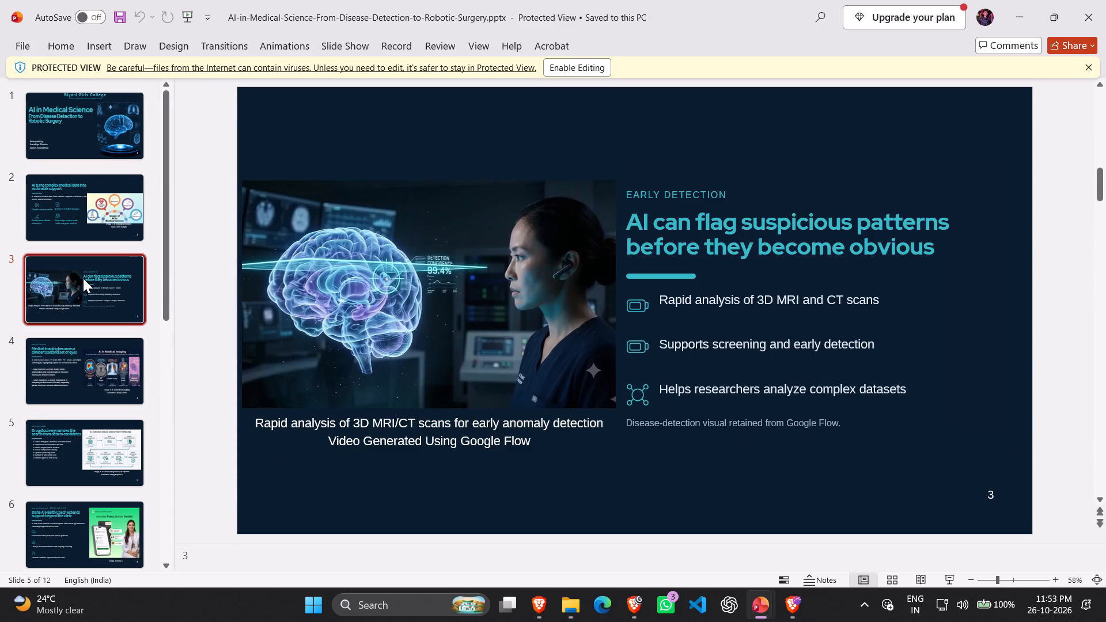
{"action": "left_click", "coordinate": [393, 276]}
{"action": "left_click", "coordinate": [557, 112]}
{"action": "left_click", "coordinate": [1105, 0]}
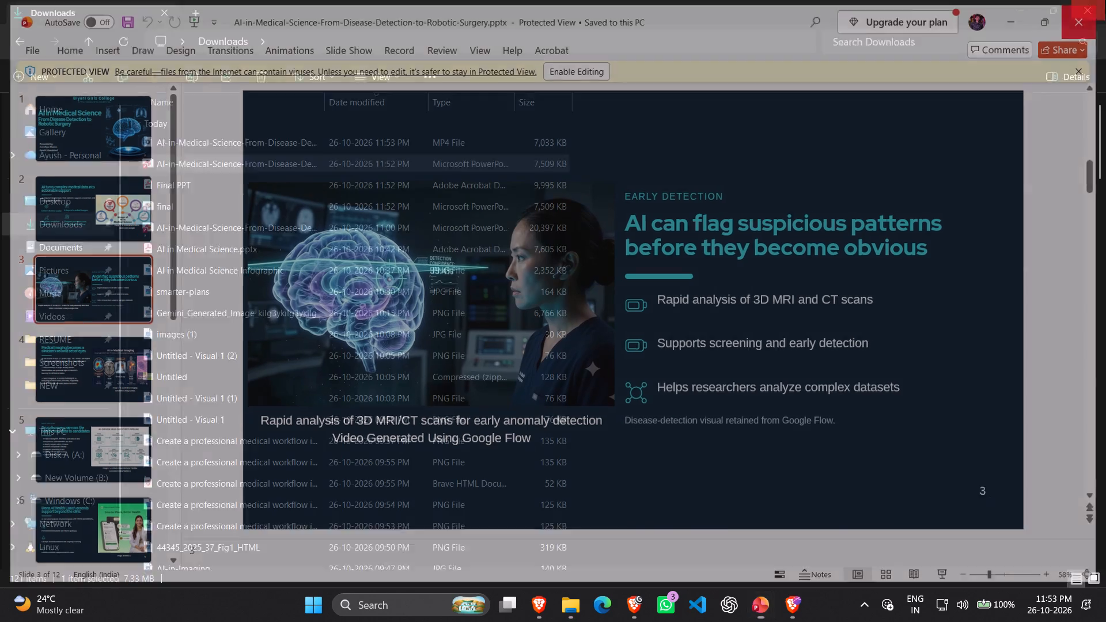
{"action": "left_click", "coordinate": [541, 600]}
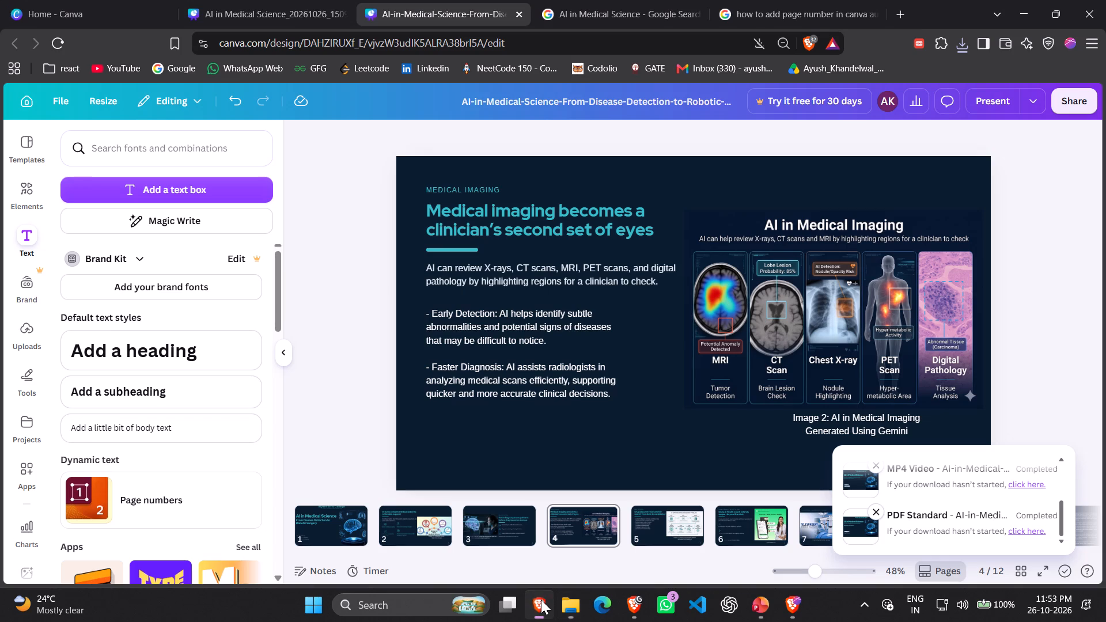
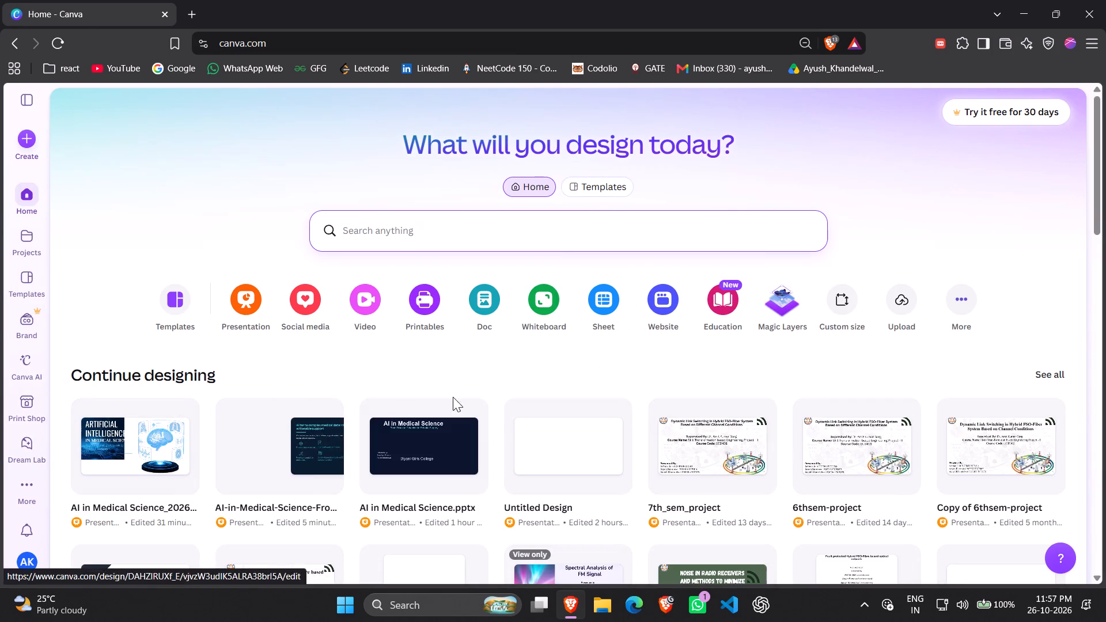
Move the designs AI in Medical Science.pptx and AI in Medical Science_20261026_150934_0000.pdf to Trash.
{"action": "left_click", "coordinate": [472, 412]}
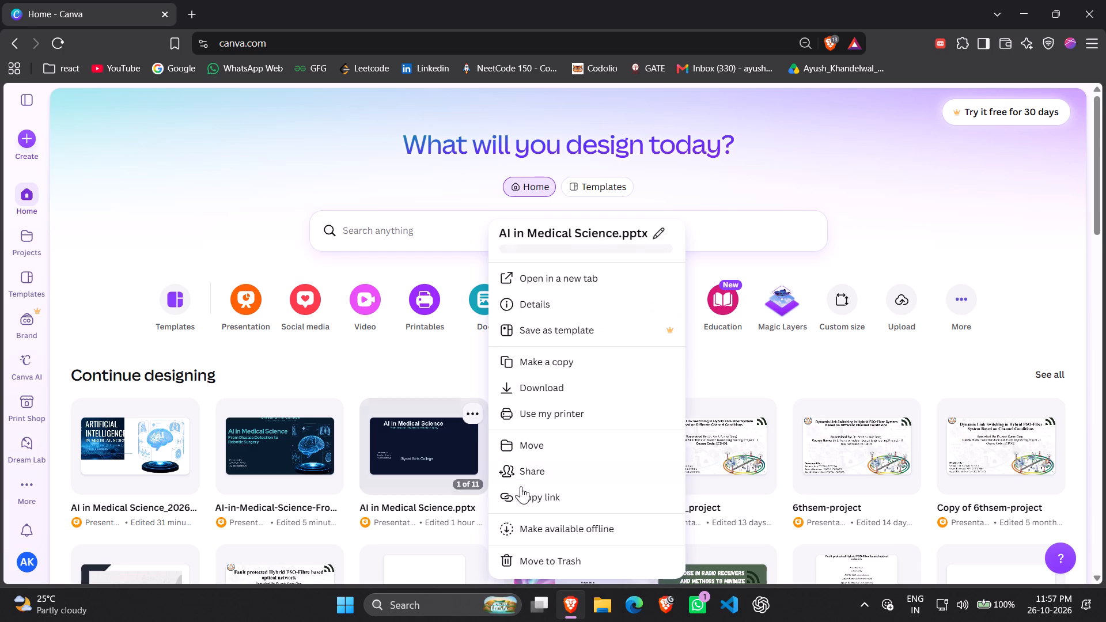
{"action": "left_click", "coordinate": [560, 553]}
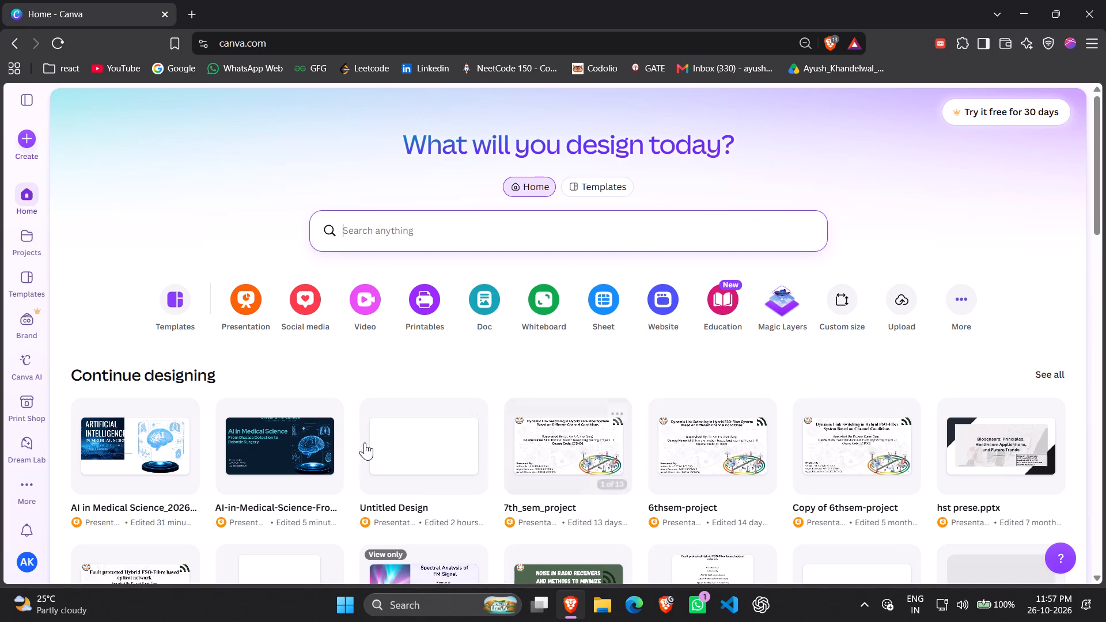
{"action": "left_click", "coordinate": [192, 408]}
{"action": "left_click", "coordinate": [254, 560]}
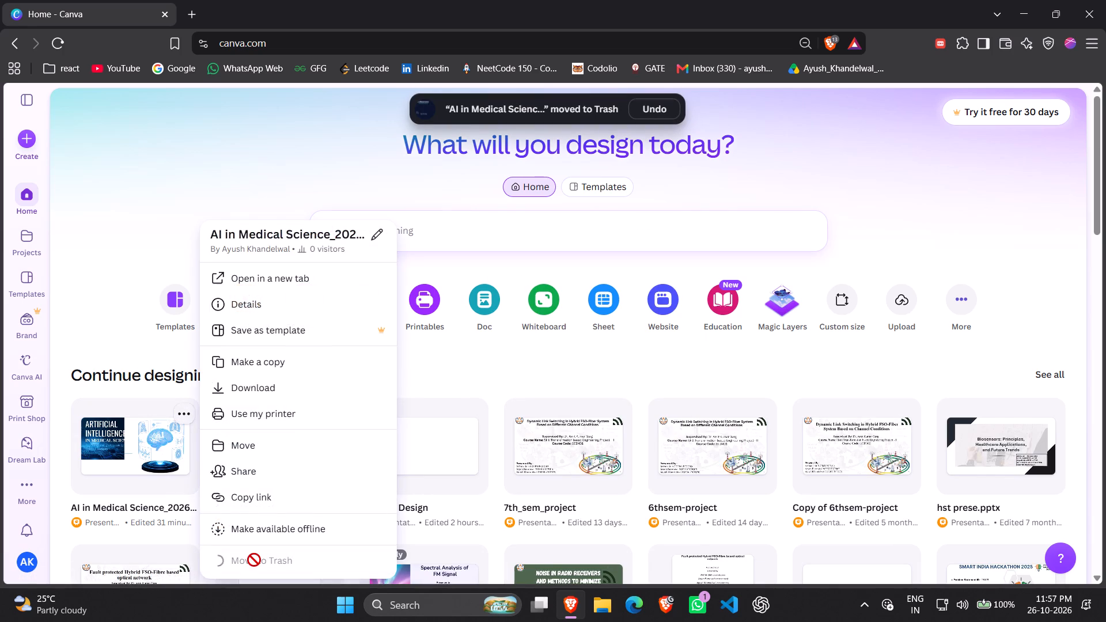
Open the AI-in-Medical-Science-From-Disease-Detection-to-Robotic-Surgery design from the recent designs.
{"action": "left_click", "coordinate": [123, 465]}
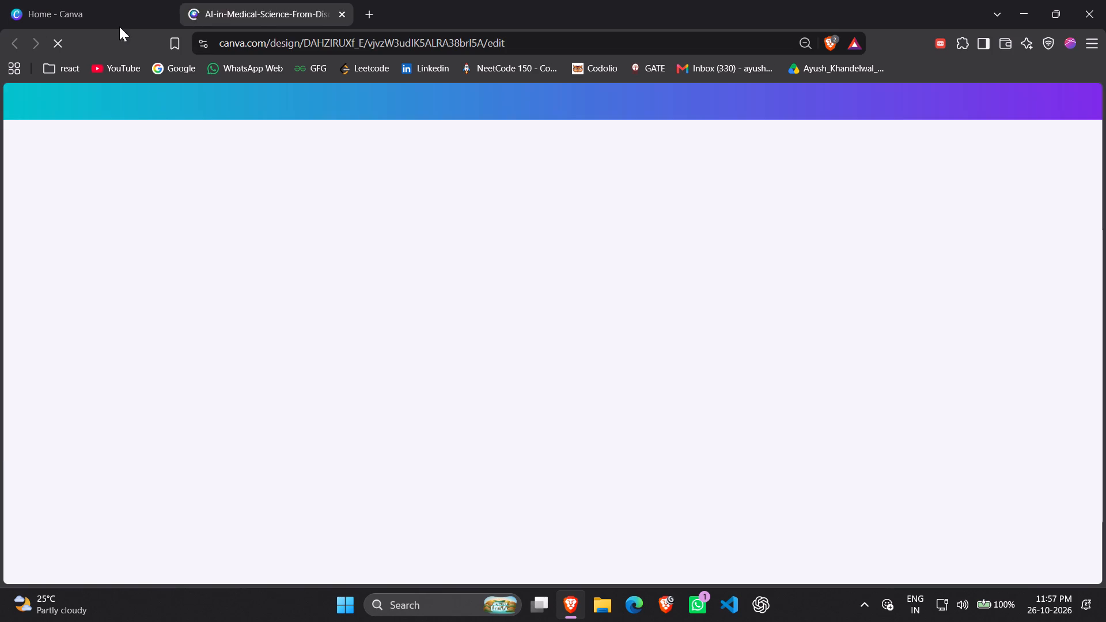
Return to the Canva home page and move the recent Untitled Design to Trash.
{"action": "left_click_drag", "start_coordinate": [92, 0], "coordinate": [92, 5]}
{"action": "left_click", "coordinate": [293, 469]}
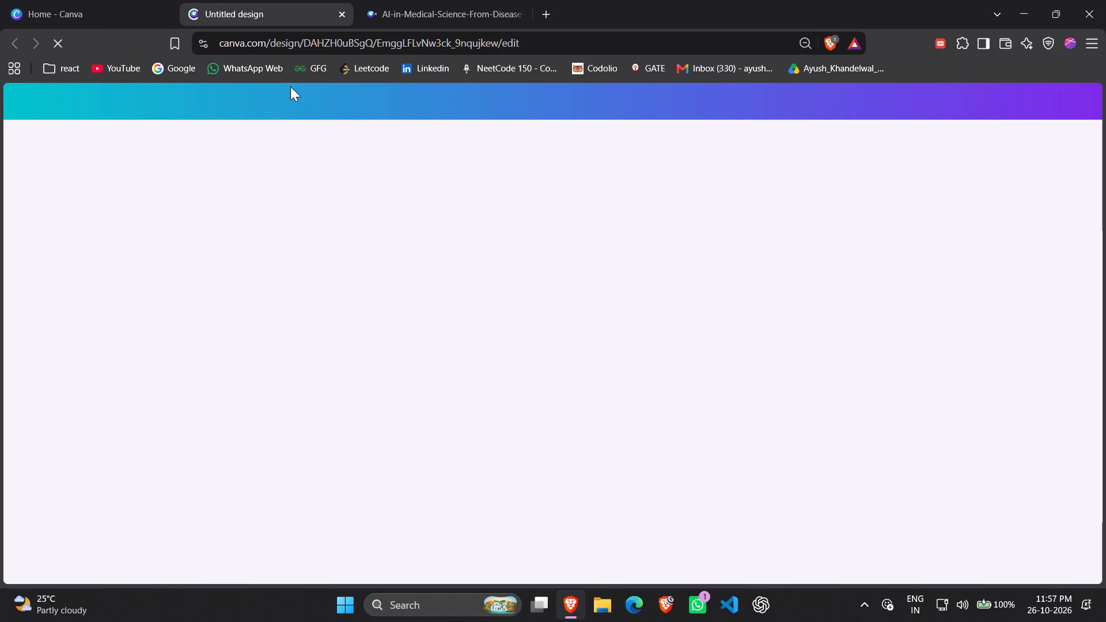
{"action": "left_click", "coordinate": [340, 17]}
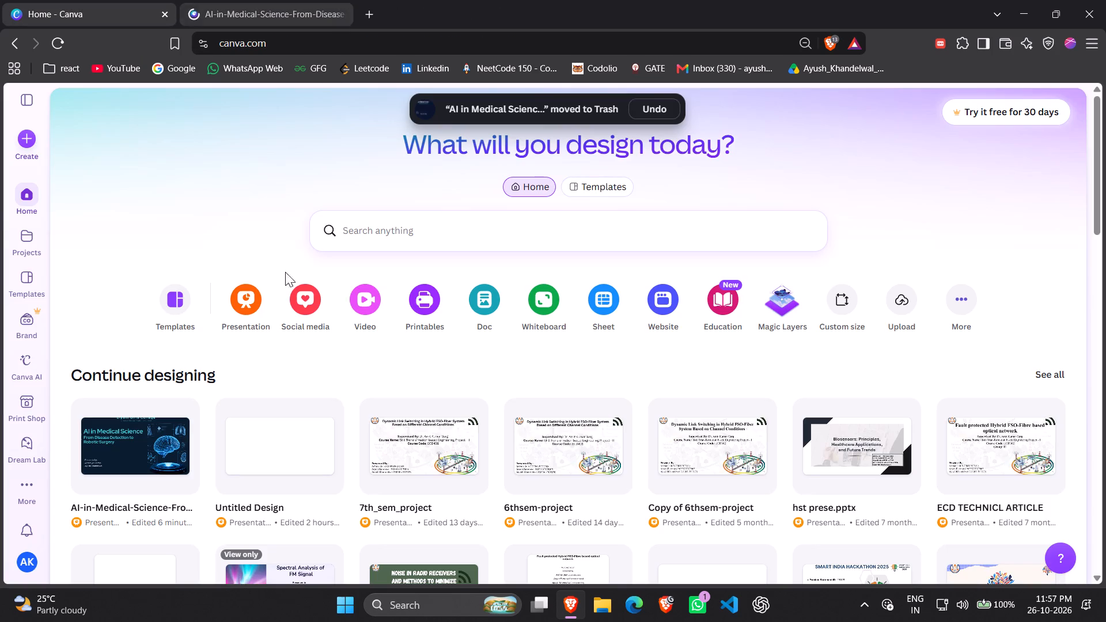
{"action": "left_click", "coordinate": [325, 412]}
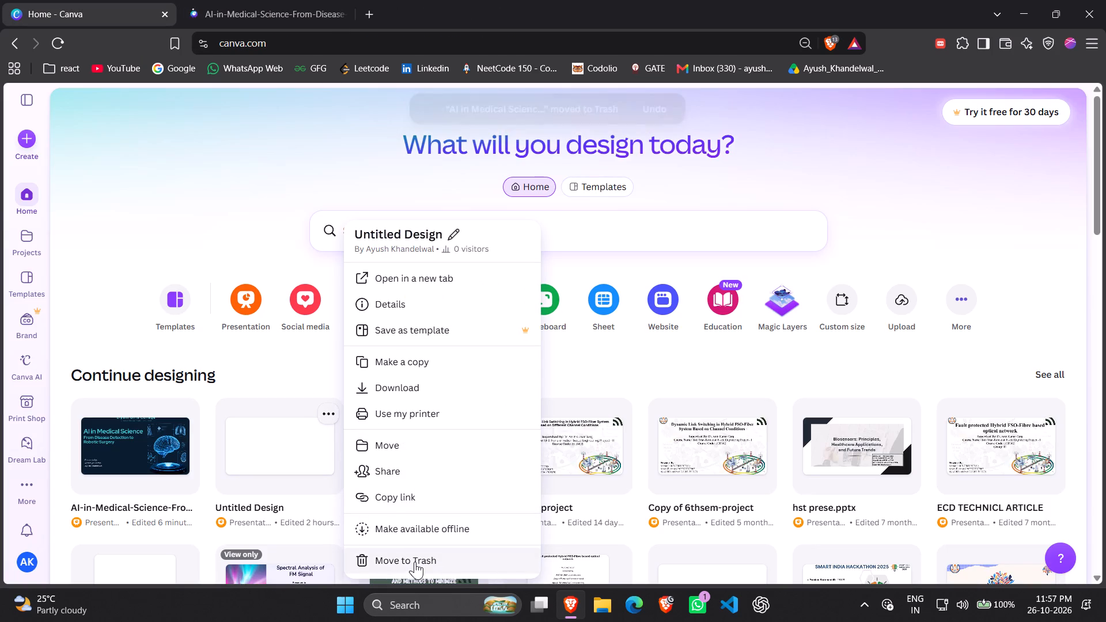
{"action": "left_click", "coordinate": [415, 562]}
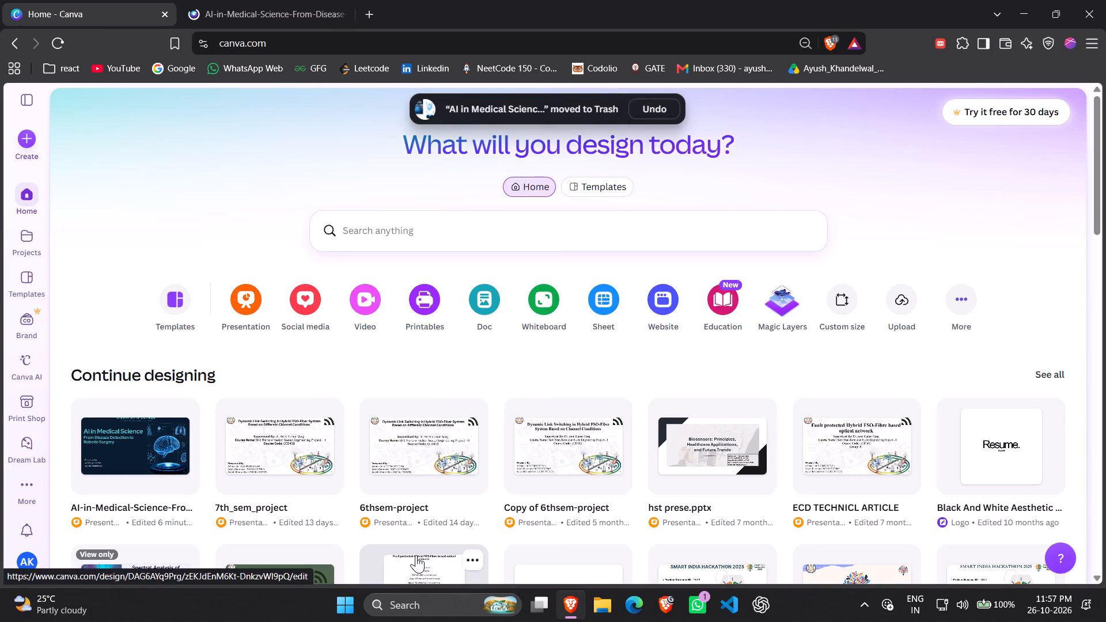
Return to the open AI-in-Medical-Science presentation, view slide 2 and examine the access level choices in its sharing settings.
{"action": "left_click", "coordinate": [214, 0]}
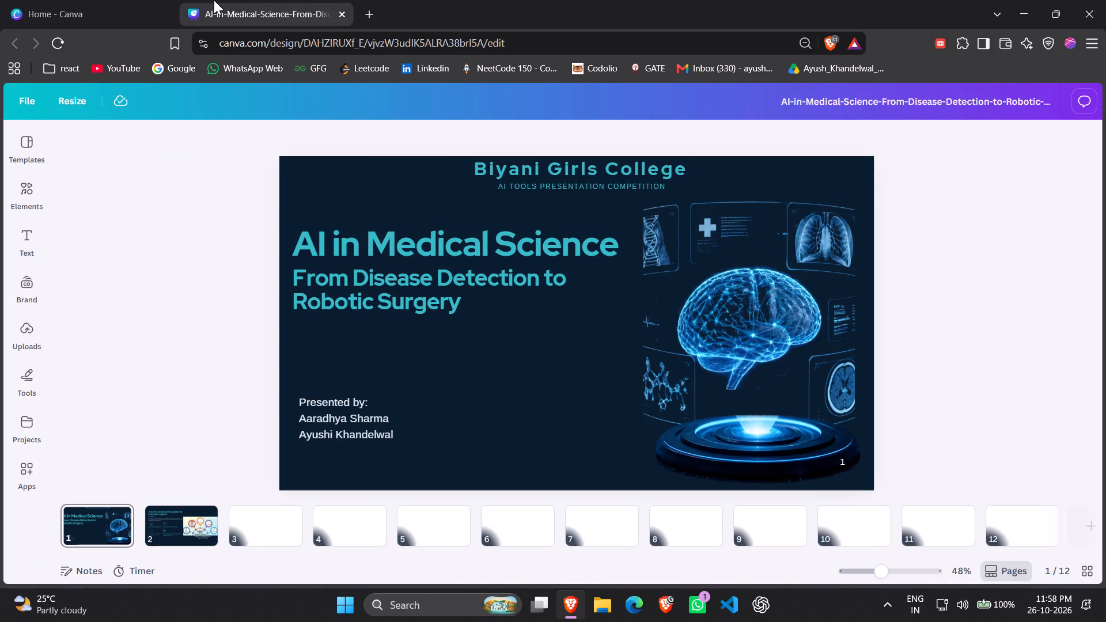
{"action": "left_click", "coordinate": [167, 521]}
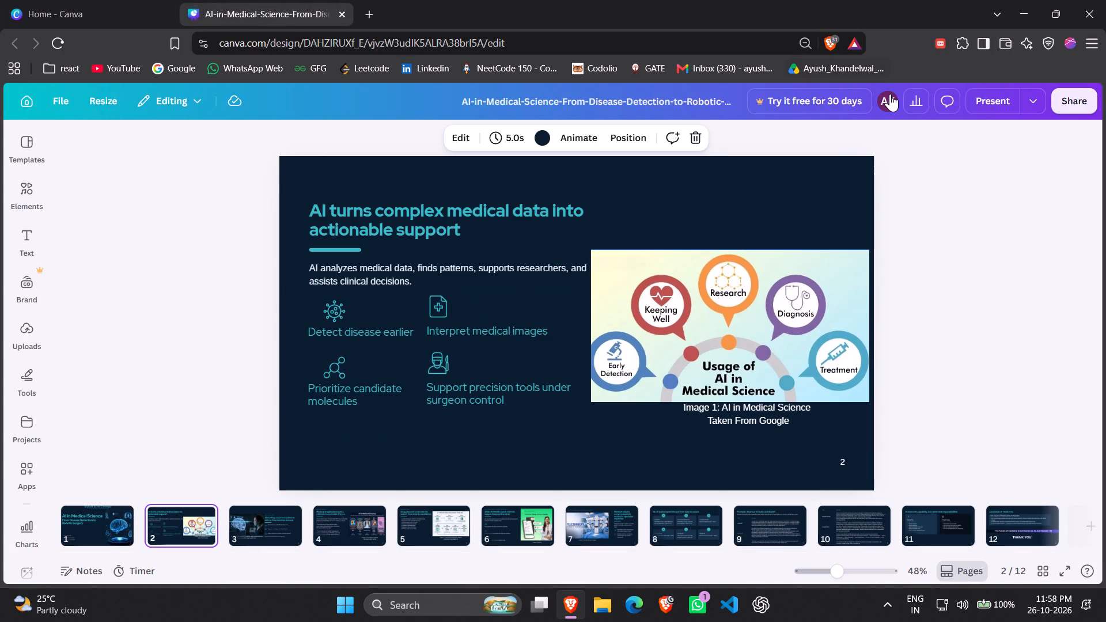
{"action": "left_click", "coordinate": [1032, 97]}
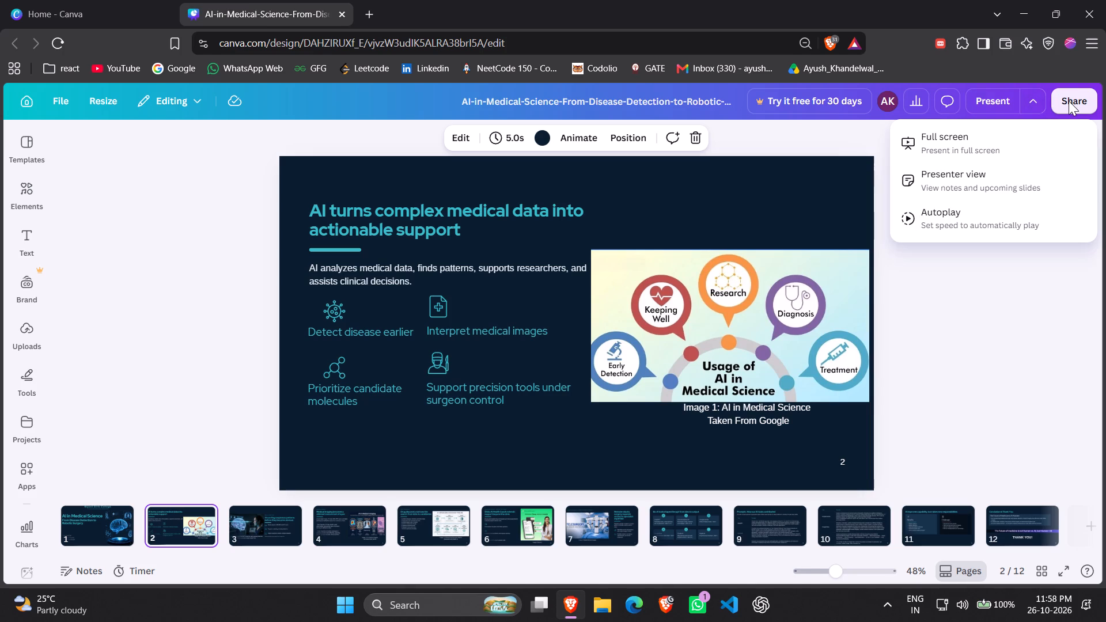
{"action": "left_click", "coordinate": [1069, 101]}
{"action": "left_click", "coordinate": [1070, 109]}
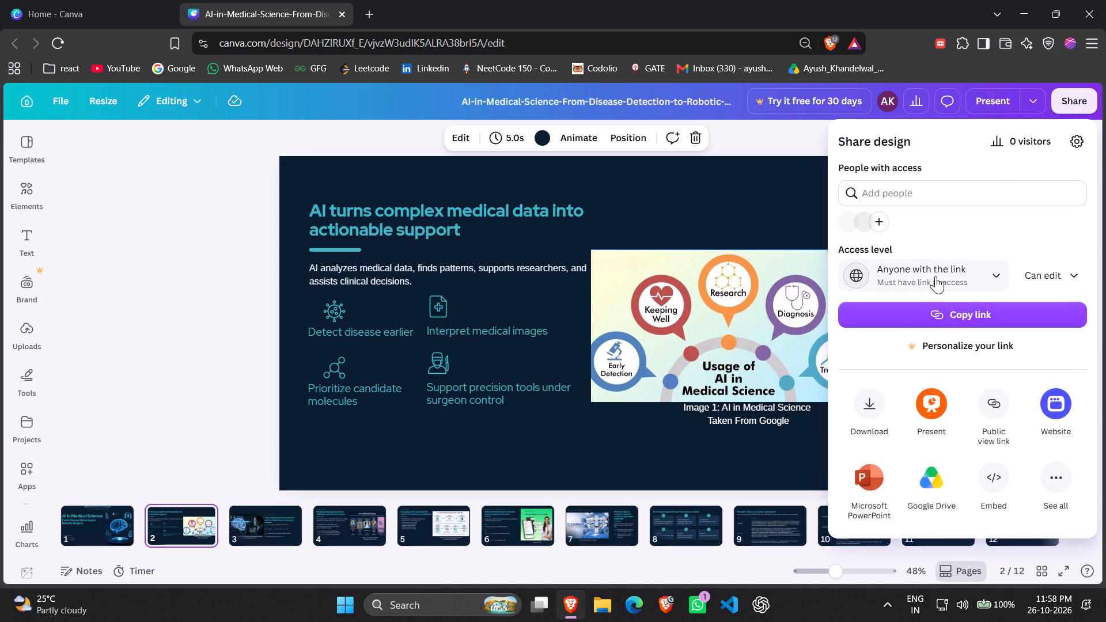
{"action": "left_click", "coordinate": [952, 276]}
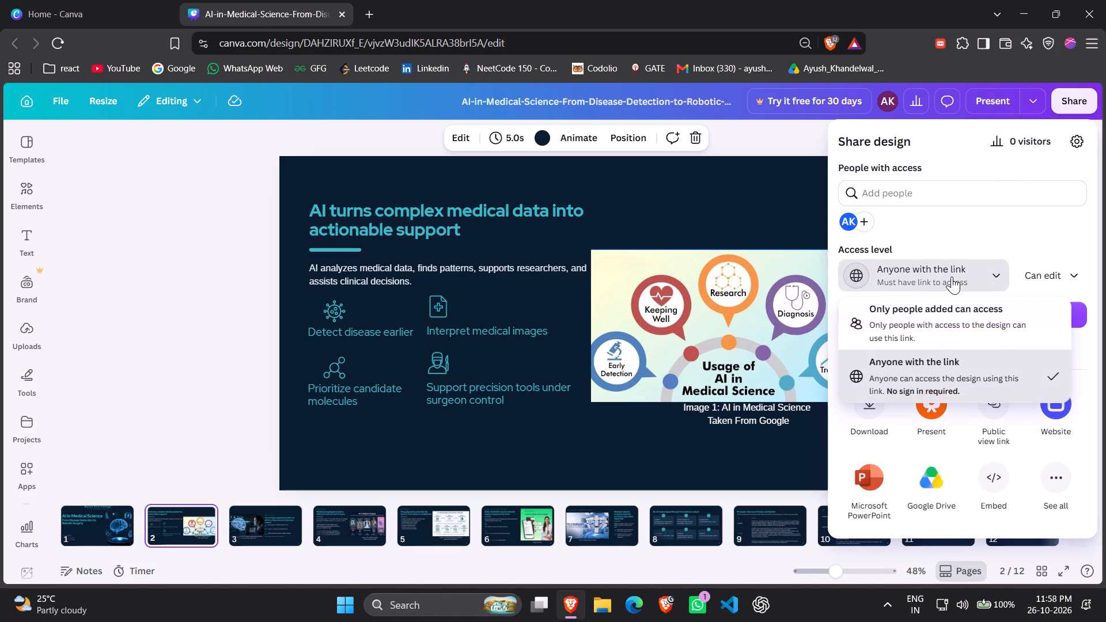
{"action": "left_click", "coordinate": [952, 276]}
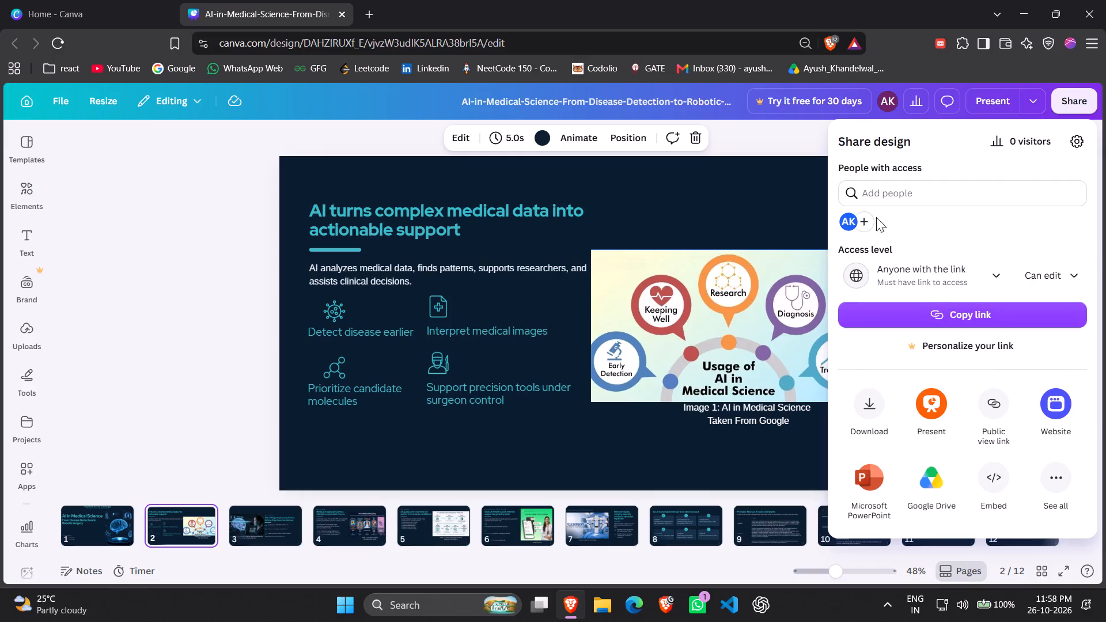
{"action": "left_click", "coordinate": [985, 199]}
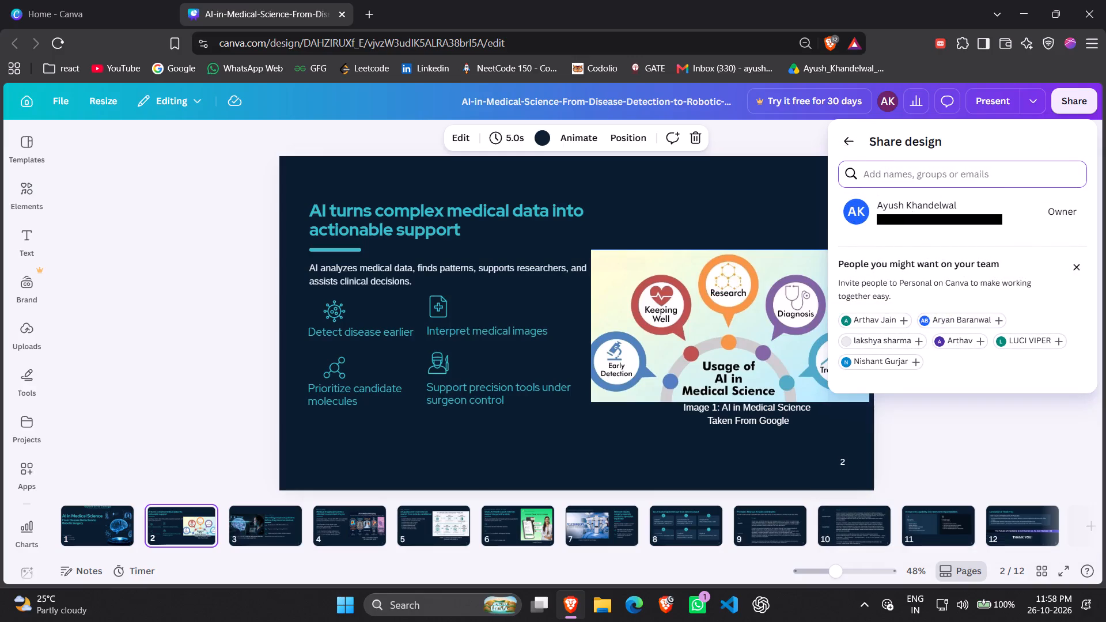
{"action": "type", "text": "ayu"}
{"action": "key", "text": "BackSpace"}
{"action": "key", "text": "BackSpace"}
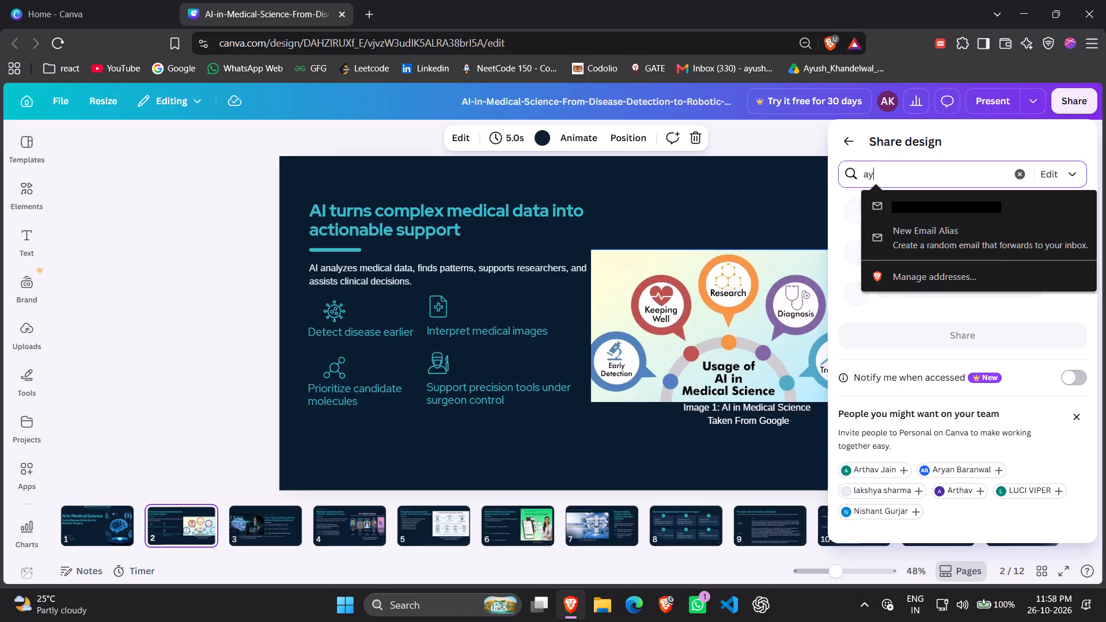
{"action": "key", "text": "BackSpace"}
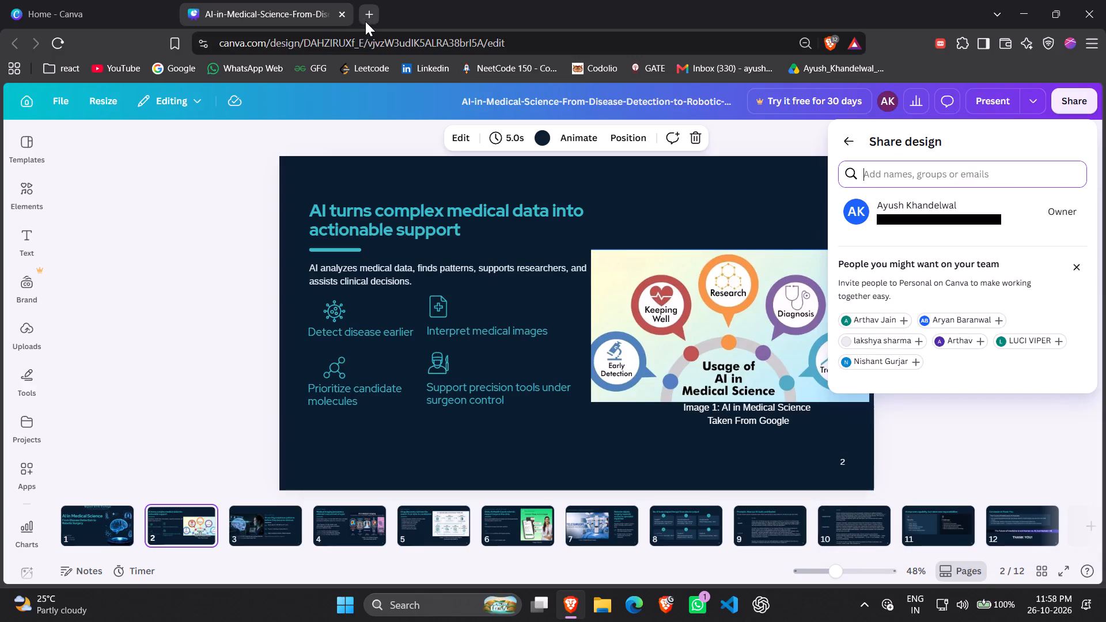
Open a new browser tab alongside the AI-in-Medical-Science presentation.
{"action": "left_click", "coordinate": [365, 21]}
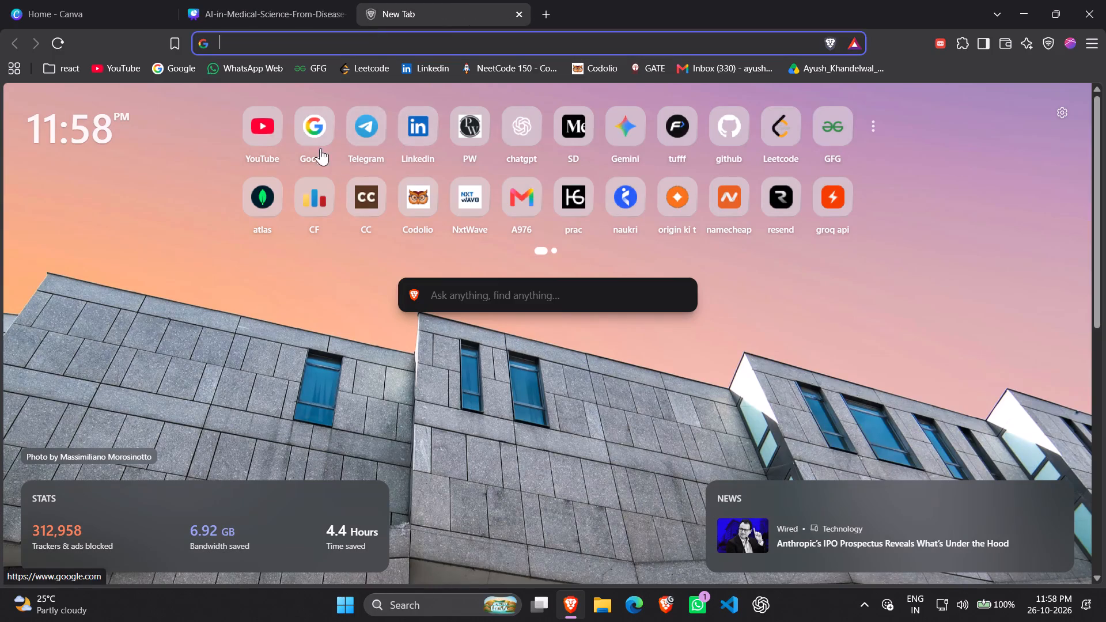
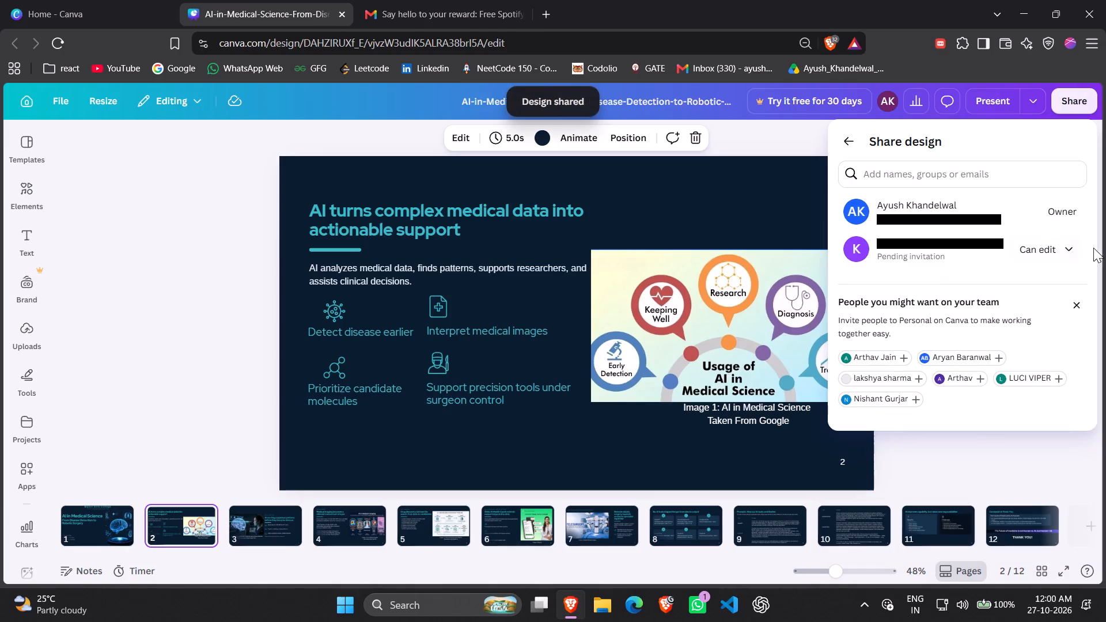
Examine the access level choices for the person with the pending invitation in the presentation's sharing settings.
{"action": "left_click", "coordinate": [1077, 251]}
{"action": "left_click", "coordinate": [1077, 251]}
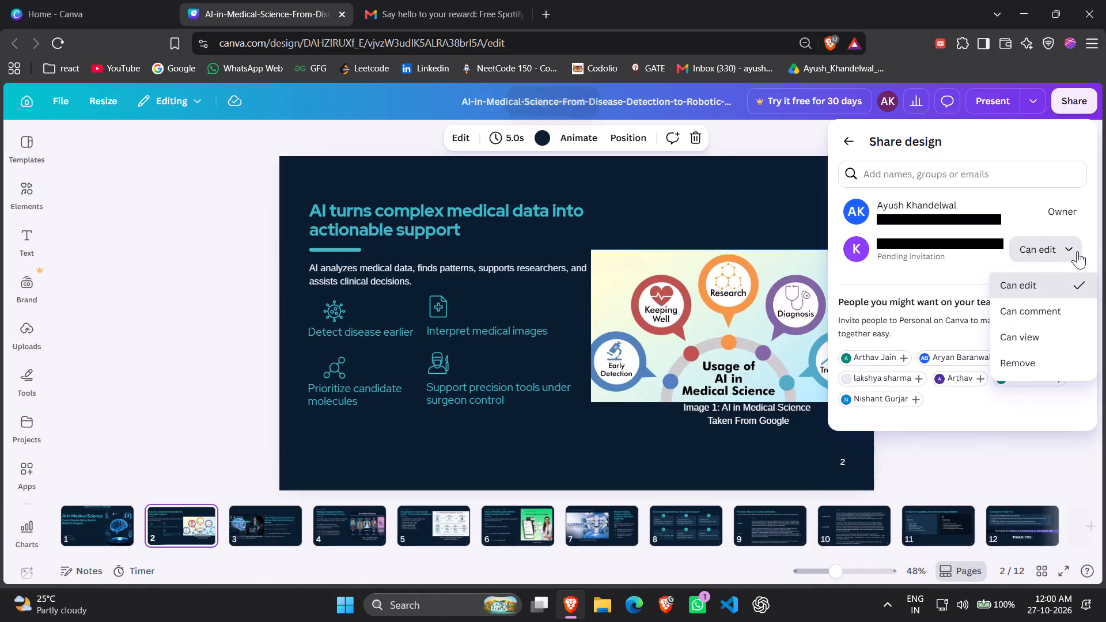
{"action": "scroll", "coordinate": [978, 295], "scroll_direction": "down", "scroll_amount": 3}
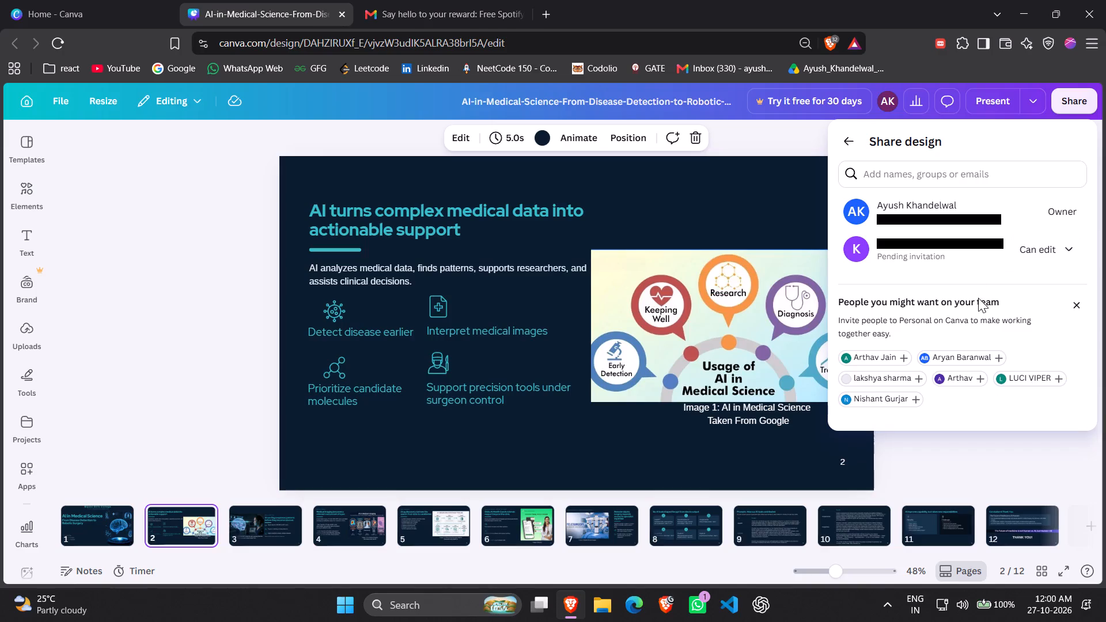